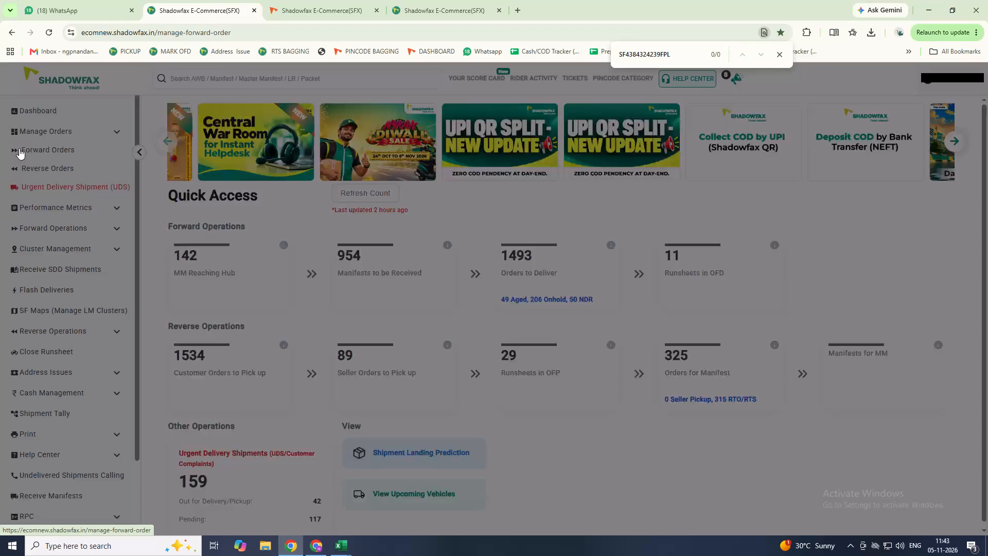
# Search the forward orders using the copied list of AWB numbers.
pyautogui.moveTo(347, 137); pyautogui.dragTo(364, 139)
pyautogui.click(412, 138)
pyautogui.hotkey('ctrl', 'v')
pyautogui.press('Return')
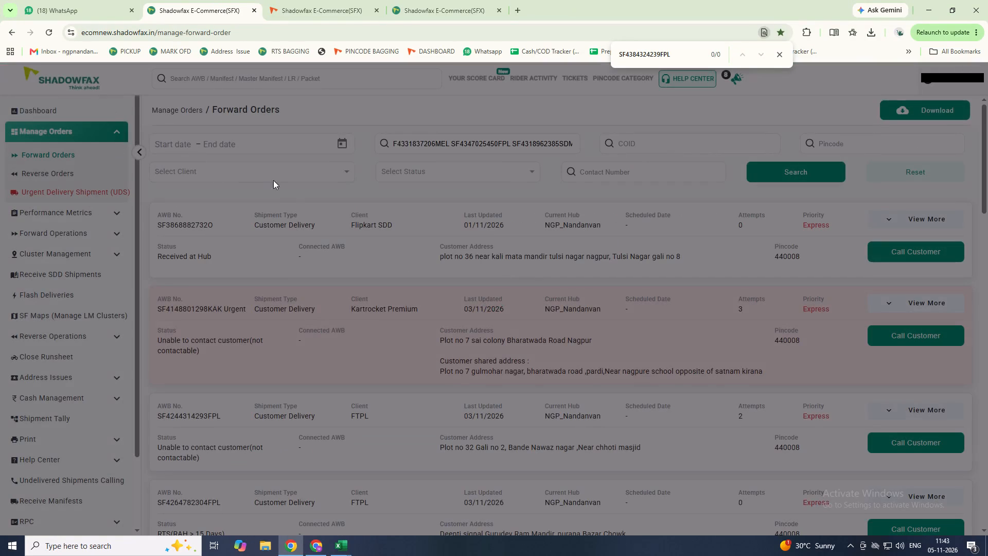
pyautogui.scroll(-2, 453, 254)
pyautogui.moveTo(450, 249); pyautogui.dragTo(580, 279)
pyautogui.click(593, 280)
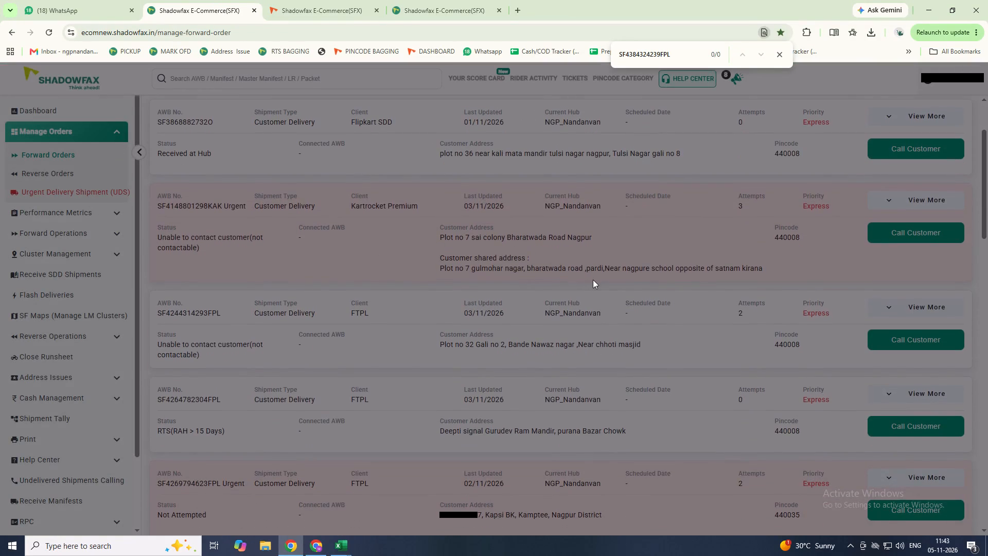
pyautogui.scroll(-1, 403, 299)
pyautogui.scroll(1, 376, 297)
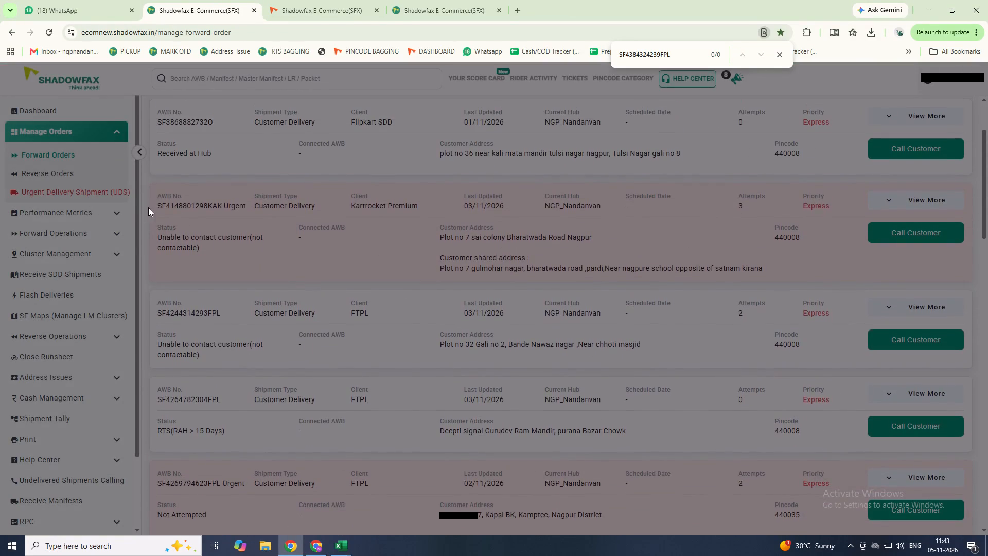
pyautogui.click(148, 208)
pyautogui.click(168, 207)
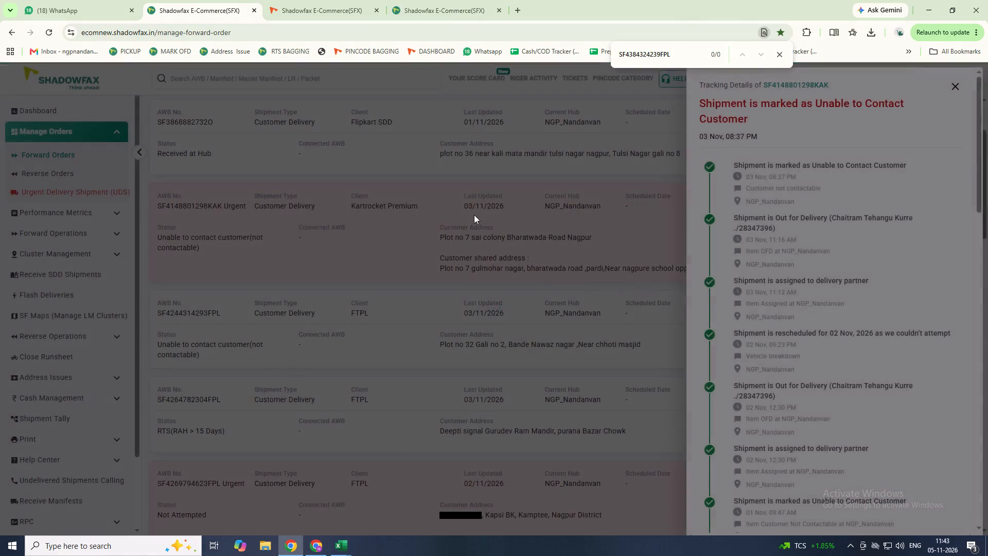
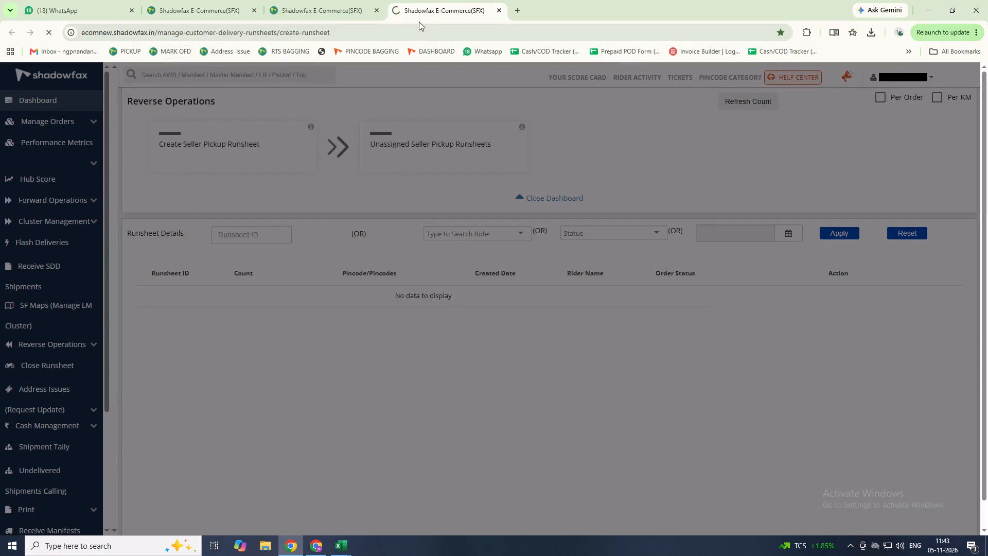
pyautogui.moveTo(421, 10); pyautogui.dragTo(345, 12)
pyautogui.moveTo(340, 12); pyautogui.dragTo(235, 15)
pyautogui.click(326, 1)
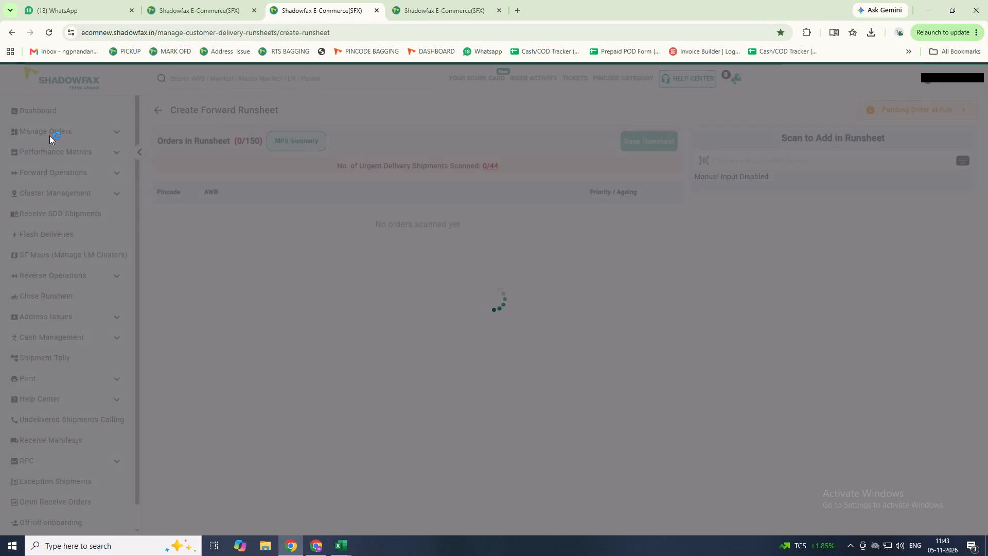
pyautogui.click(49, 135)
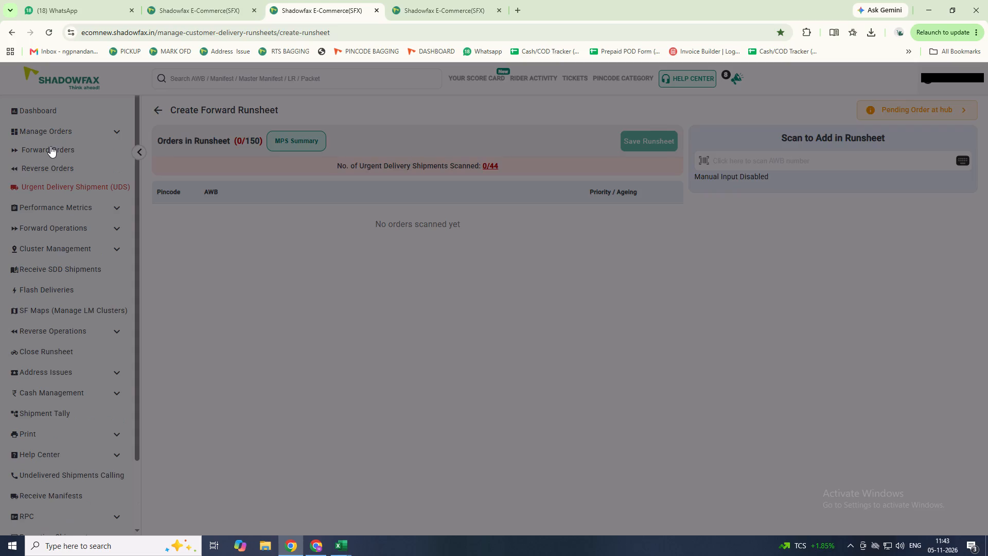
pyautogui.click(50, 146)
pyautogui.click(400, 145)
pyautogui.hotkey('ctrl', 'v')
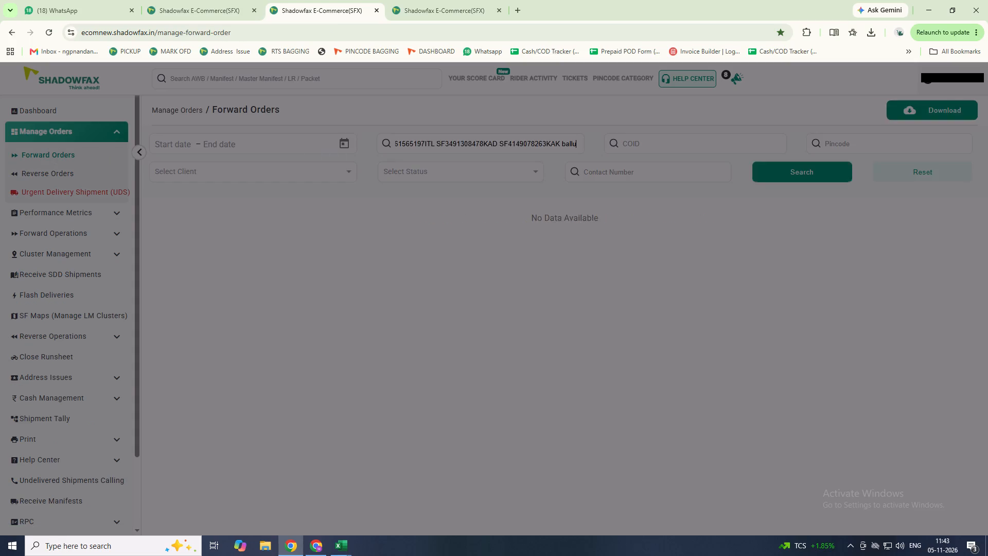
pyautogui.press('Return')
pyautogui.moveTo(330, 7); pyautogui.dragTo(242, 6)
pyautogui.click(421, 250)
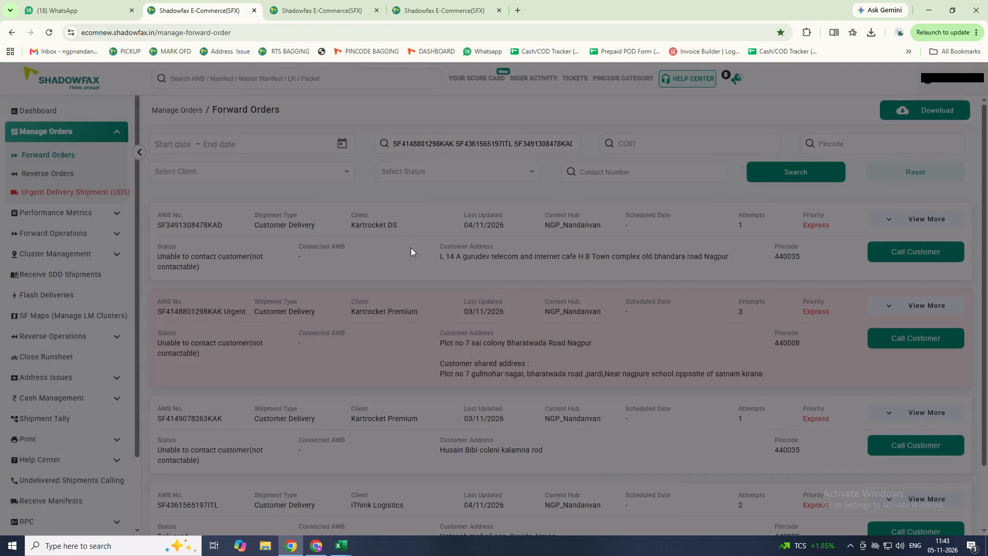
pyautogui.tripleClick(148, 225)
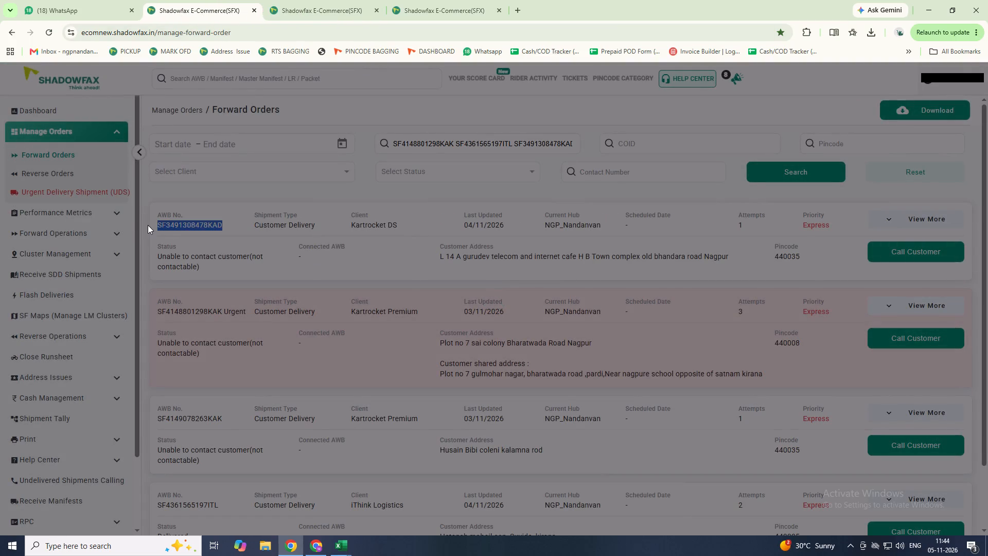
pyautogui.hotkey('ctrl', 'f')
pyautogui.hotkey('ctrl', 'x')
pyautogui.hotkey('ctrl', 'f')
pyautogui.hotkey('ctrl', 'x')
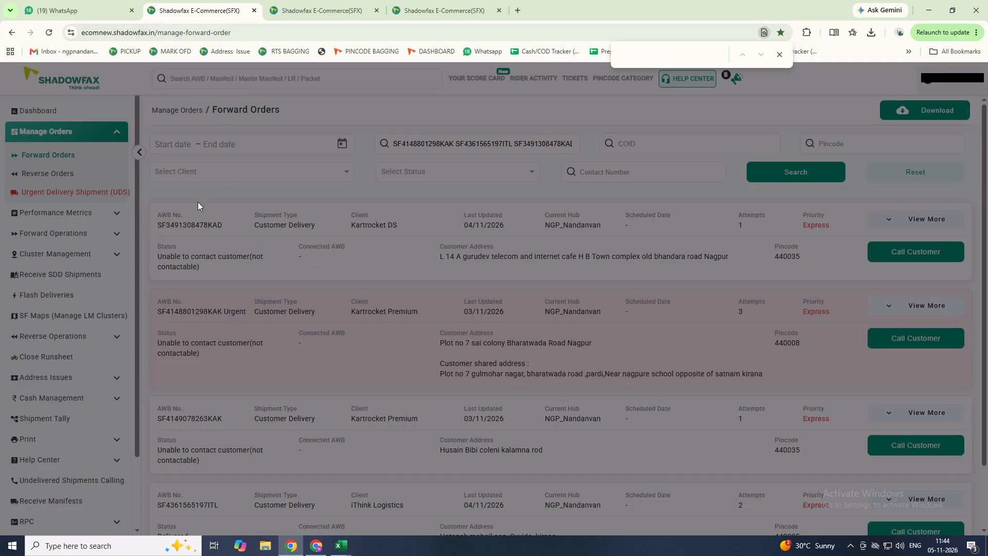
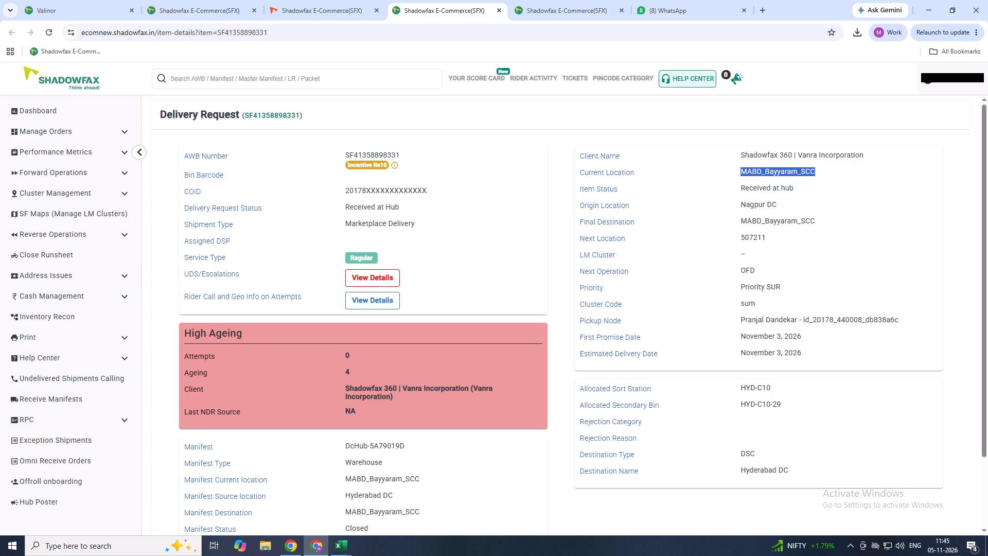
pyautogui.scroll(-10, 766, 224)
pyautogui.scroll(6, 669, 246)
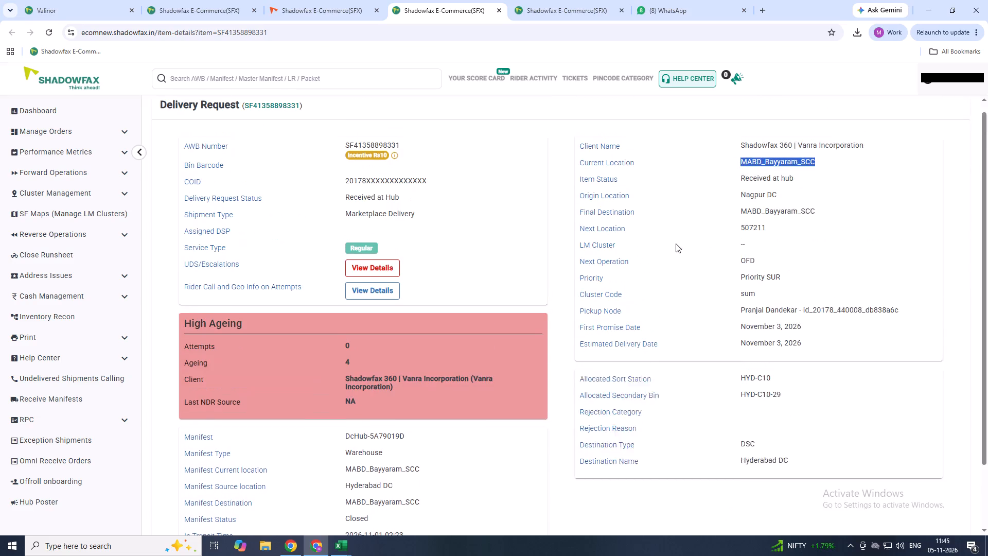
pyautogui.scroll(-9, 680, 242)
pyautogui.scroll(4, 729, 234)
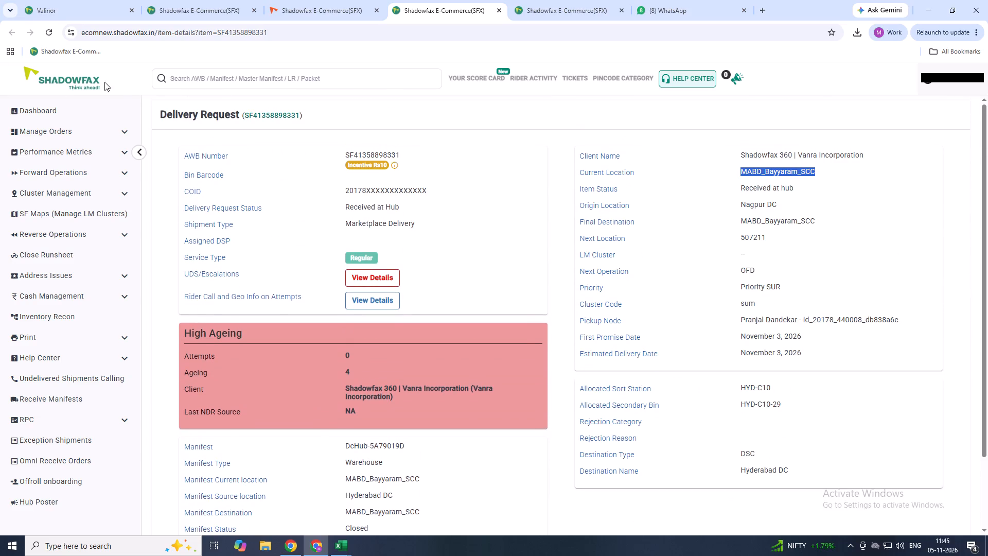
# On the Quick Access dashboard page, refresh the counts of forward and reverse operations.
pyautogui.click(183, 6)
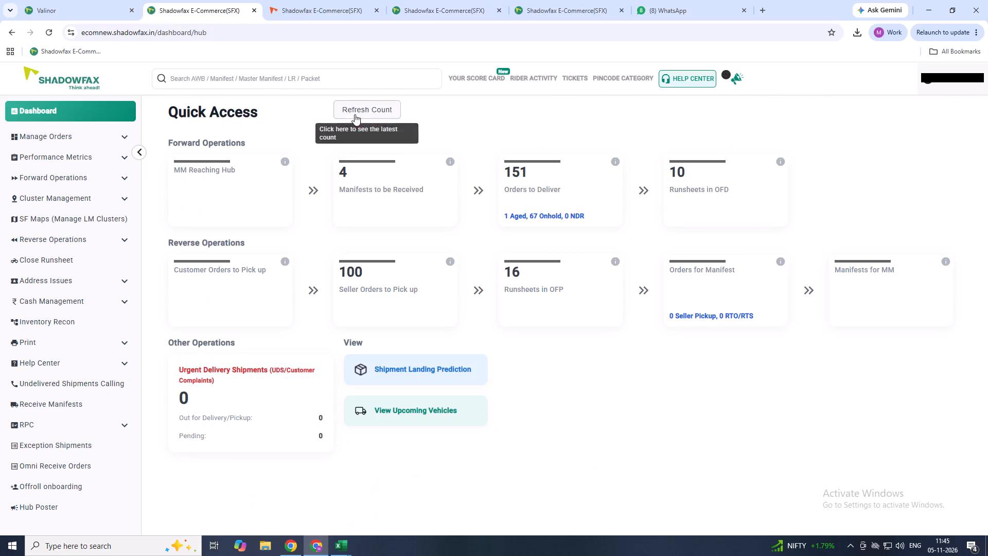
pyautogui.doubleClick(355, 114)
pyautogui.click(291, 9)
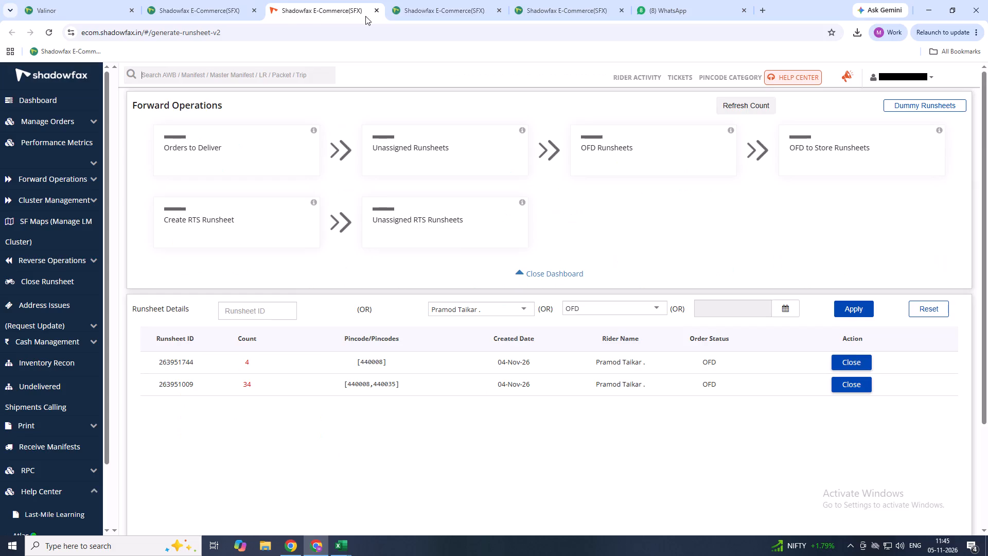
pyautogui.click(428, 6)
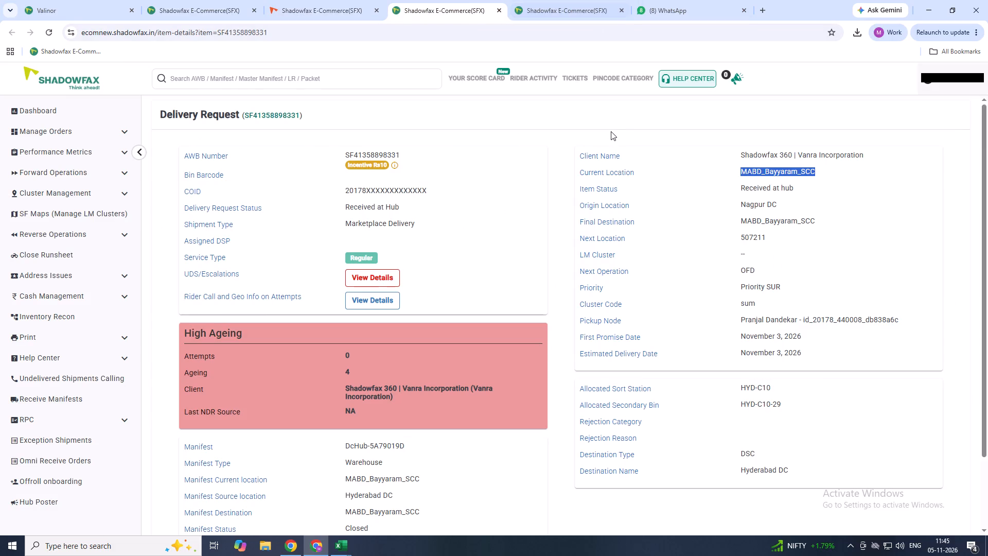
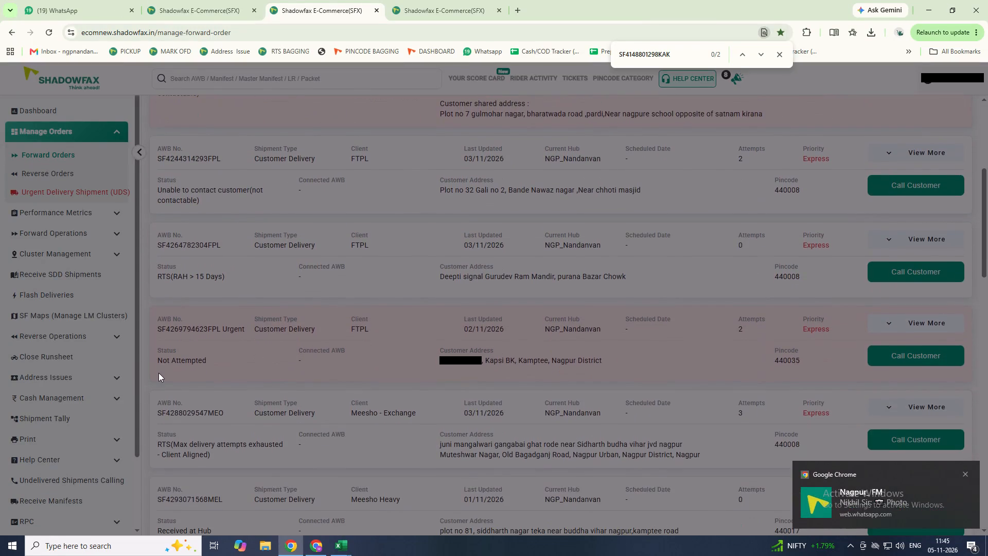
# Examine the status, attempts and last-updated dates of the remaining shipments in the forward orders results, through to the end of the list.
pyautogui.scroll(-2, 158, 373)
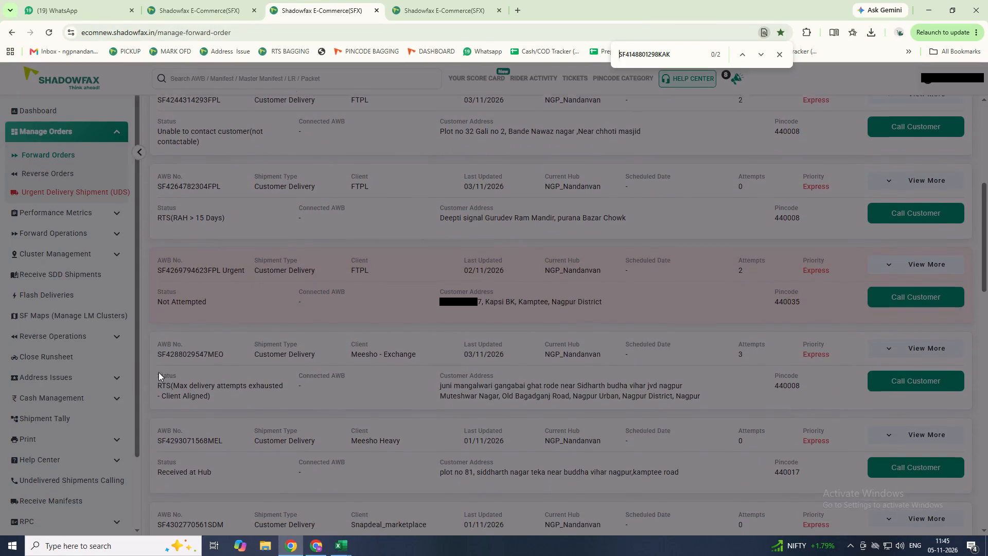
pyautogui.scroll(-2, 158, 372)
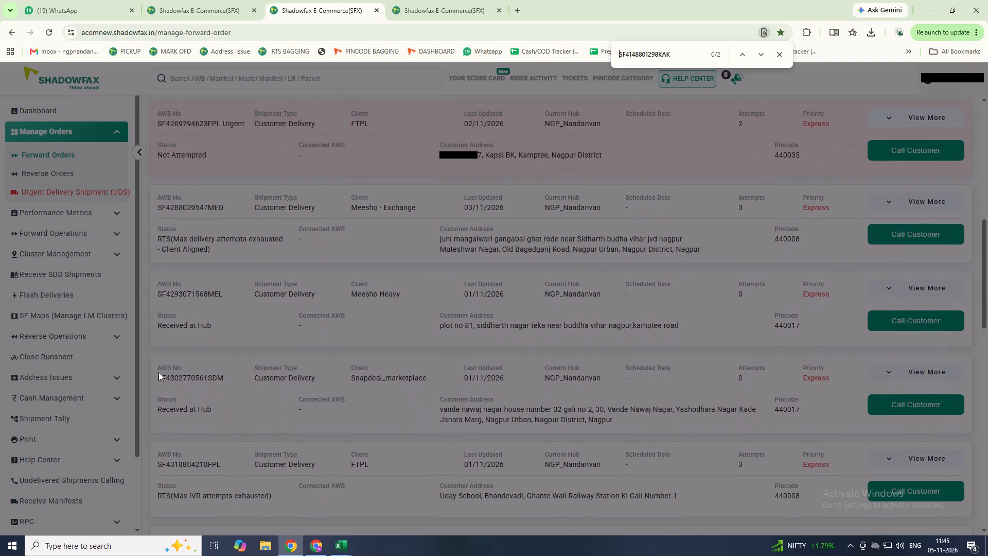
pyautogui.scroll(-2, 160, 370)
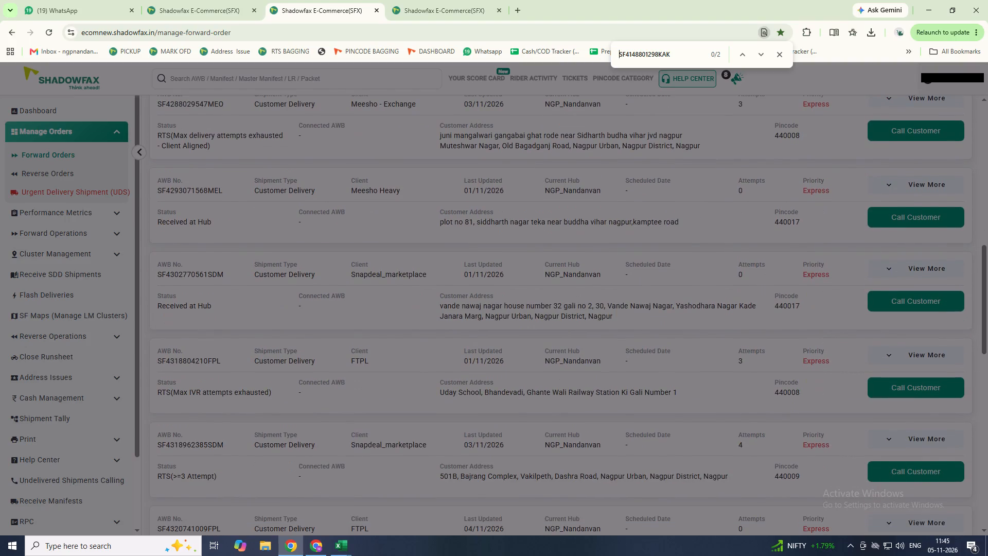
pyautogui.scroll(-2, 160, 370)
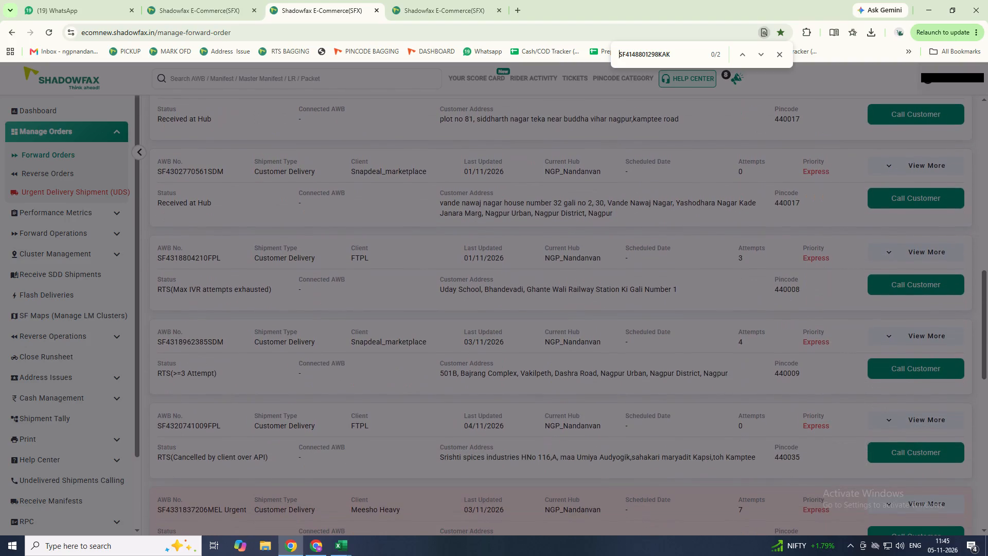
pyautogui.scroll(-2, 160, 370)
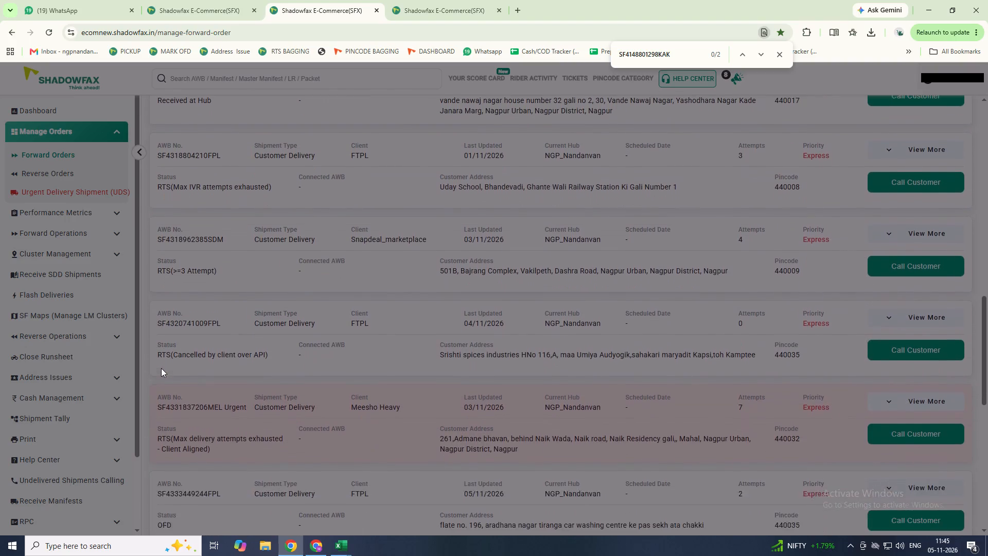
pyautogui.scroll(-5, 161, 368)
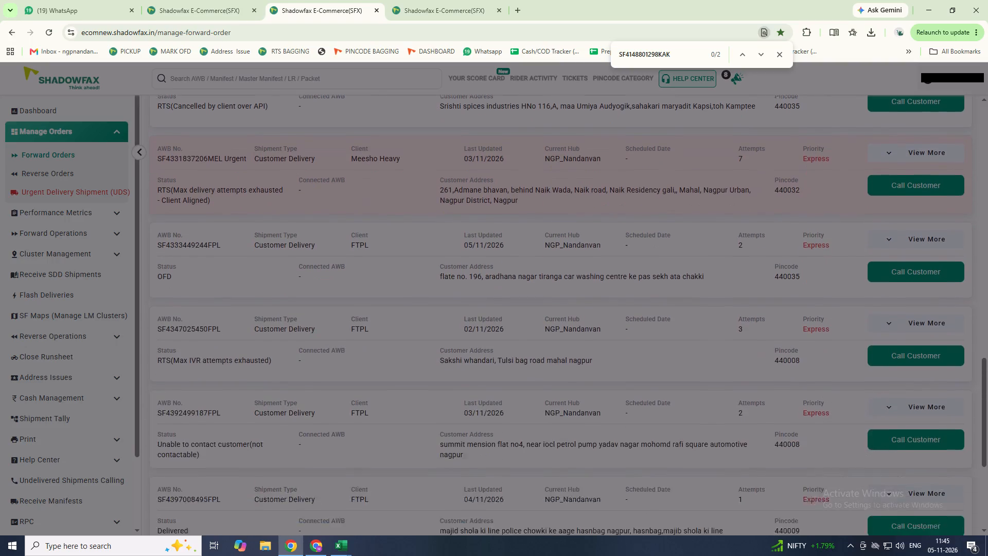
pyautogui.scroll(-3, 162, 368)
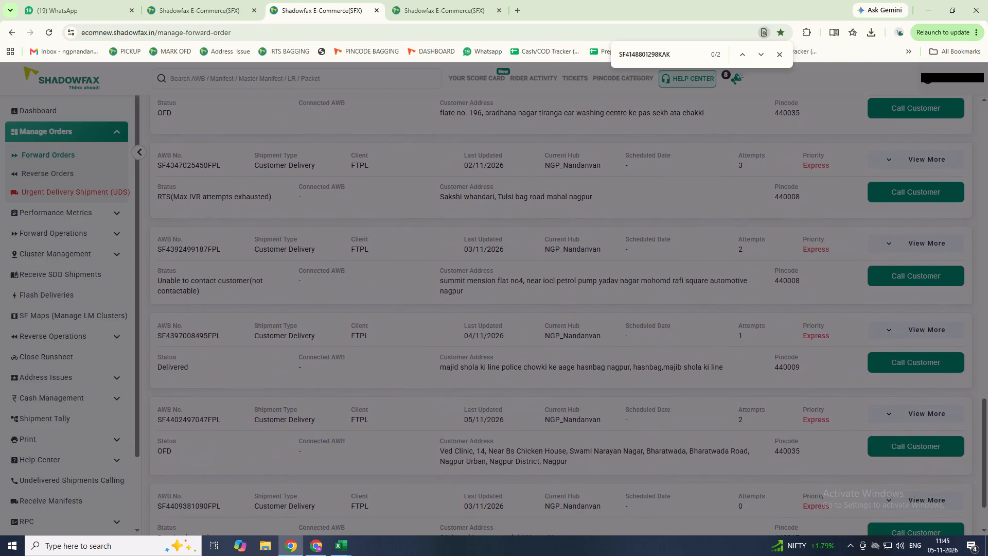
pyautogui.scroll(-3, 162, 368)
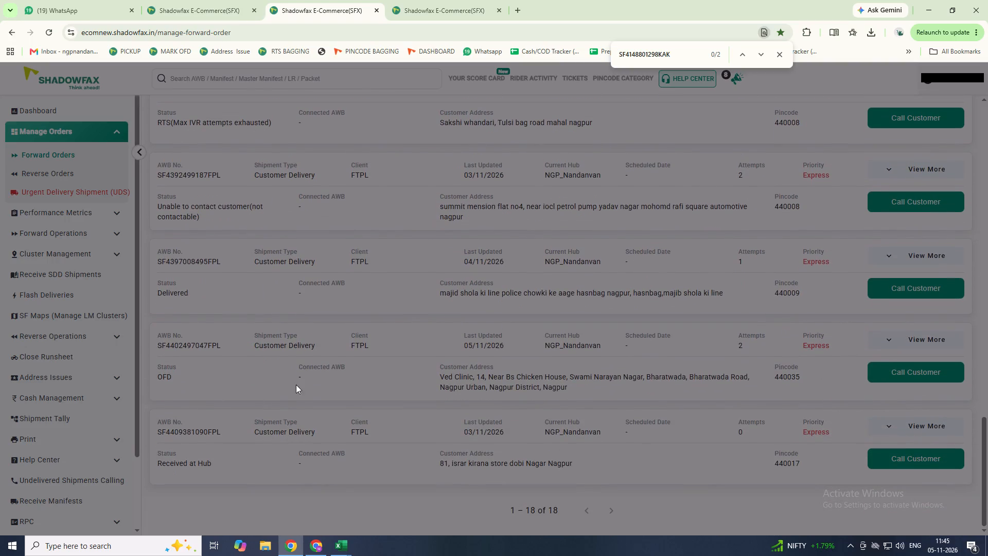
pyautogui.click(330, 555)
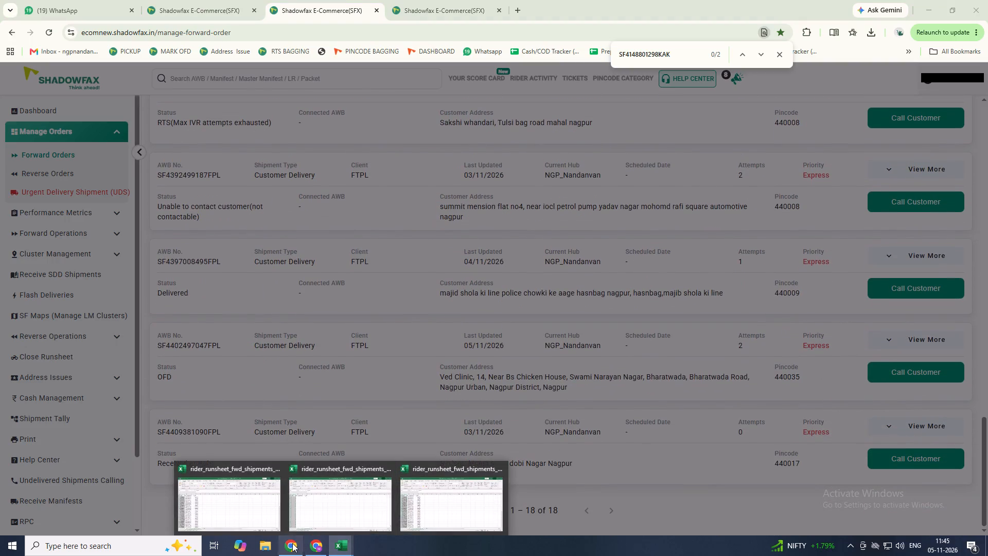
pyautogui.click(292, 543)
pyautogui.click(195, 9)
pyautogui.click(417, 1)
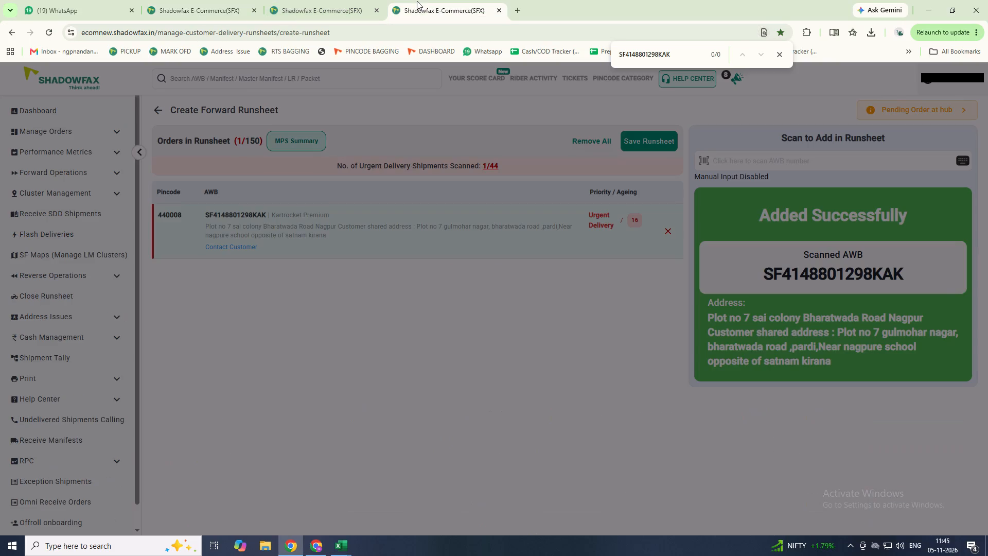
pyautogui.click(643, 140)
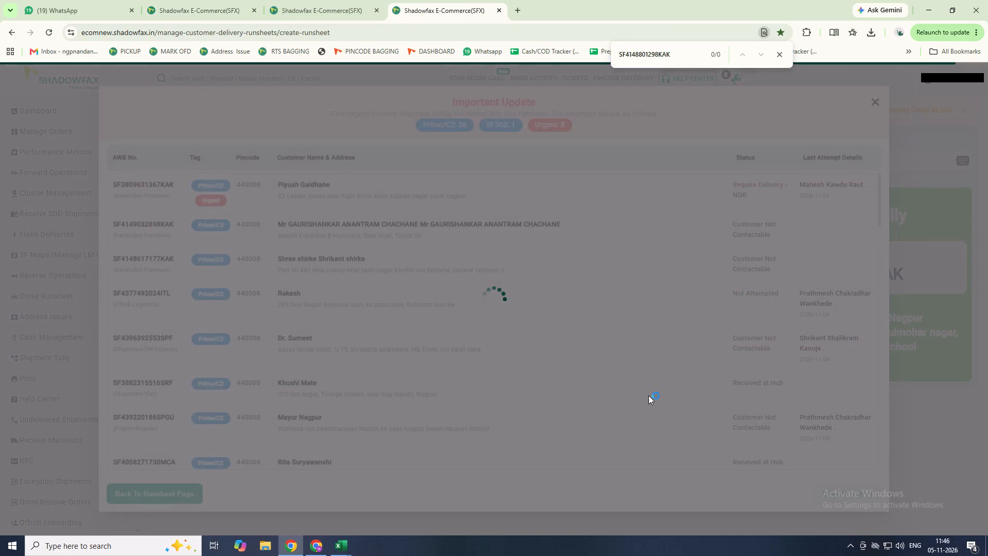
pyautogui.click(837, 489)
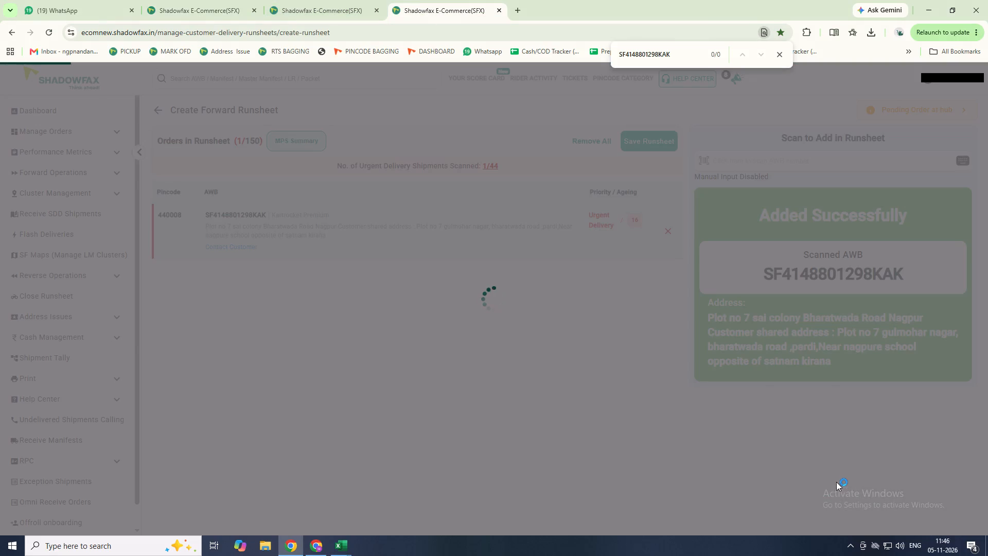
# Open the Assign / Mark OFD form for the newly saved runsheet and search its riders for "kurr".
pyautogui.click(878, 316)
pyautogui.click(883, 308)
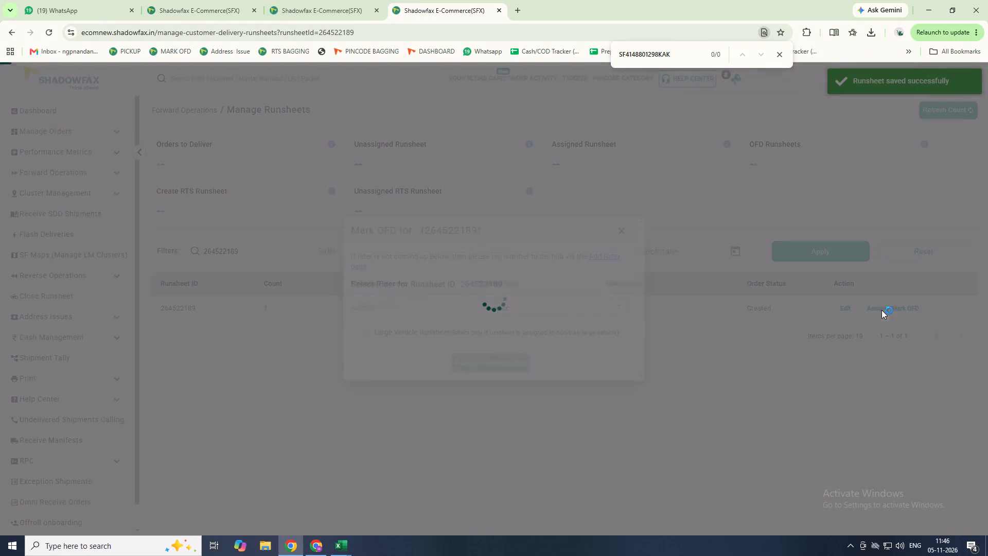
pyautogui.click(445, 306)
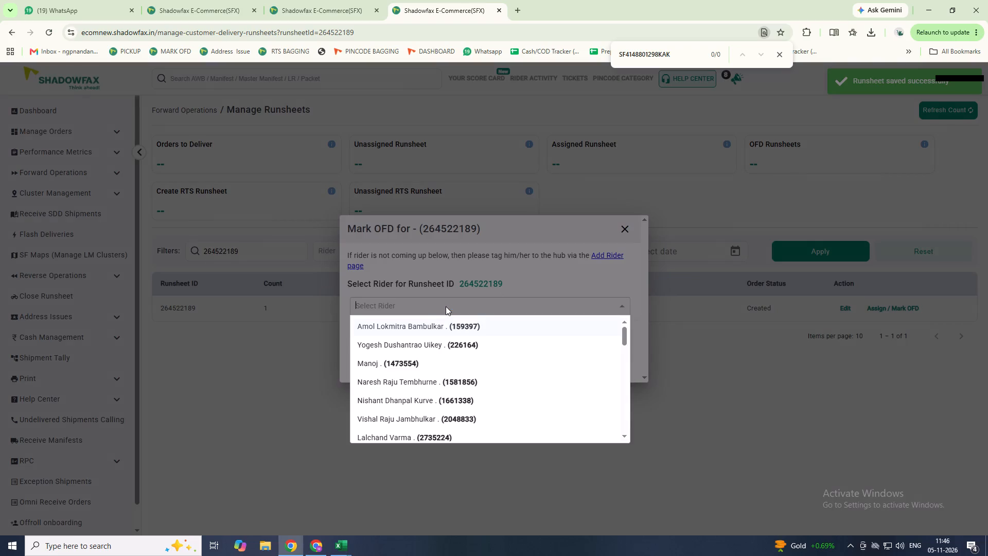
pyautogui.write('kurr')
pyautogui.press('Up')
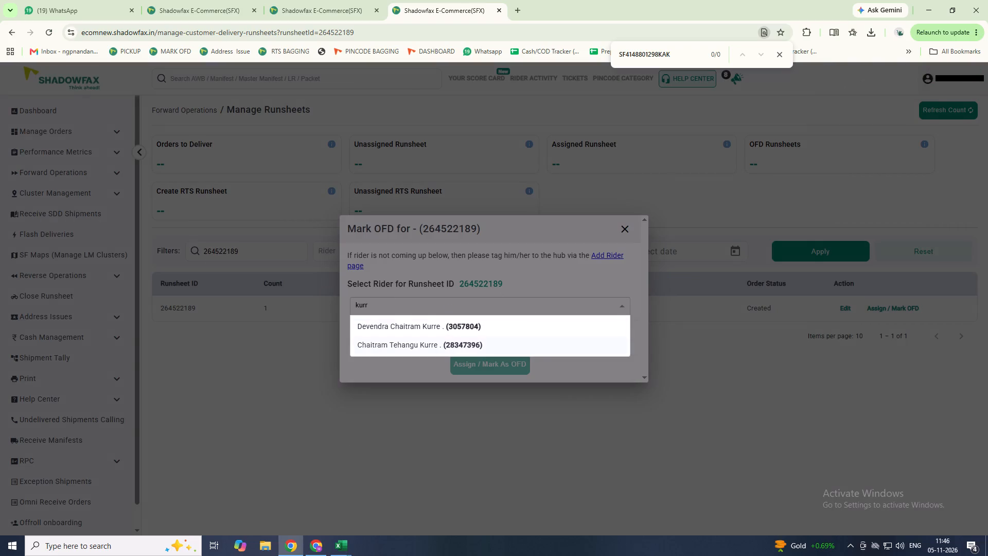
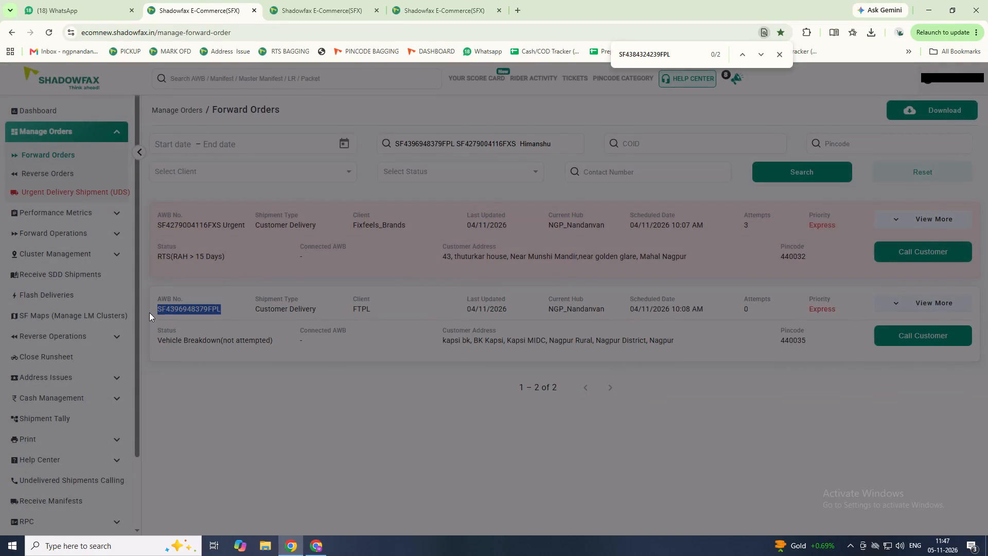
pyautogui.hotkey('ctrl', 'f')
pyautogui.hotkey('ctrl', 'x')
pyautogui.hotkey('ctrl', 'f')
pyautogui.hotkey('ctrl', 'x')
pyautogui.click(319, 0)
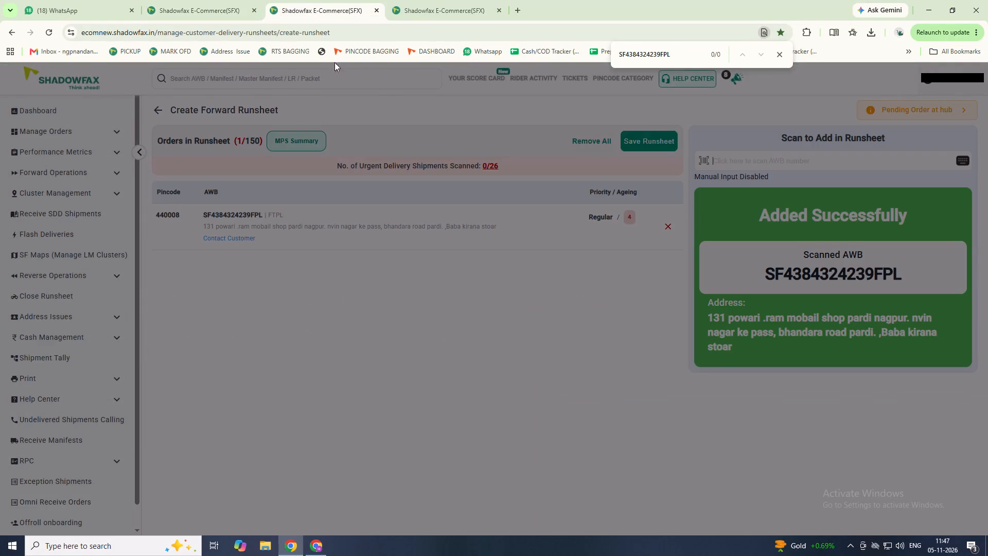
pyautogui.hotkey('ctrl', 'f')
pyautogui.hotkey('ctrl', 'v')
pyautogui.click(763, 161)
pyautogui.write('sf43')
pyautogui.press('6')
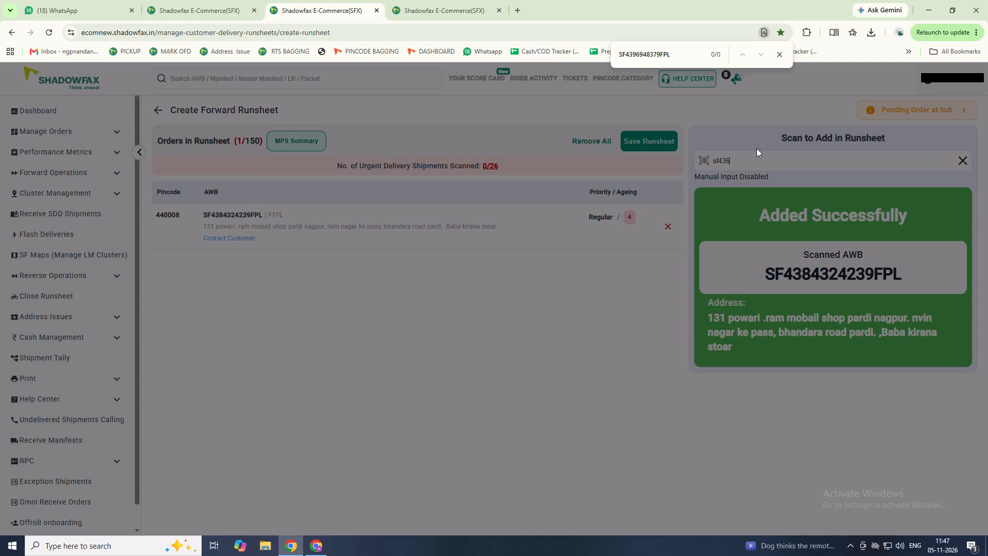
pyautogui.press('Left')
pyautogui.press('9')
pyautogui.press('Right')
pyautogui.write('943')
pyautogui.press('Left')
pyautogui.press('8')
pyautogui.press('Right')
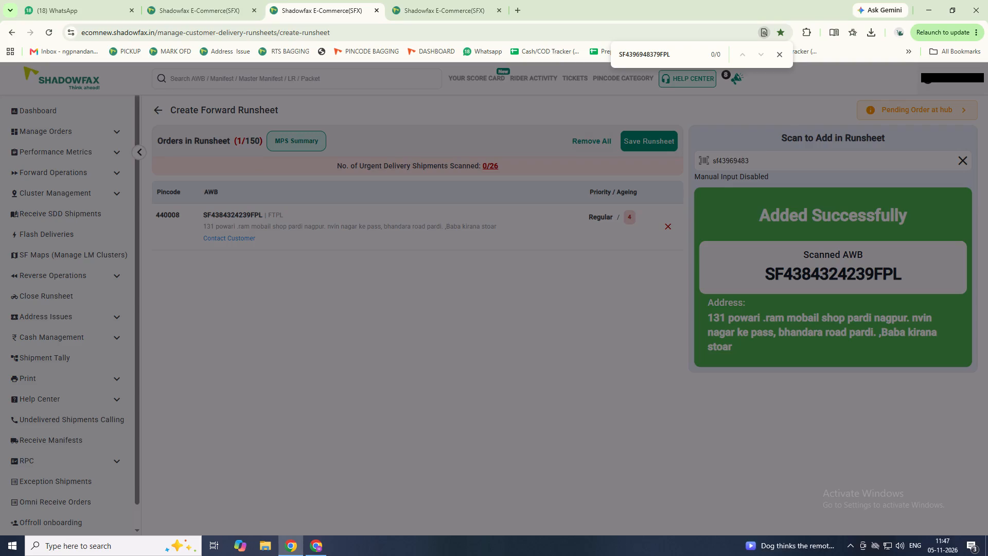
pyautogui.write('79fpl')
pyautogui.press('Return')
# Save the new forward runsheet, proceeding past the Important Update notice about urgent shipments.
pyautogui.doubleClick(620, 143)
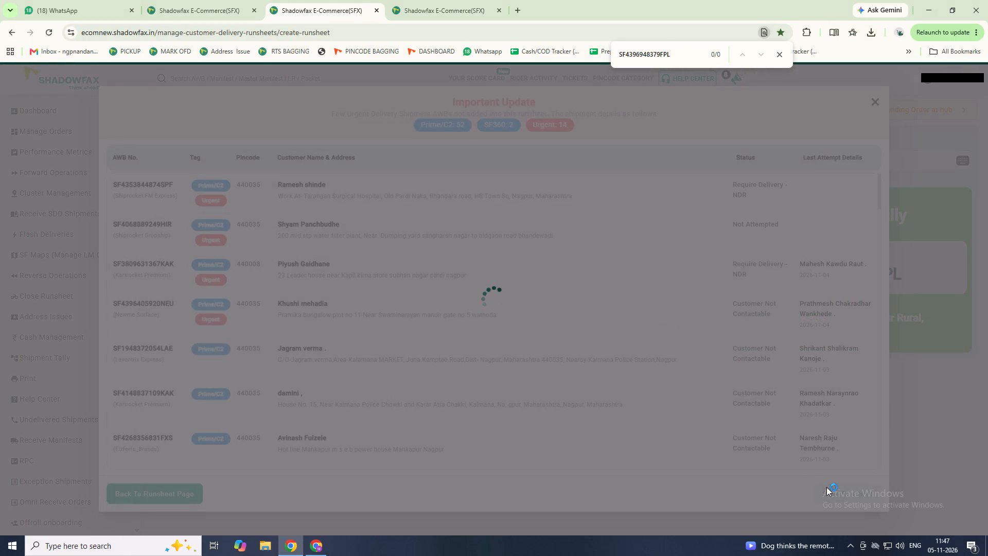
pyautogui.click(826, 487)
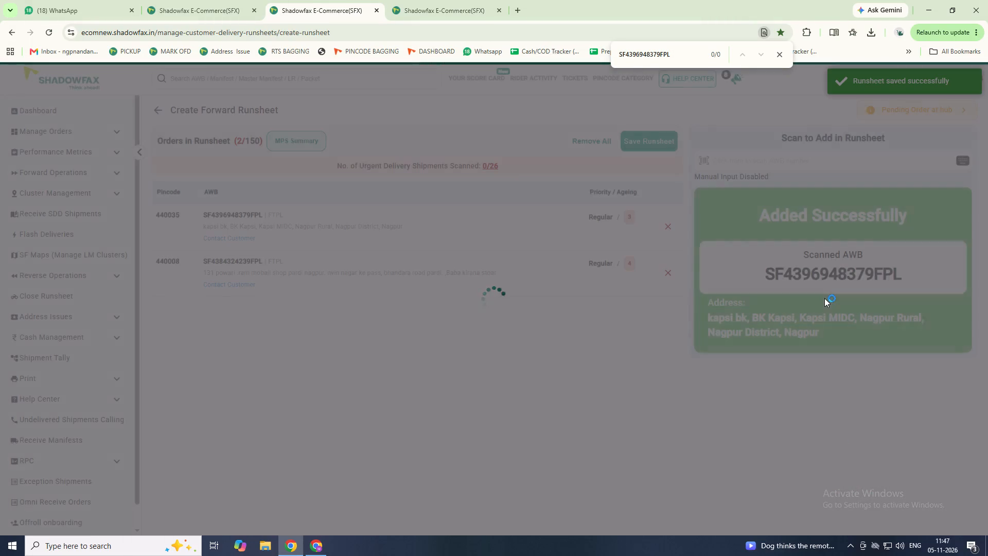
# In the Assign / Mark OFD form of the newly saved runsheet, select the rider found by searching "dhob".
pyautogui.click(885, 308)
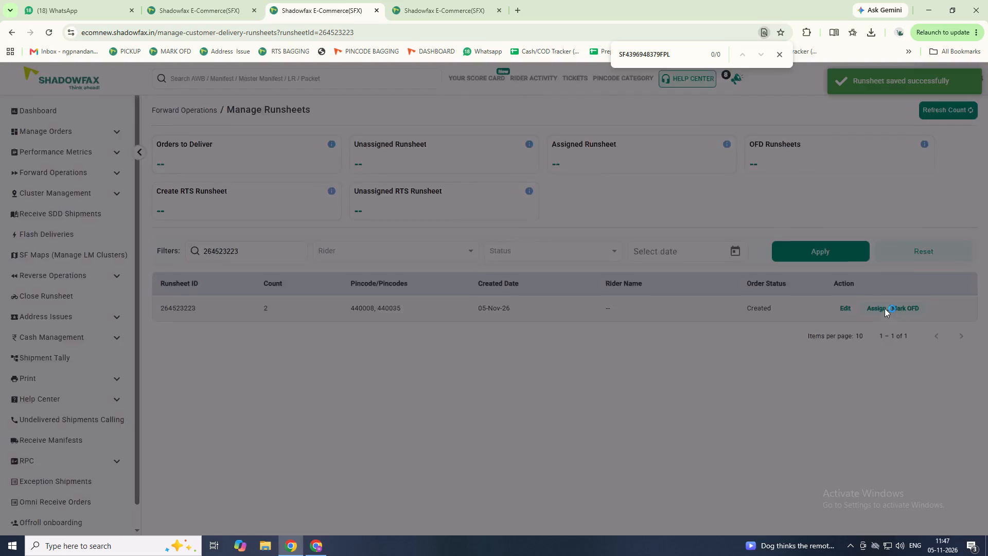
pyautogui.click(450, 305)
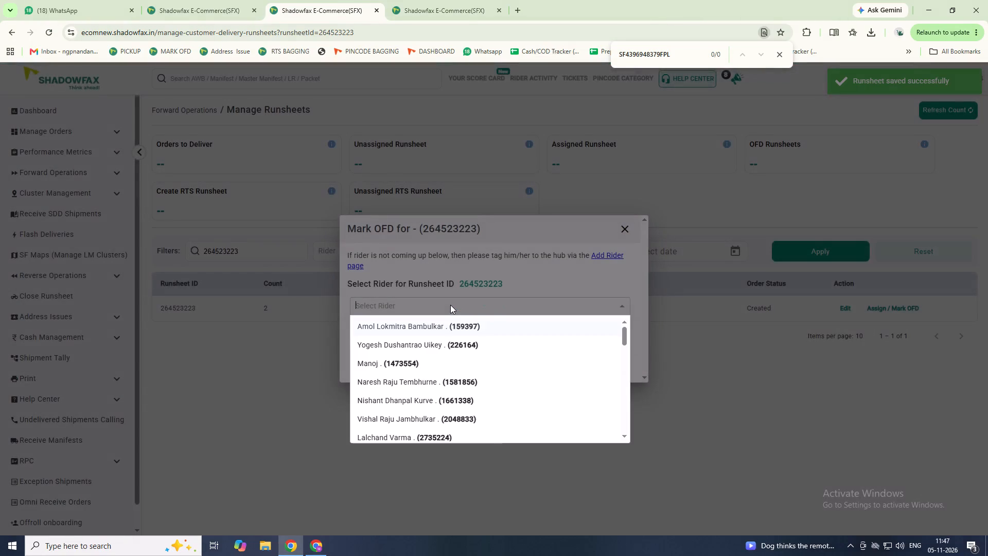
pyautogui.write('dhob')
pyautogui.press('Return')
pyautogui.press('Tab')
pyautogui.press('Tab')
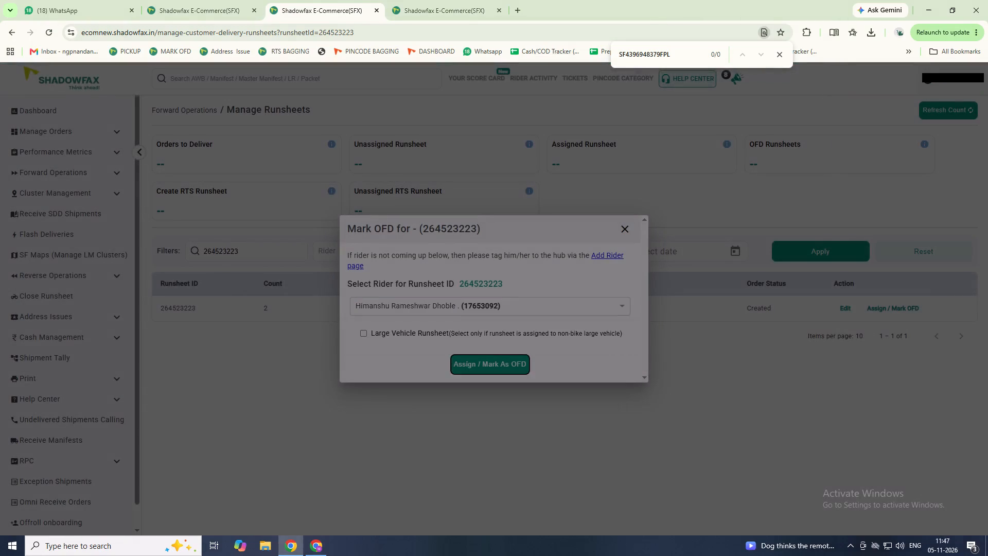
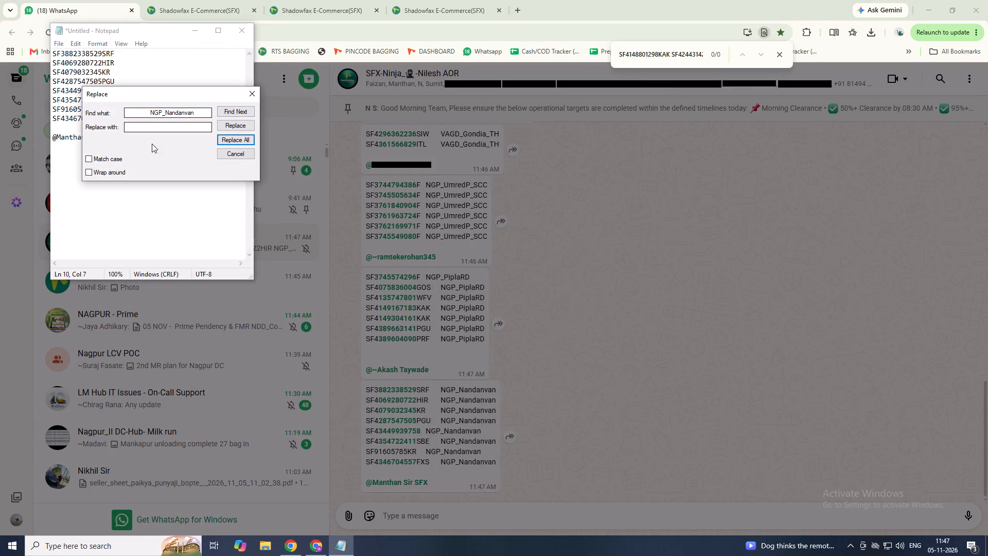
pyautogui.click(255, 95)
# Delete the tagged person's mention below the AWB numbers in the list.
pyautogui.click(167, 134)
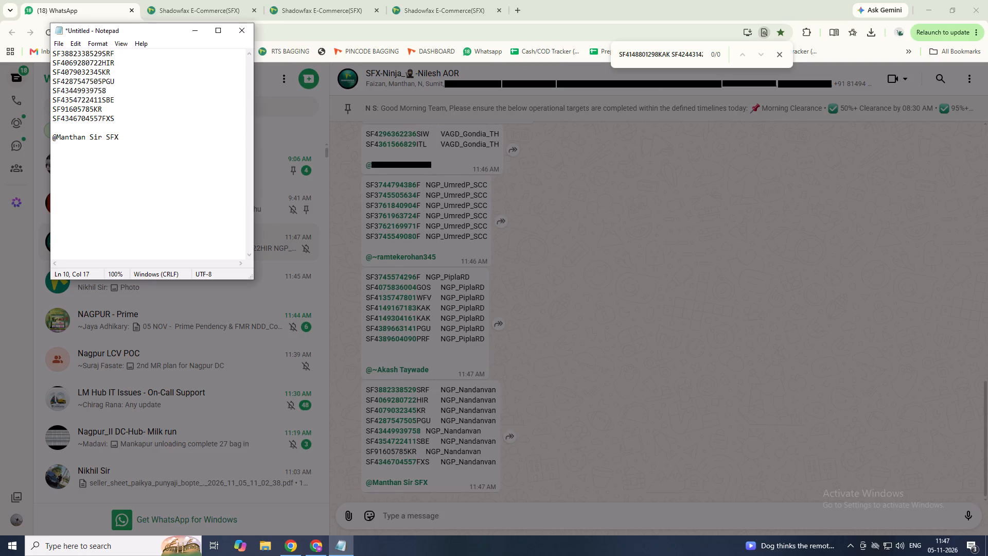
pyautogui.hotkey('ctrl', 'BackSpace')
pyautogui.hotkey('ctrl', 'BackSpace')
pyautogui.hotkey('ctrl', 'BackSpace')
pyautogui.press('BackSpace')
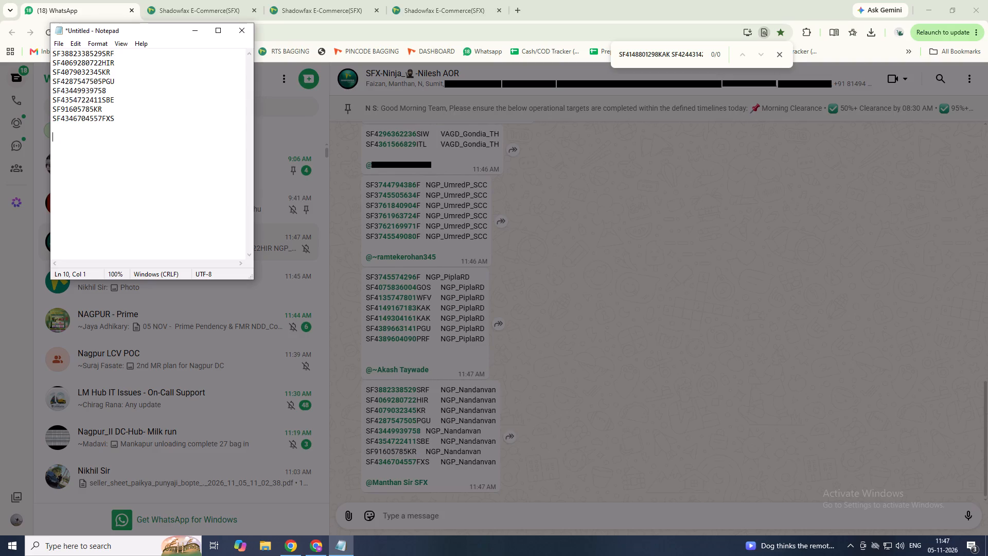
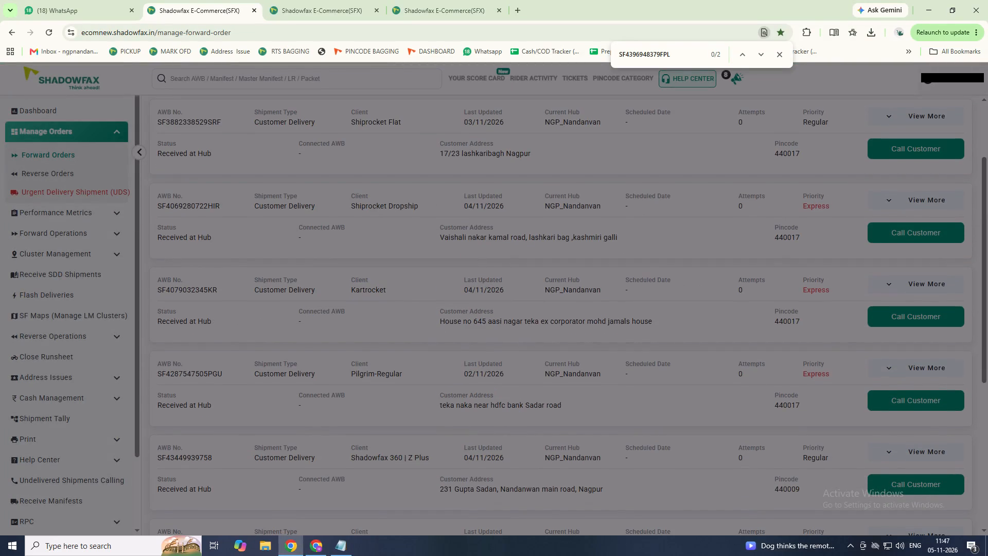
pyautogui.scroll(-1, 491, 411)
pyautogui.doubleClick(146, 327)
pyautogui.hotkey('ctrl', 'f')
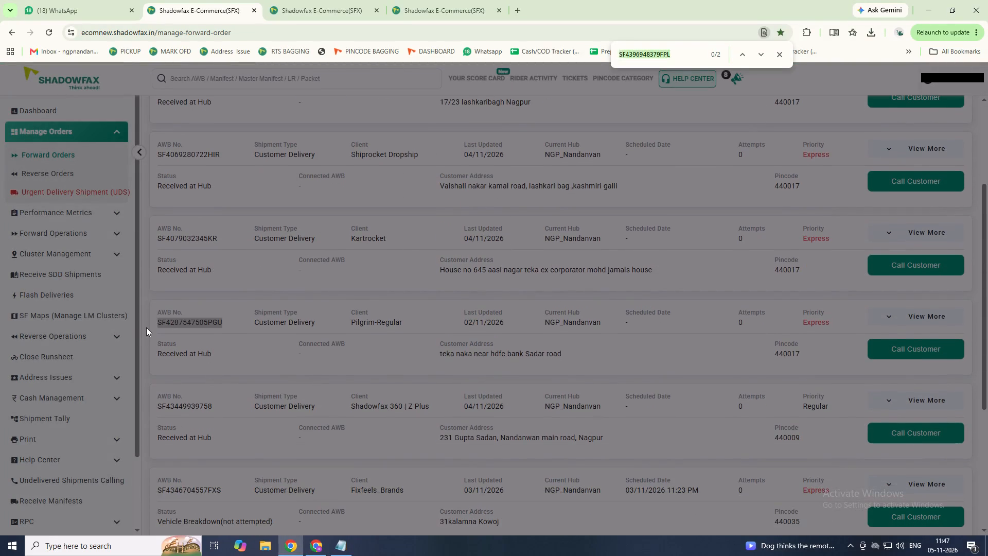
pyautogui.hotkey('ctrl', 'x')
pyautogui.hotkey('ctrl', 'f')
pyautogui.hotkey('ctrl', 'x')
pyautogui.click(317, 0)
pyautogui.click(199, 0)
pyautogui.scroll(-2, 313, 305)
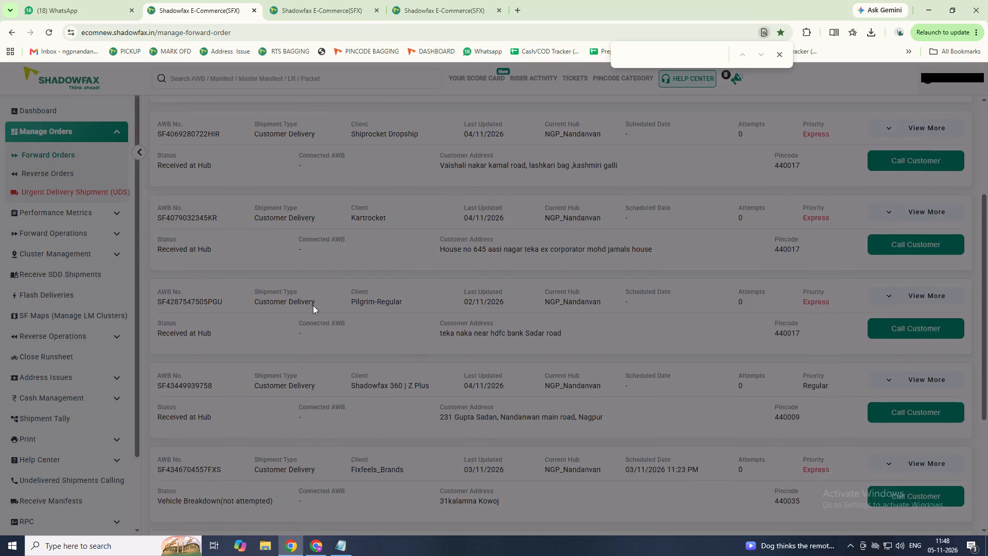
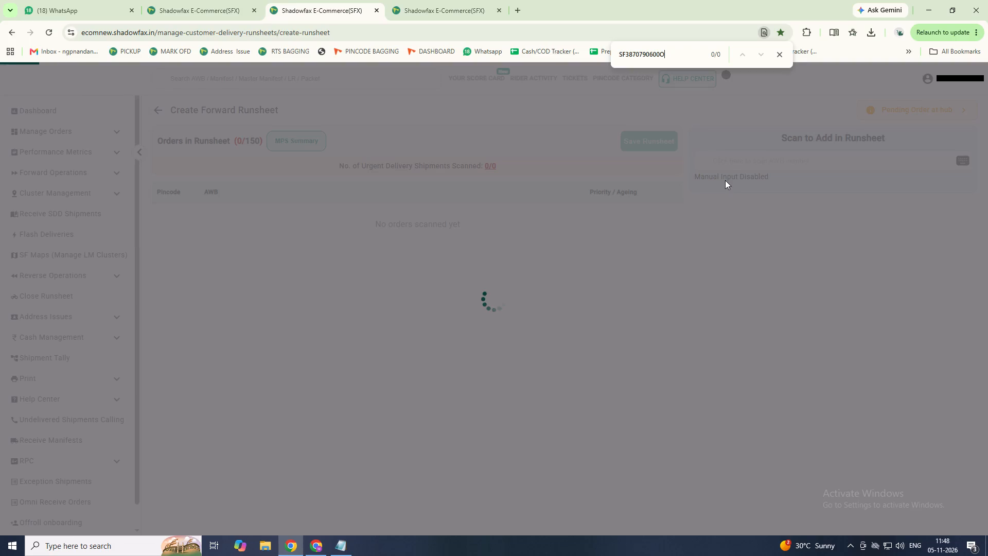
pyautogui.click(740, 156)
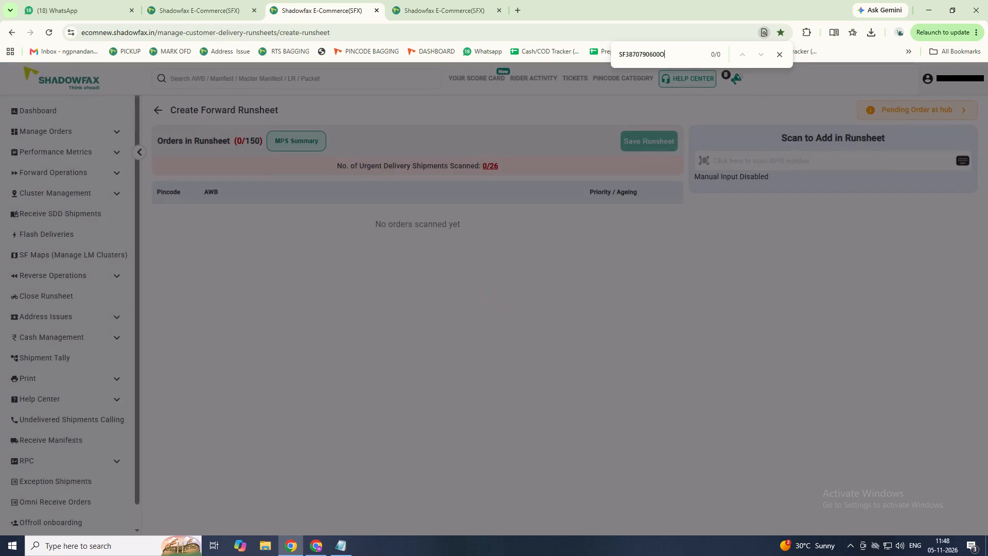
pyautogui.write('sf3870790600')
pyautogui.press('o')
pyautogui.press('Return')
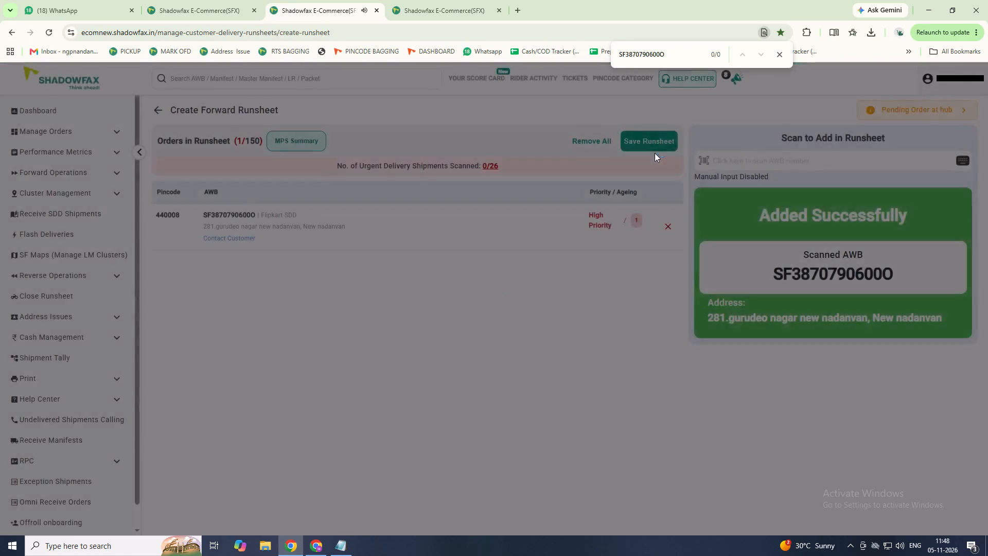
pyautogui.click(655, 153)
pyautogui.click(654, 154)
pyautogui.click(654, 151)
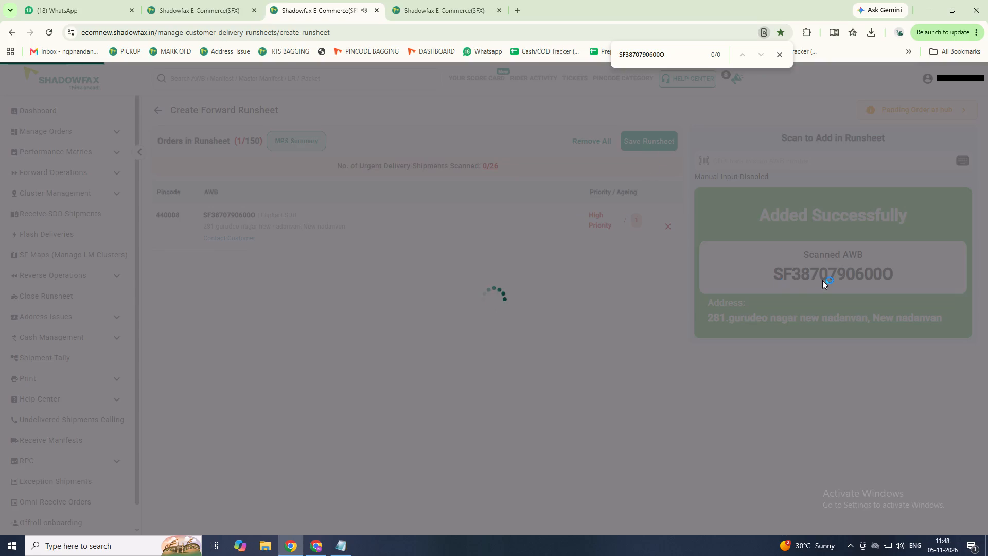
pyautogui.click(848, 498)
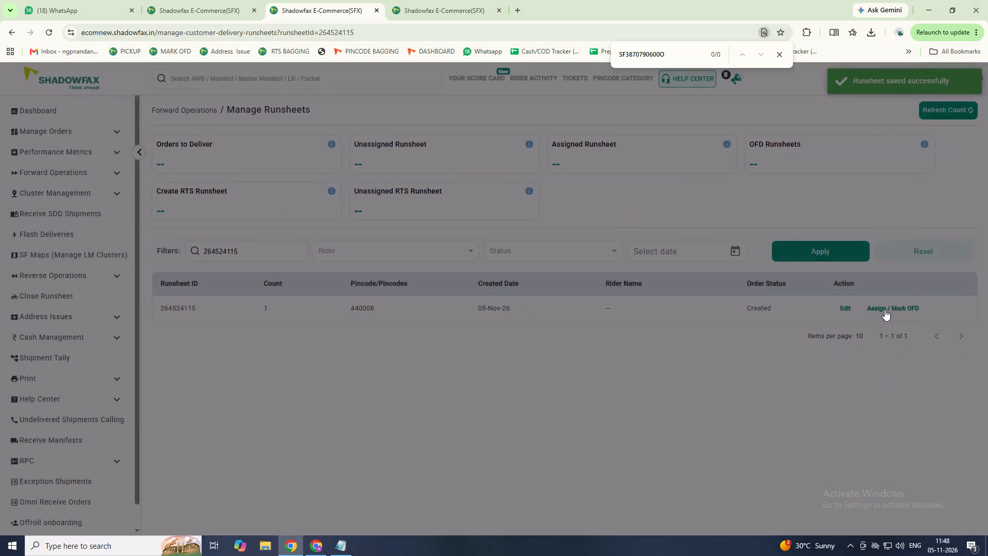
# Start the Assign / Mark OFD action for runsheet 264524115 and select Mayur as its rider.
pyautogui.click(885, 305)
pyautogui.click(420, 305)
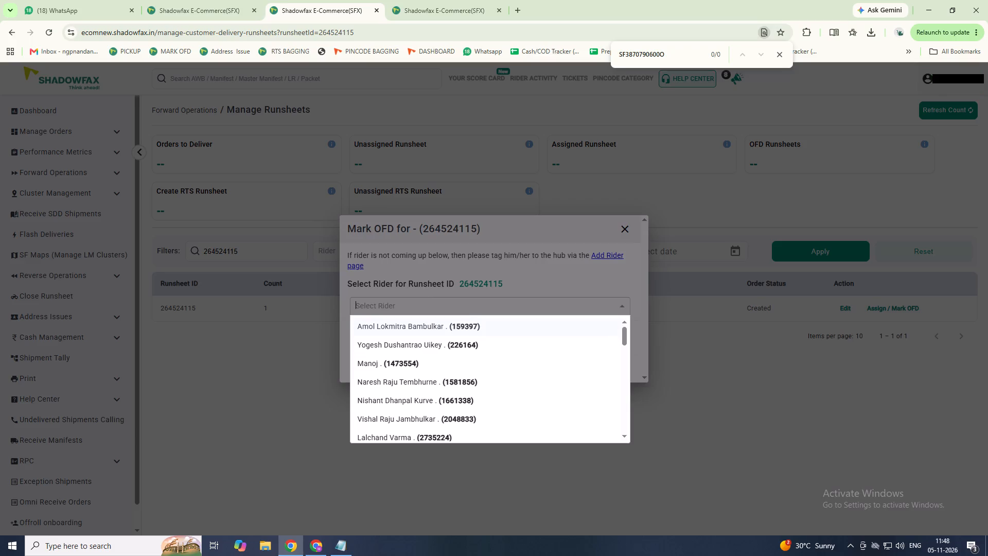
pyautogui.write('mayur')
pyautogui.press('Return')
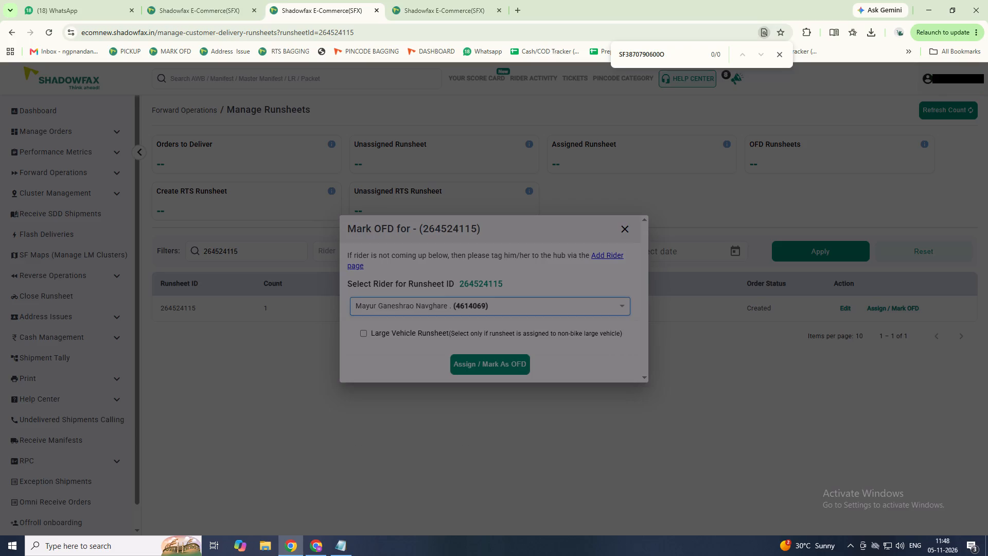
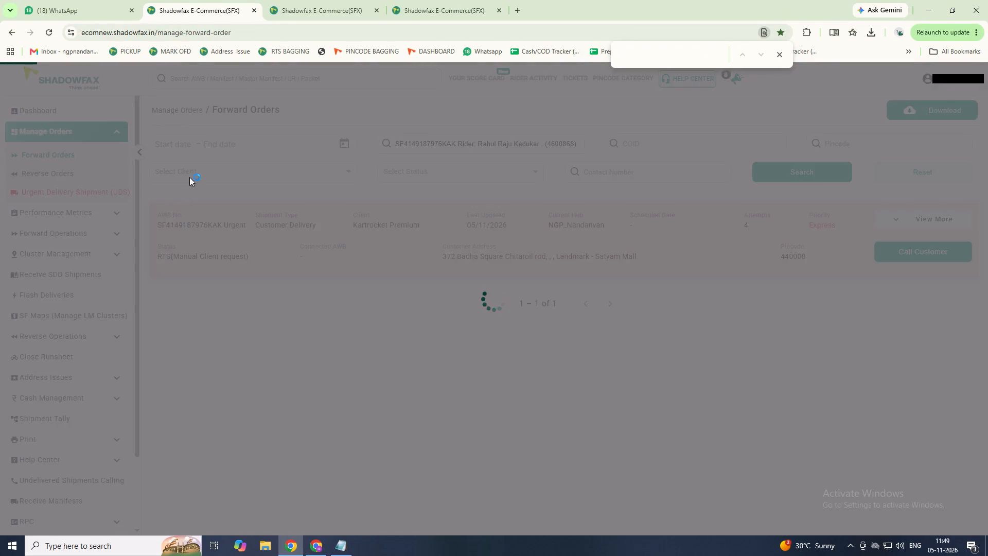
pyautogui.doubleClick(232, 79)
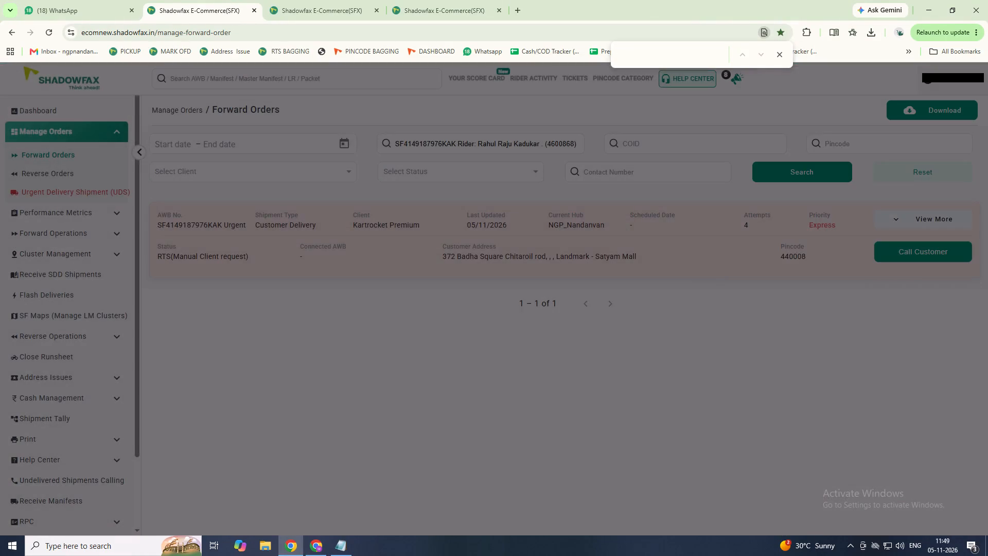
pyautogui.hotkey('ctrl', 'v')
pyautogui.press('Return')
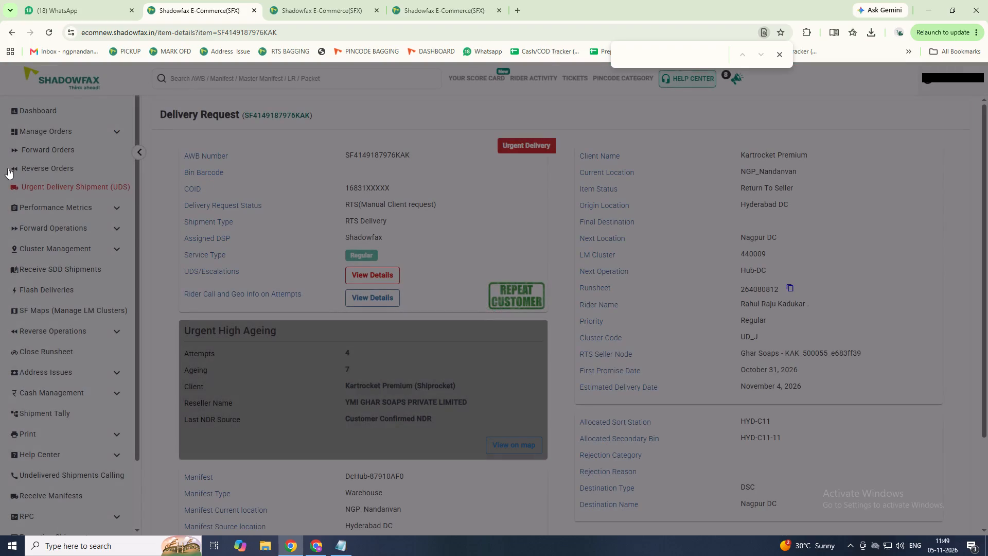
pyautogui.click(21, 149)
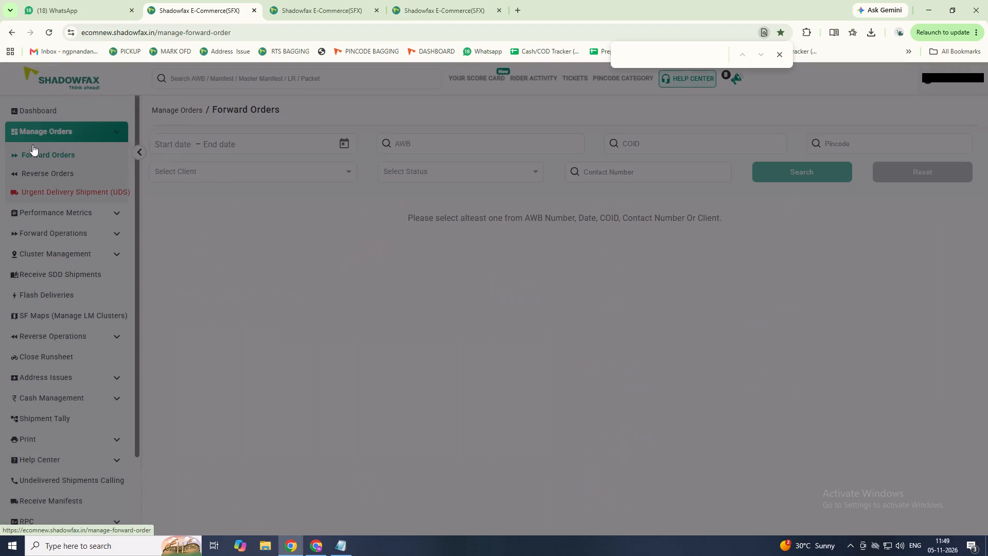
pyautogui.click(433, 150)
pyautogui.hotkey('ctrl', 'v')
pyautogui.press('Return')
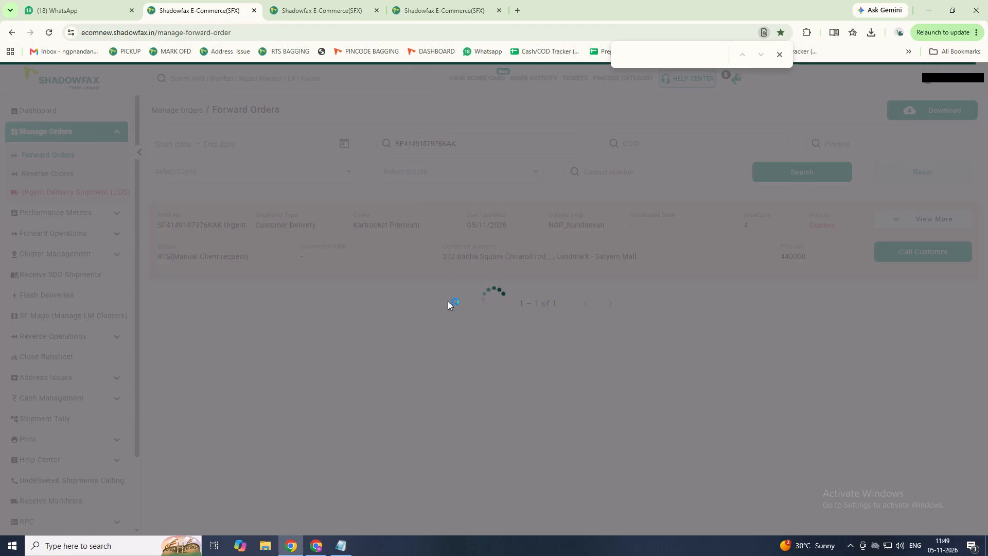
pyautogui.click(901, 116)
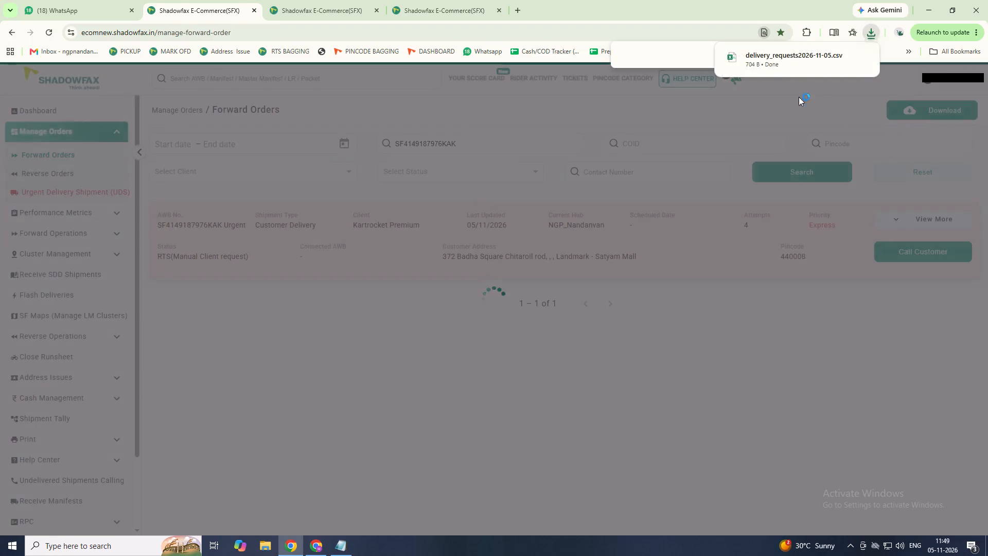
pyautogui.click(764, 64)
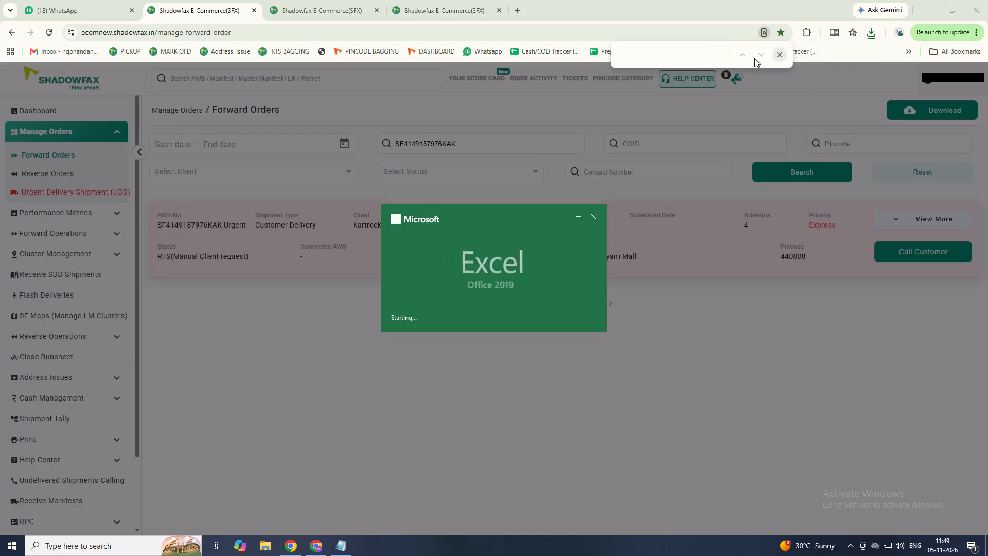
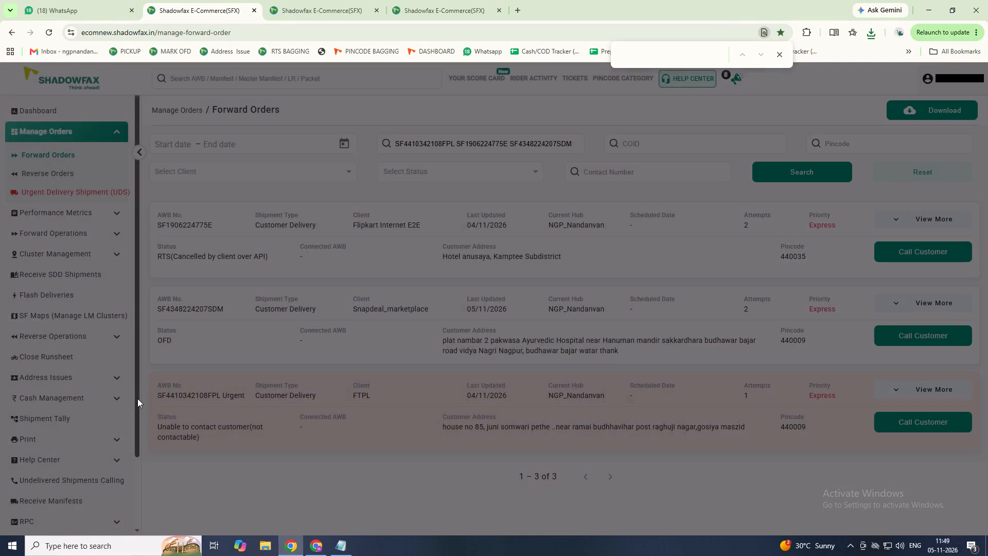
pyautogui.doubleClick(137, 398)
pyautogui.click(160, 400)
pyautogui.click(152, 398)
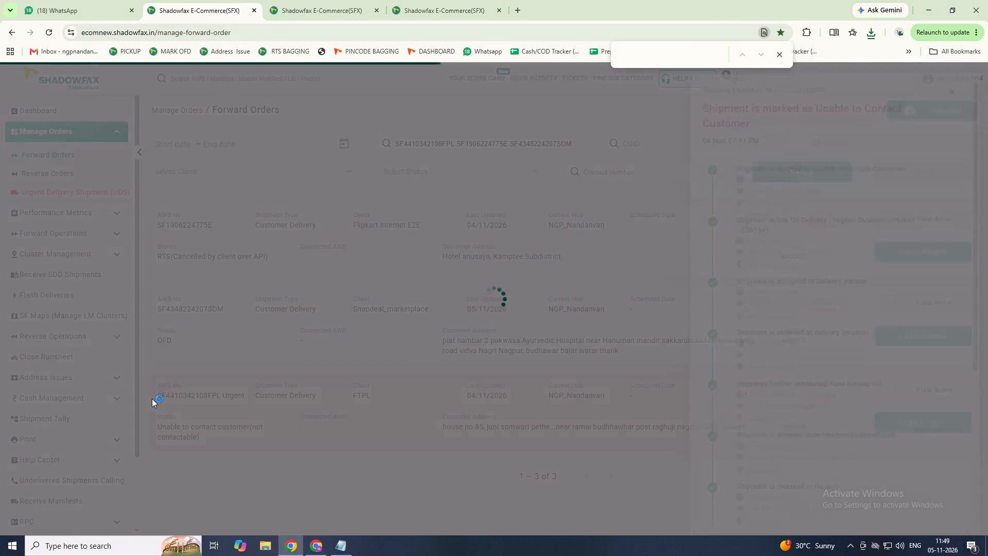
pyautogui.doubleClick(148, 397)
pyautogui.hotkey('ctrl', 'f')
pyautogui.hotkey('ctrl', 'x')
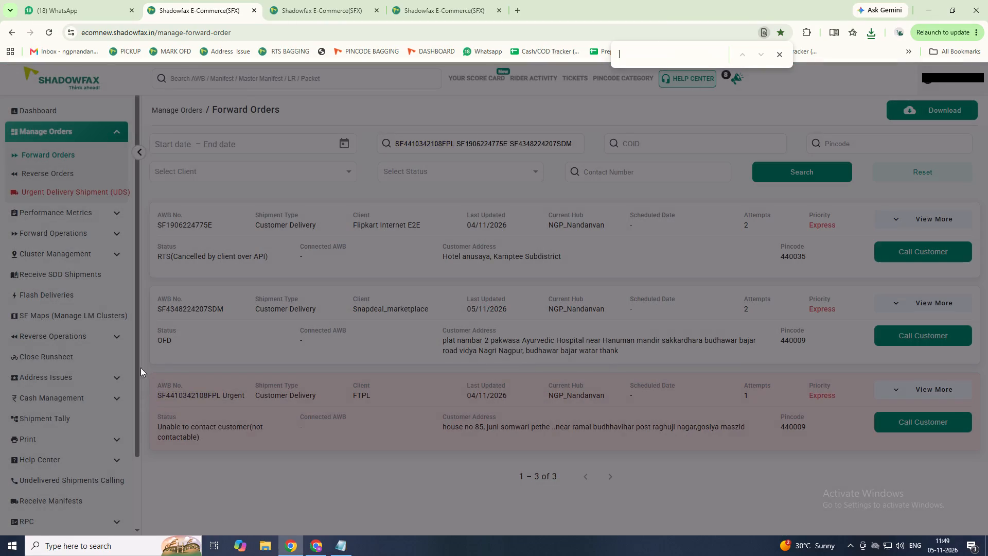
pyautogui.hotkey('ctrl', 'f')
pyautogui.hotkey('ctrl', 'x')
pyautogui.click(288, 0)
pyautogui.click(178, 146)
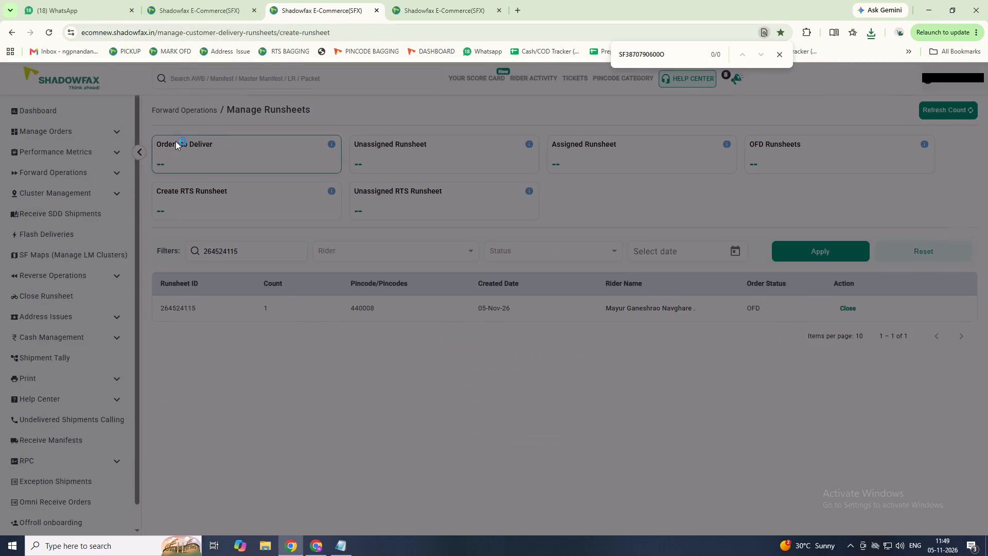
pyautogui.hotkey('ctrl', 'f')
pyautogui.hotkey('ctrl', 'v')
pyautogui.click(739, 155)
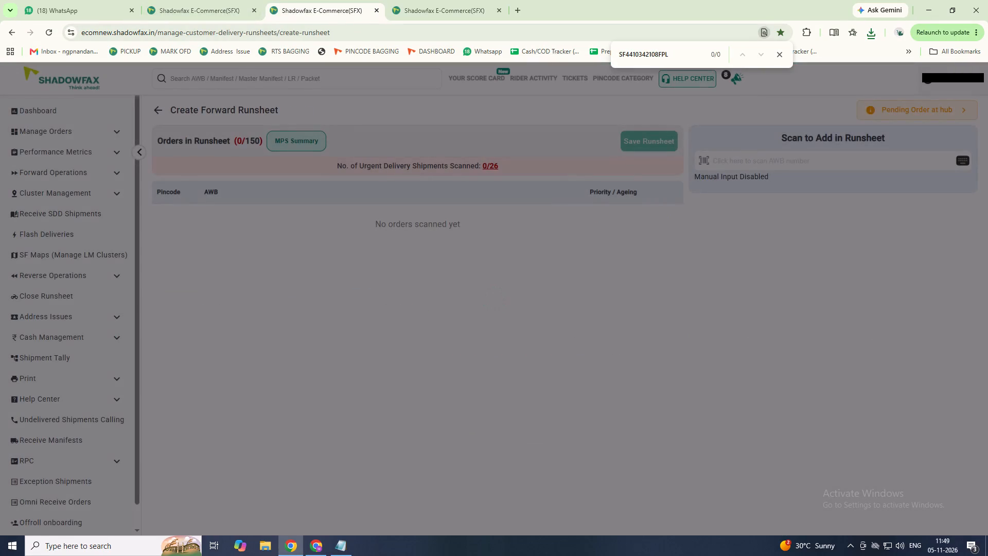
pyautogui.doubleClick(739, 156)
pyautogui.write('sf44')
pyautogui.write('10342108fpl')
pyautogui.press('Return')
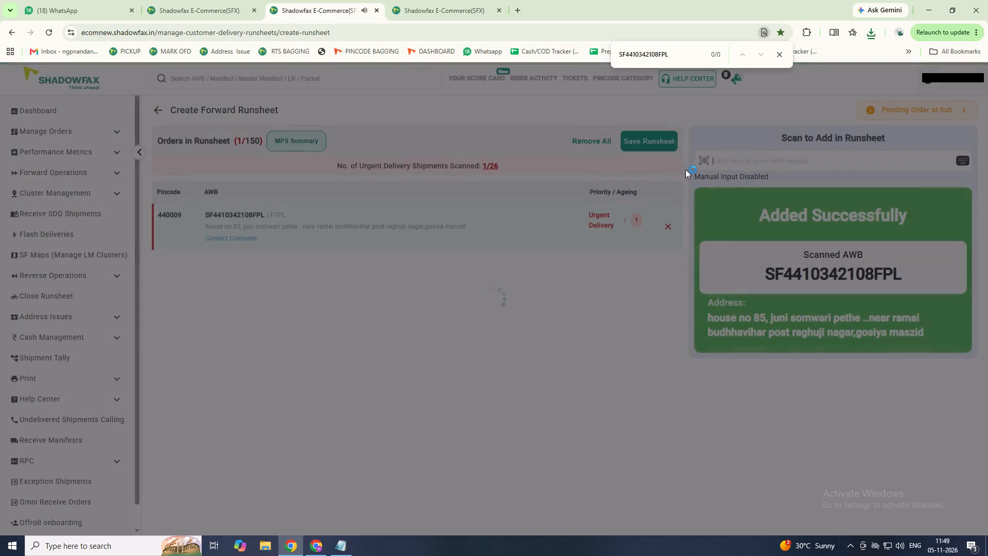
# Save the new forward runsheet, proceeding past the list of urgent shipments left out of it.
pyautogui.click(672, 152)
pyautogui.click(669, 147)
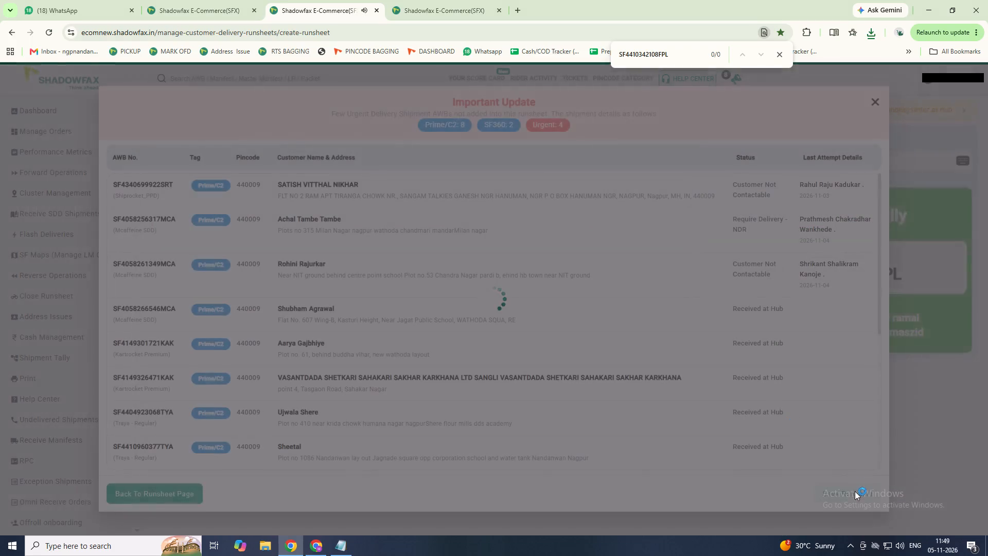
pyautogui.click(855, 491)
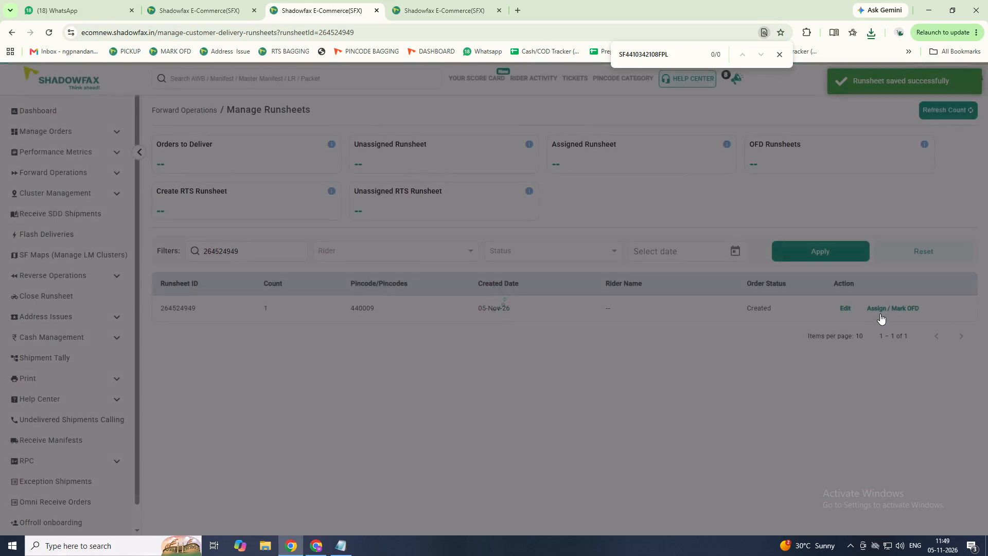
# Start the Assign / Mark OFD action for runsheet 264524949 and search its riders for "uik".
pyautogui.click(882, 313)
pyautogui.click(455, 308)
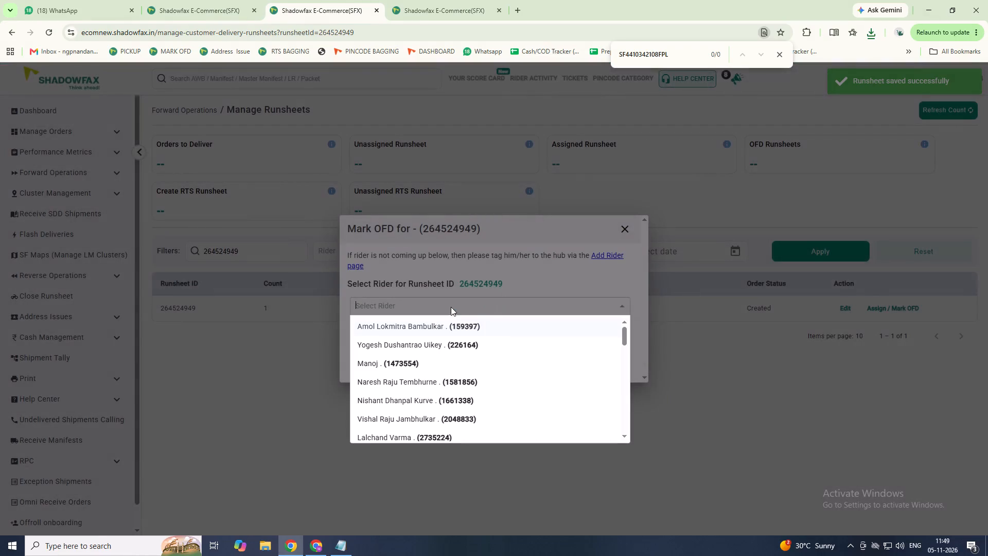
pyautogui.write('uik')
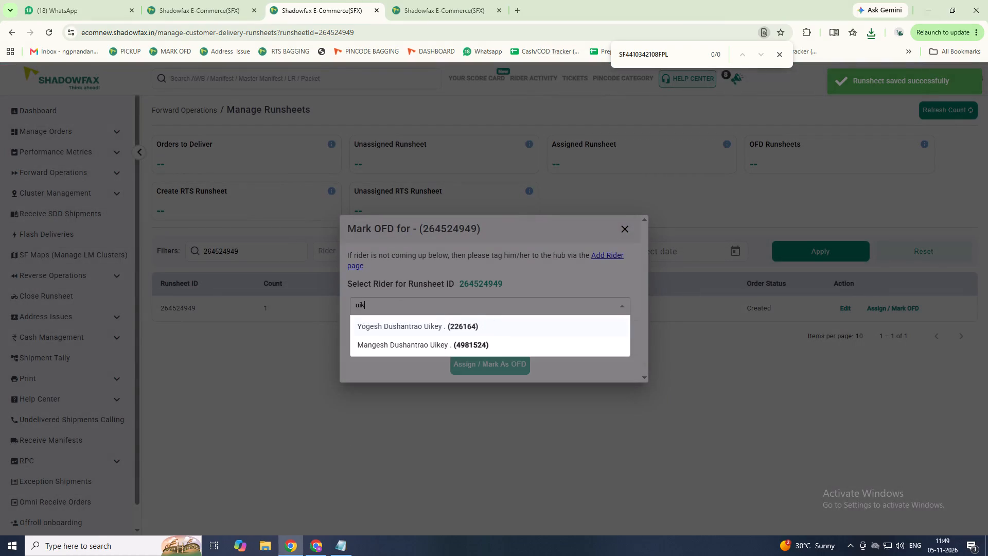
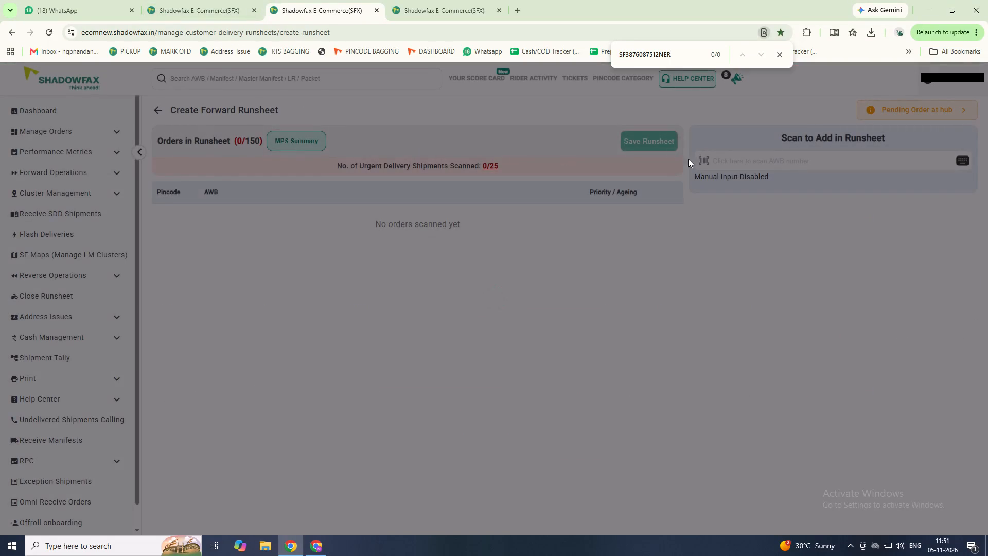
pyautogui.click(732, 166)
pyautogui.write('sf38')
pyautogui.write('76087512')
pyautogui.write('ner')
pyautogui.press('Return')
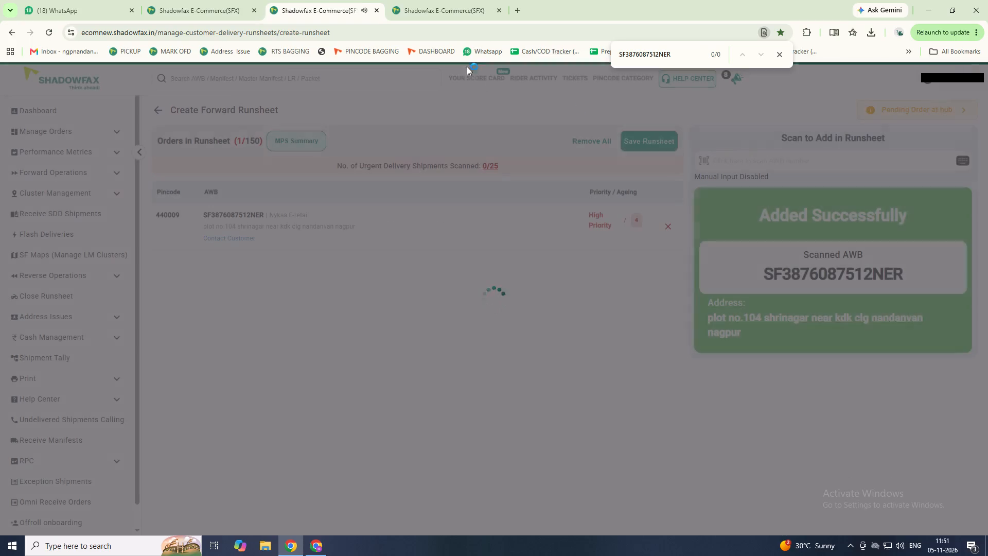
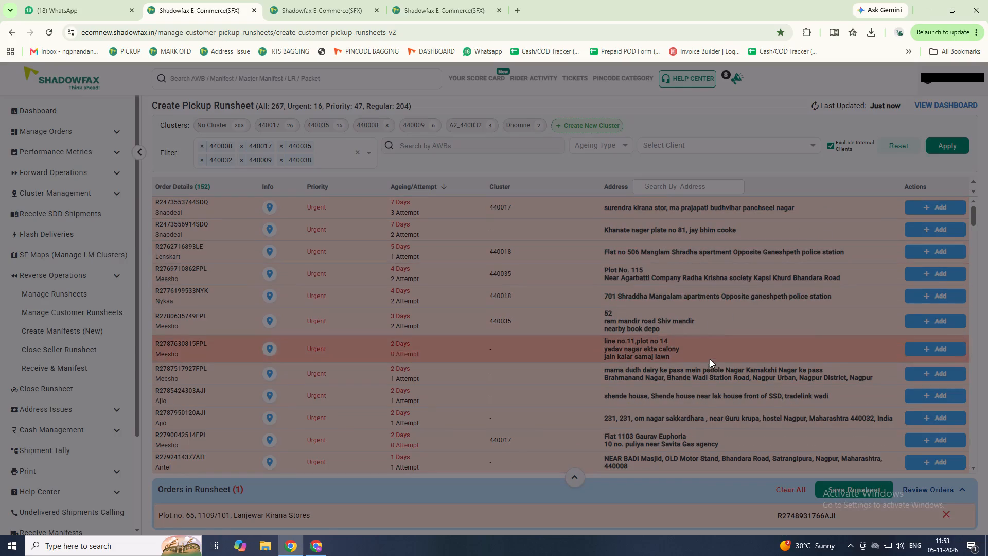
# Open the Rider Activity page and examine the riders' forward customer/seller delivery figures, including their OFD counts.
pyautogui.click(421, 1)
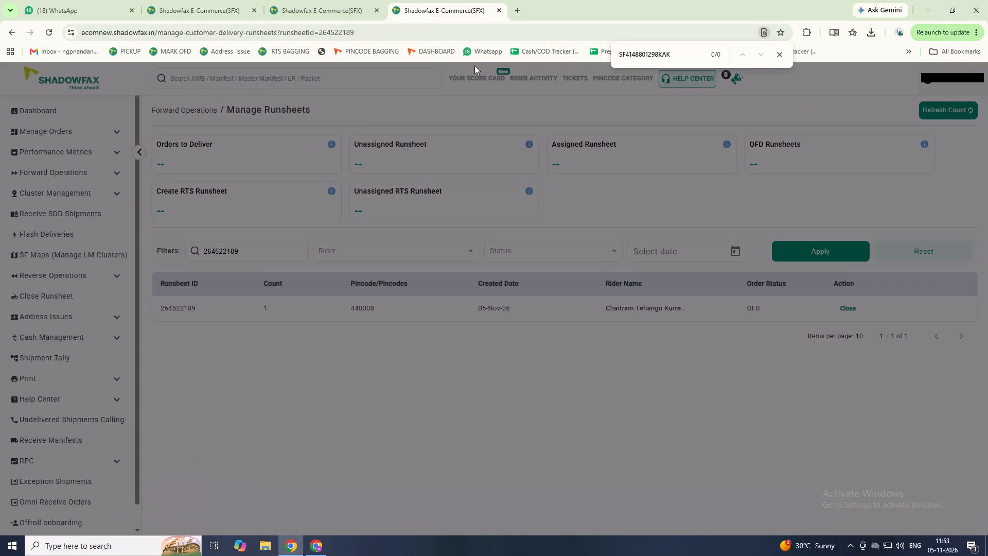
pyautogui.click(533, 77)
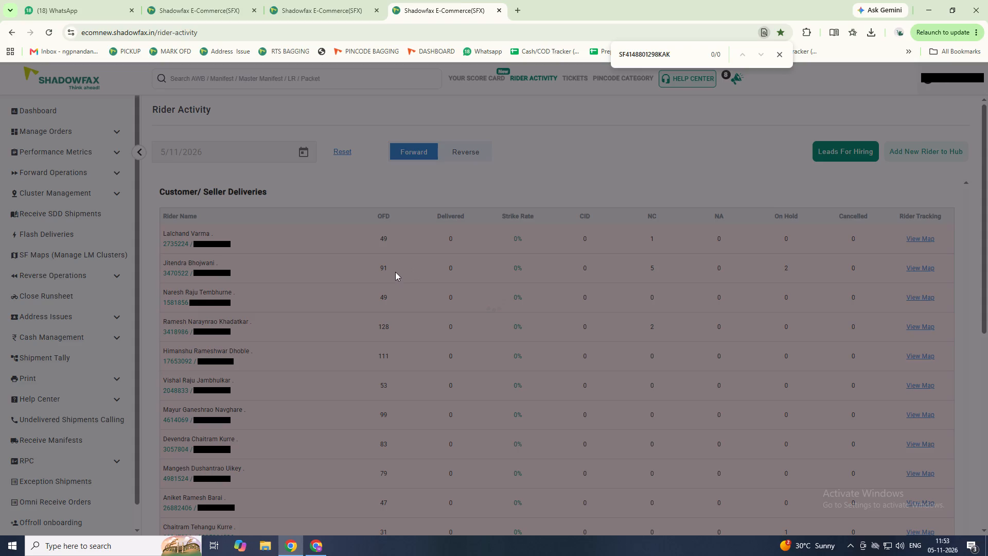
pyautogui.scroll(-4, 392, 274)
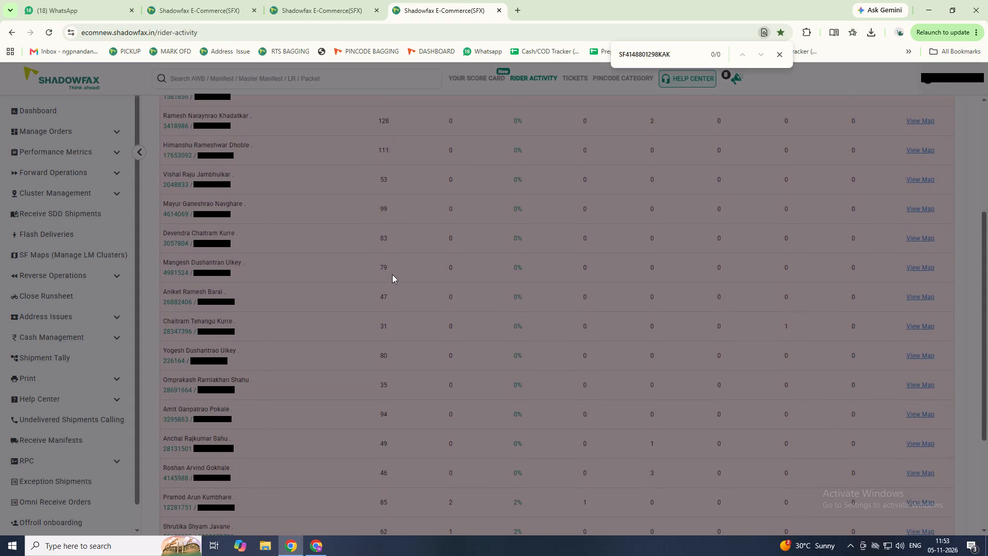
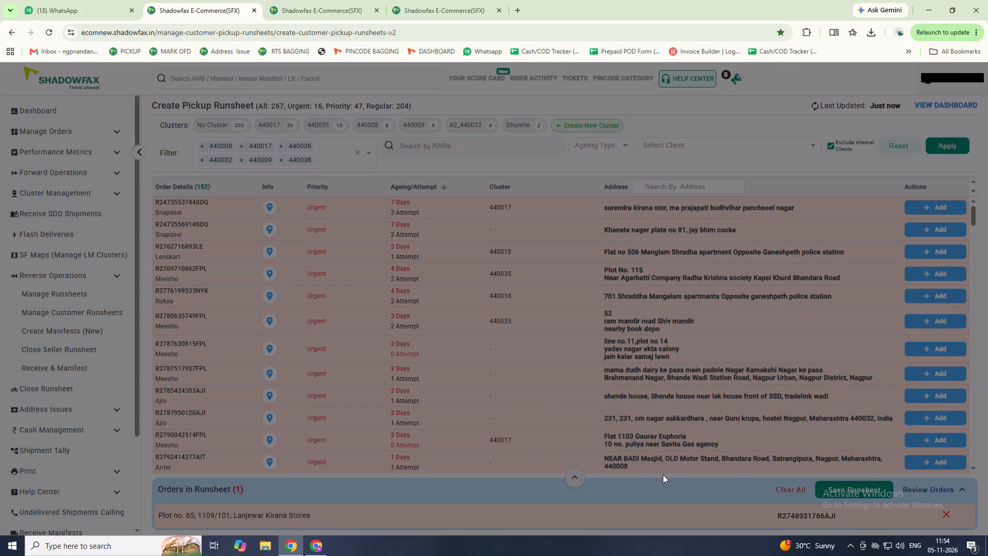
# Examine the addresses and priorities of the pending pickup orders in the Create Pickup Runsheet list.
pyautogui.scroll(-2, 662, 472)
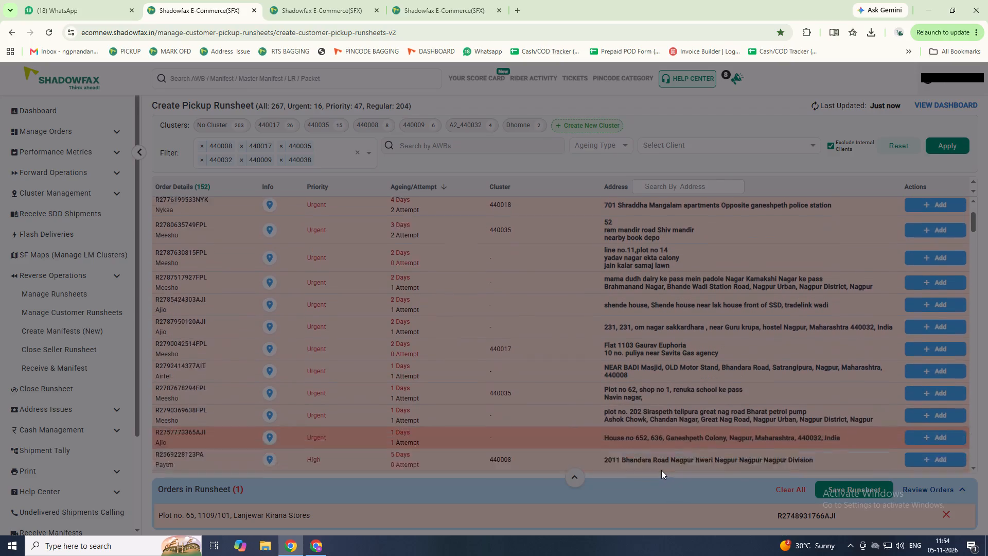
pyautogui.scroll(-3, 661, 470)
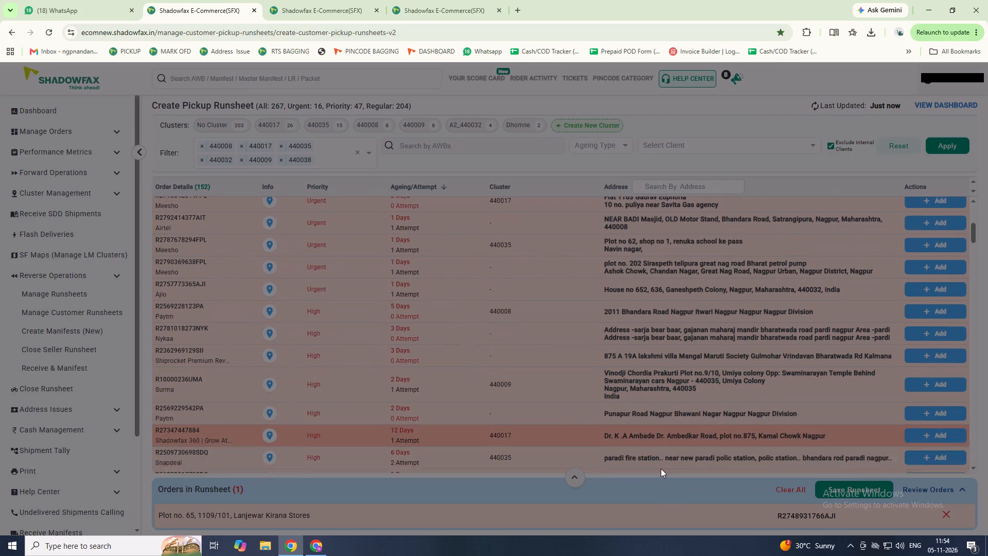
pyautogui.scroll(-3, 661, 468)
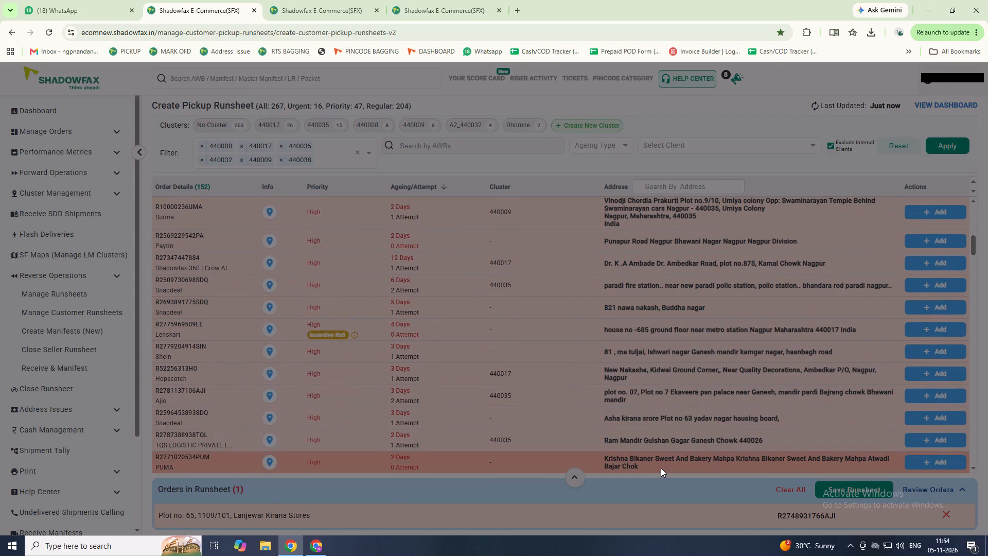
pyautogui.scroll(-1, 660, 468)
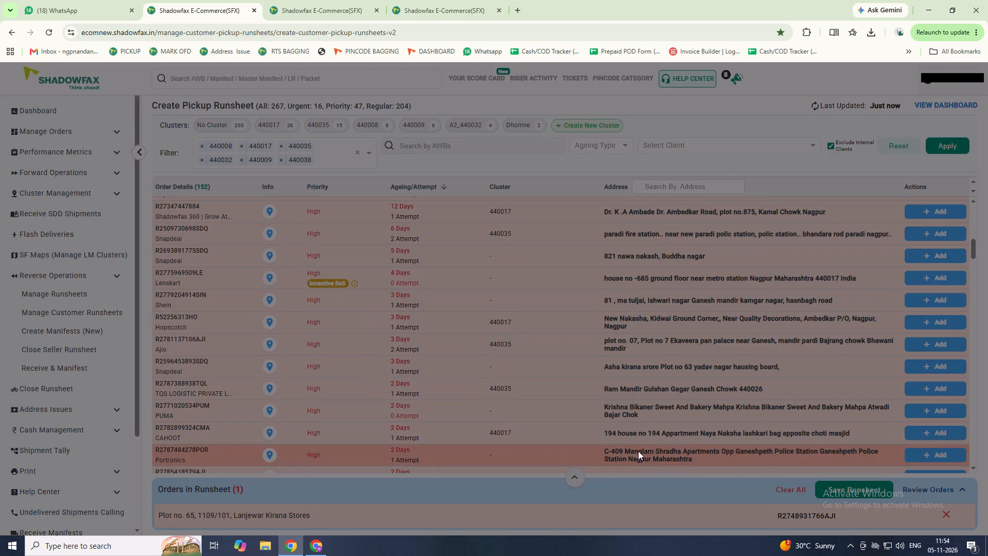
pyautogui.doubleClick(197, 403)
pyautogui.hotkey('ctrl', 'f')
pyautogui.hotkey('ctrl', 'x')
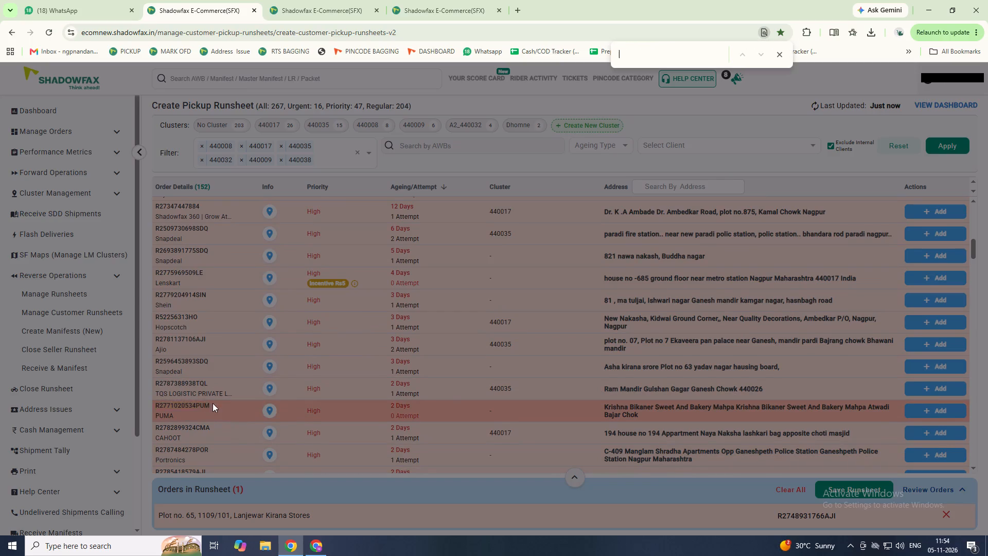
pyautogui.hotkey('ctrl', 'f')
pyautogui.hotkey('ctrl', 'x')
pyautogui.click(288, 0)
pyautogui.click(387, 0)
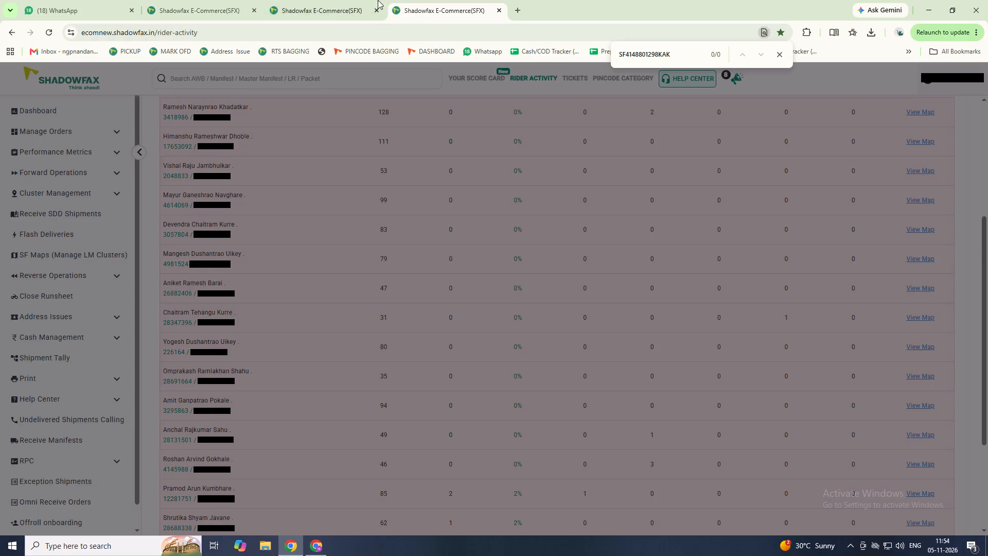
pyautogui.click(232, 53)
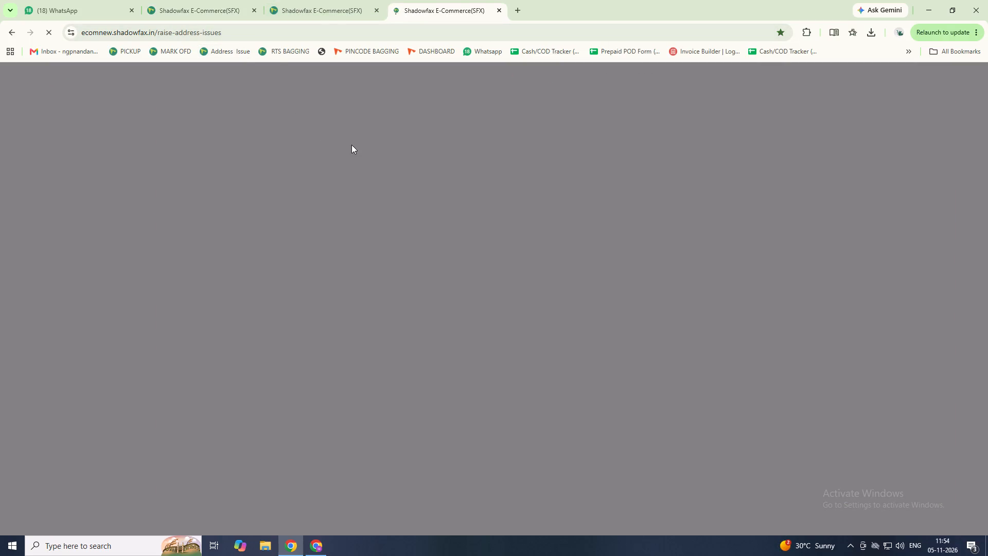
pyautogui.hotkey('ctrl', 'v')
pyautogui.press('Return')
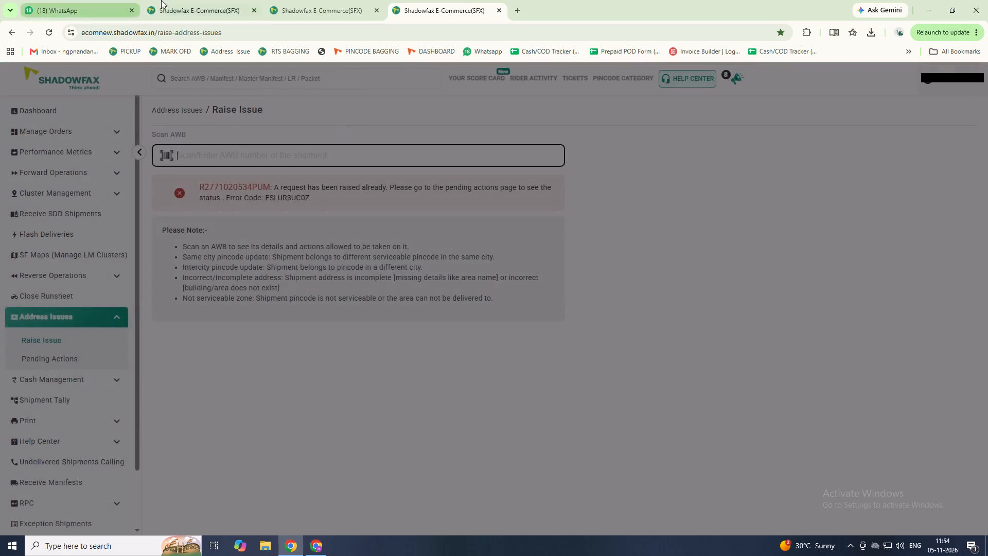
pyautogui.click(161, 1)
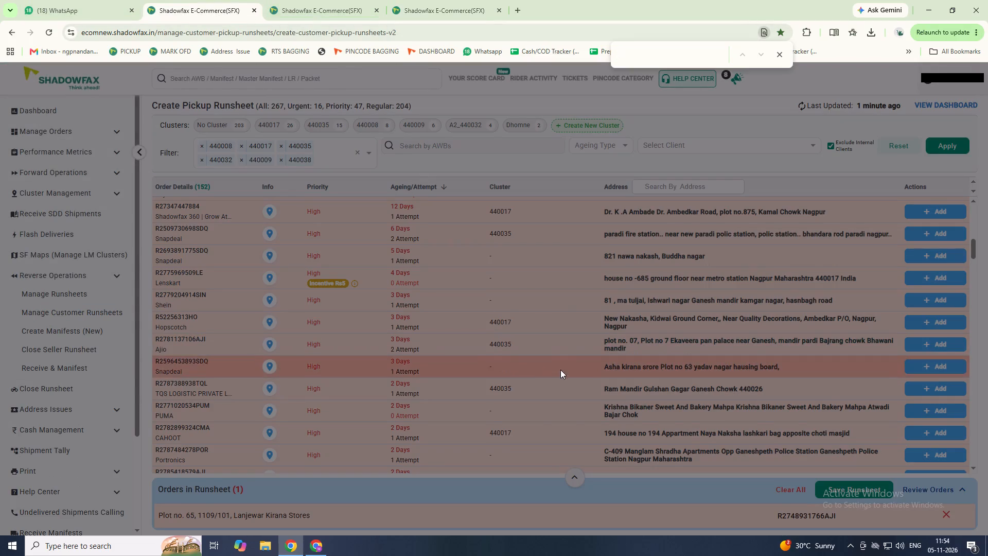
pyautogui.scroll(-17, 594, 381)
pyautogui.scroll(-20, 604, 376)
pyautogui.scroll(-6, 604, 376)
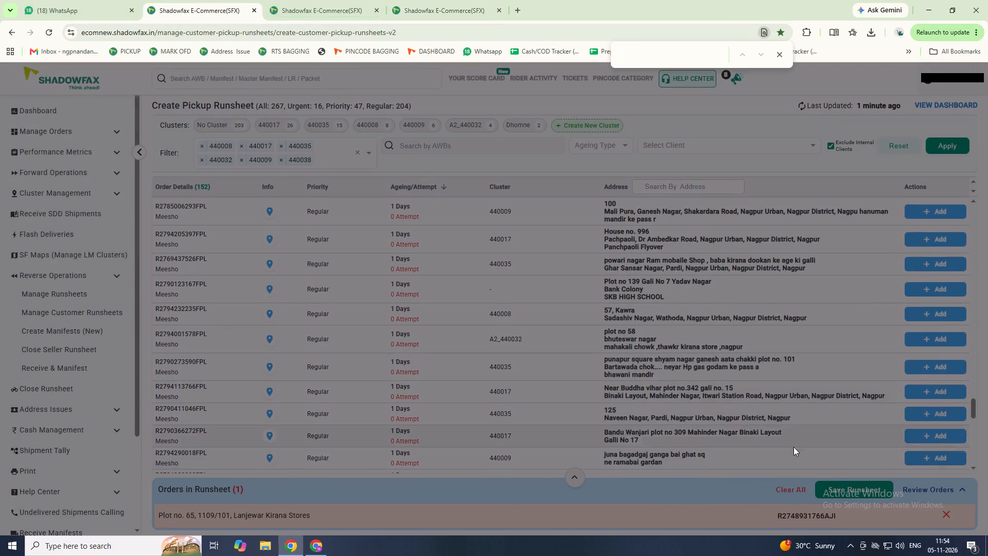
pyautogui.click(833, 489)
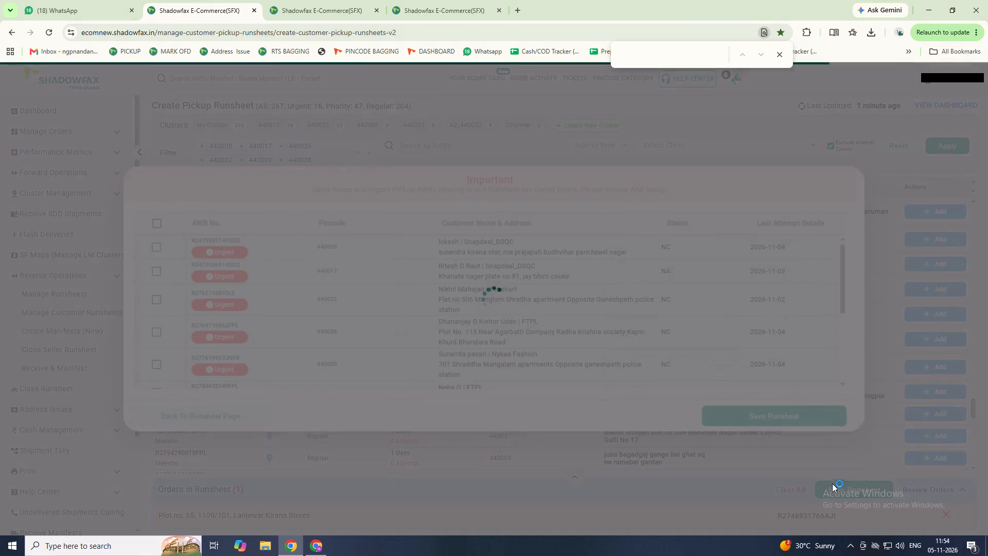
pyautogui.click(750, 430)
pyautogui.click(749, 419)
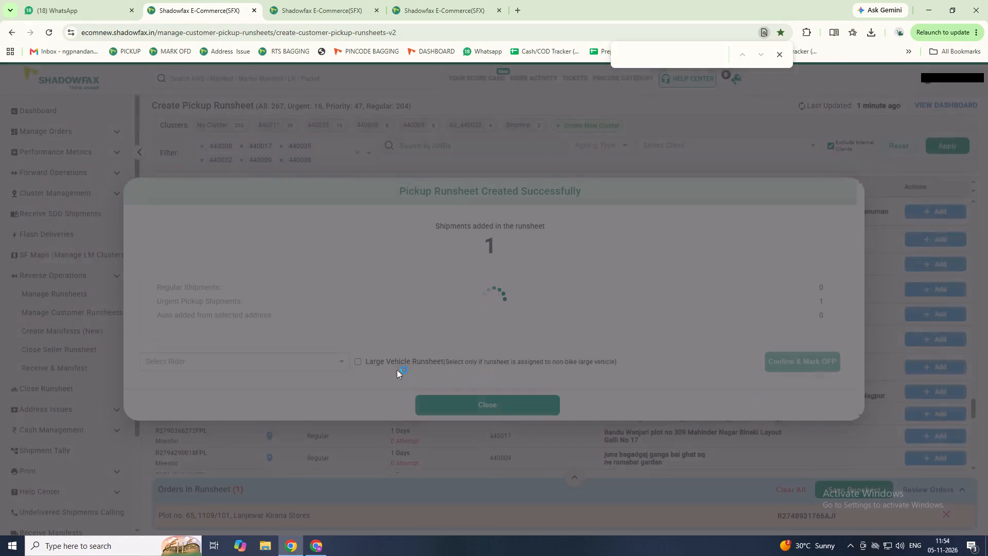
# Assign the saved pickup runsheet to rider Kumbhare, mark it OFP and close the summary.
pyautogui.click(331, 359)
pyautogui.write('kubh')
pyautogui.press('BackSpace')
pyautogui.press('BackSpace')
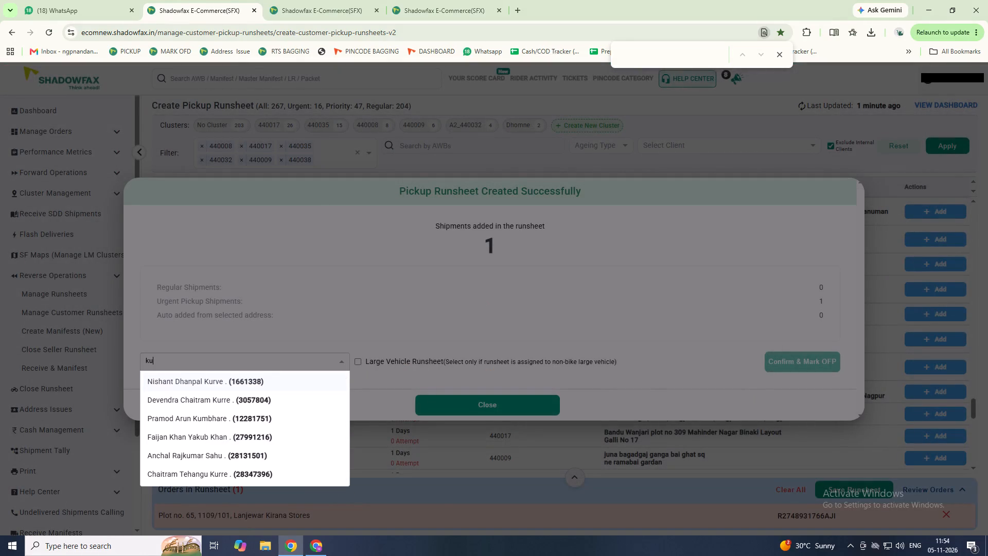
pyautogui.write('mbh')
pyautogui.press('Return')
pyautogui.press('Tab')
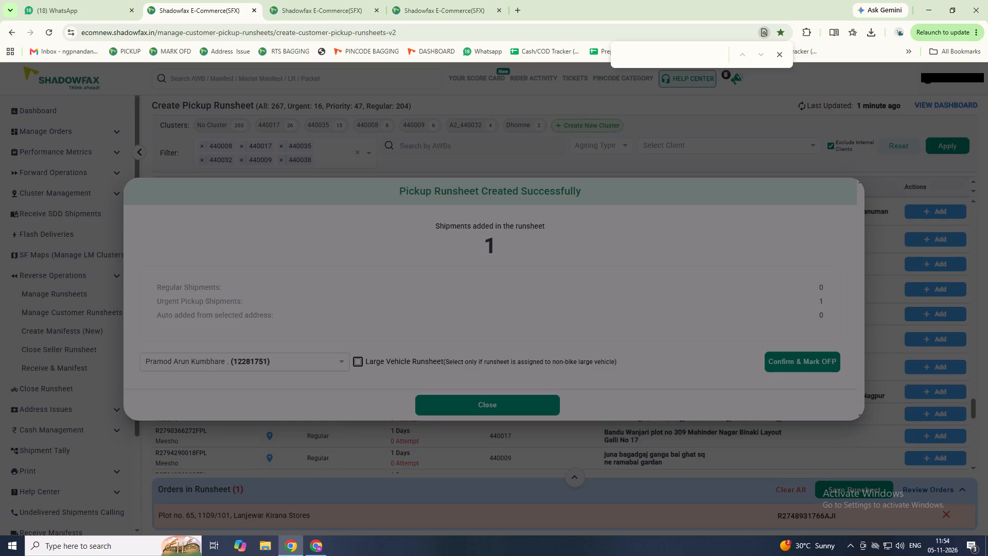
pyautogui.press('Tab')
pyautogui.press('Return')
pyautogui.press('Tab')
pyautogui.press('Return')
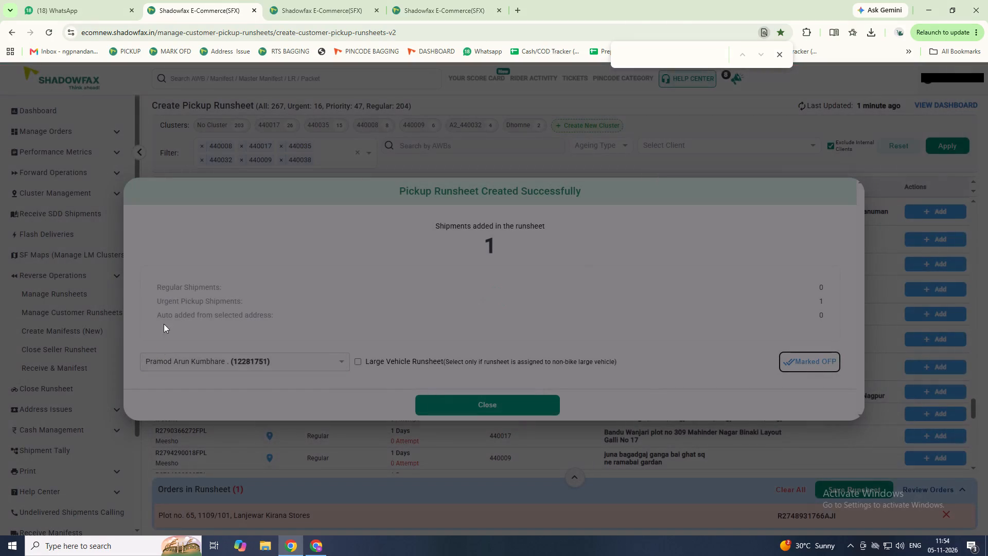
pyautogui.click(437, 410)
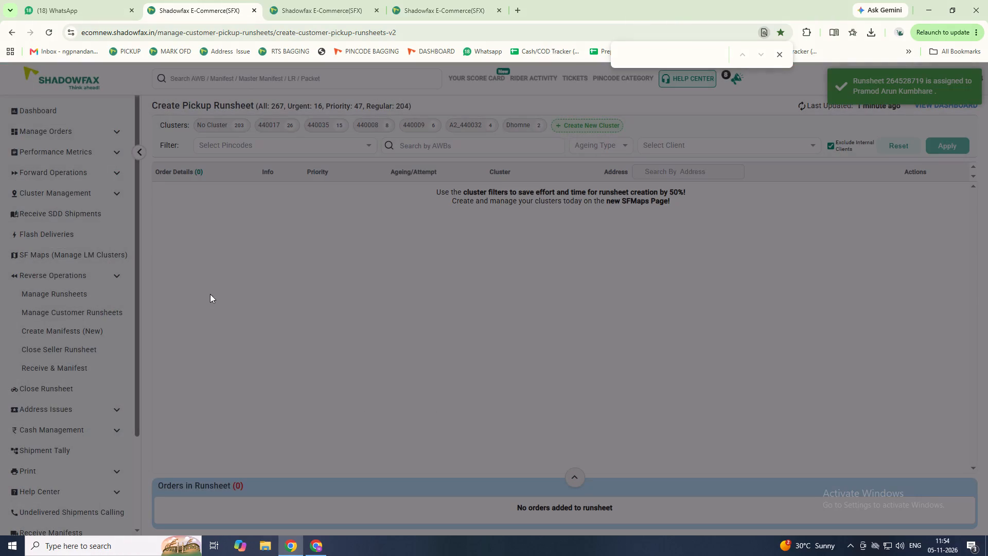
# Filter the pickup orders by pincode 440038.
pyautogui.click(246, 151)
pyautogui.scroll(-4, 232, 275)
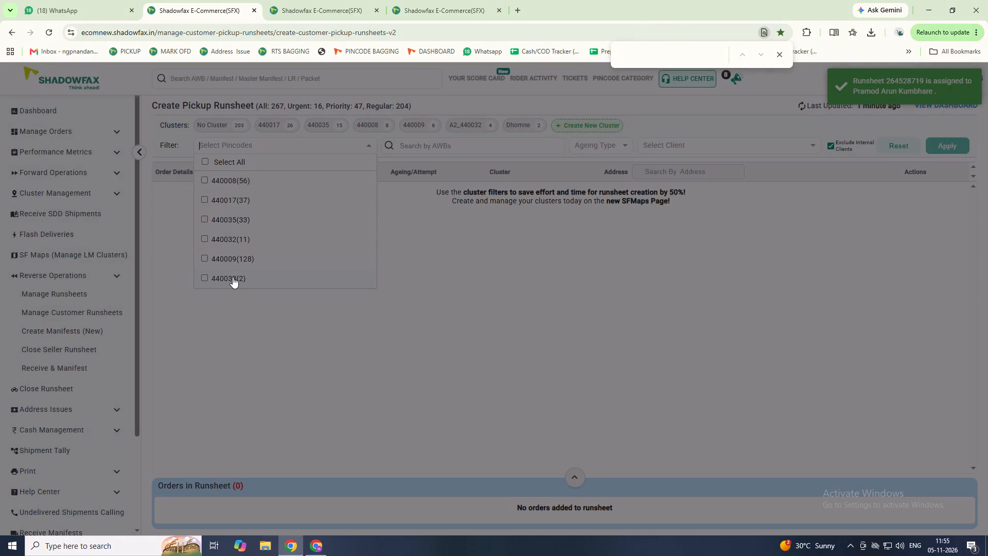
pyautogui.click(233, 276)
pyautogui.click(937, 147)
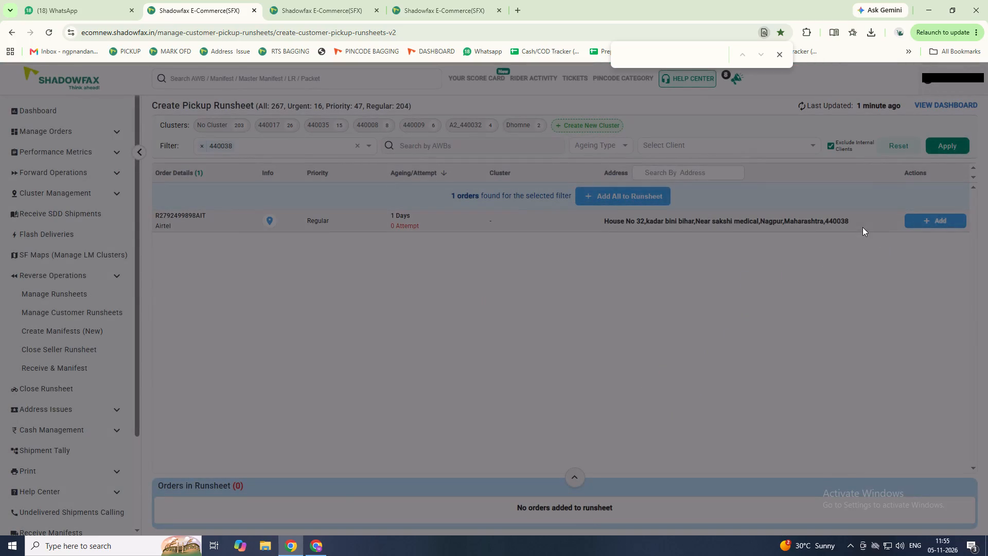
pyautogui.doubleClick(202, 217)
pyautogui.hotkey('ctrl', 'f')
pyautogui.hotkey('ctrl', 'x')
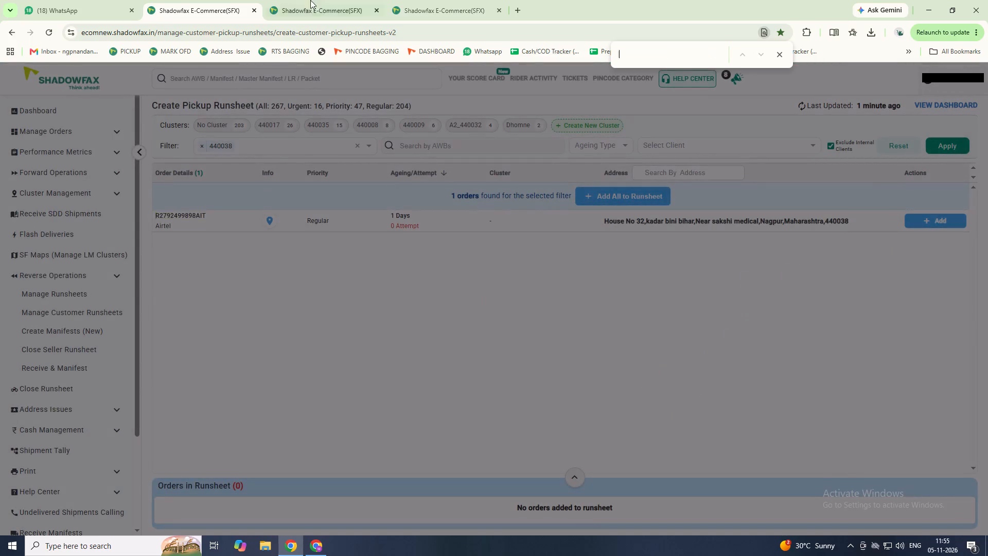
pyautogui.hotkey('ctrl', 'f')
pyautogui.hotkey('ctrl', 'x')
pyautogui.keyDown('ctrl'); pyautogui.click(320, 0); pyautogui.keyUp('ctrl')
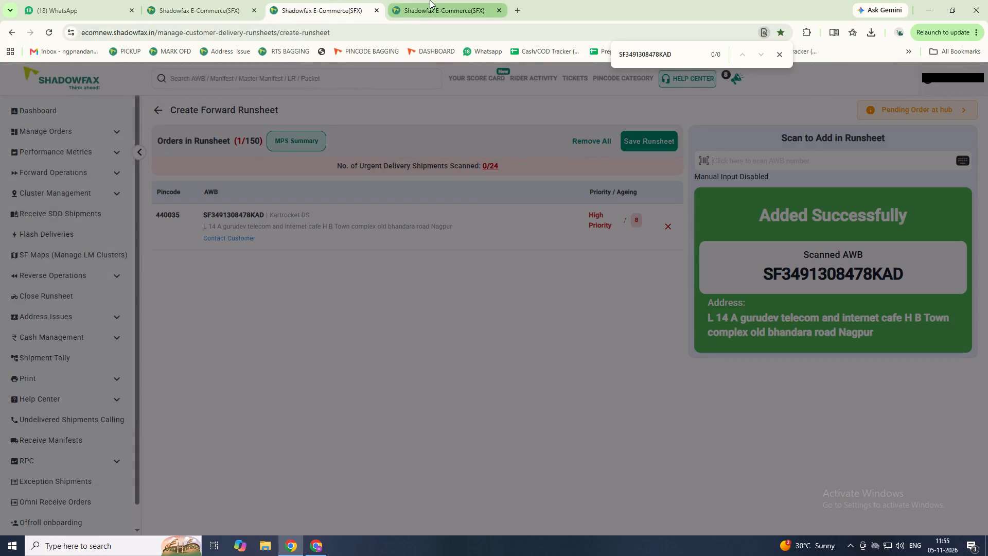
pyautogui.click(215, 51)
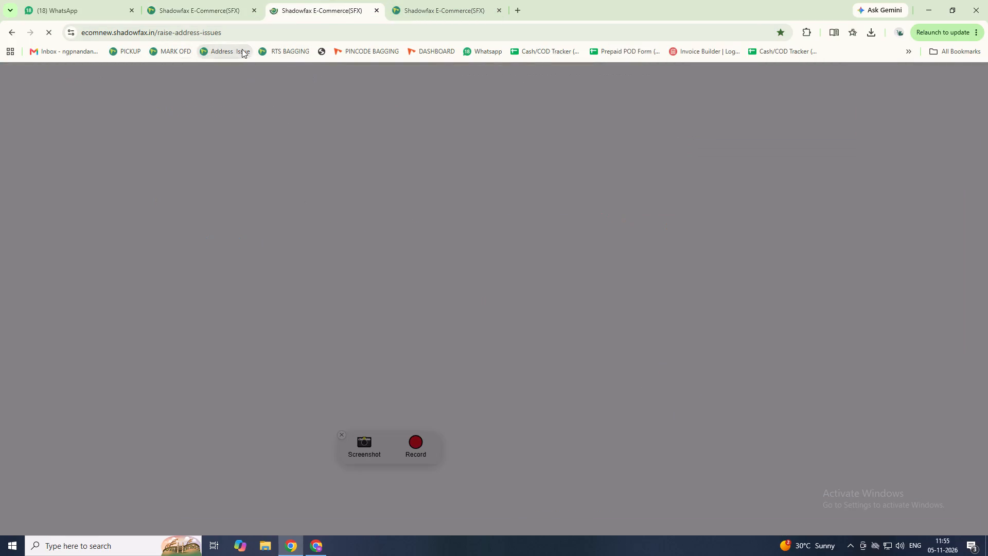
pyautogui.hotkey('ctrl', 'v')
pyautogui.press('Return')
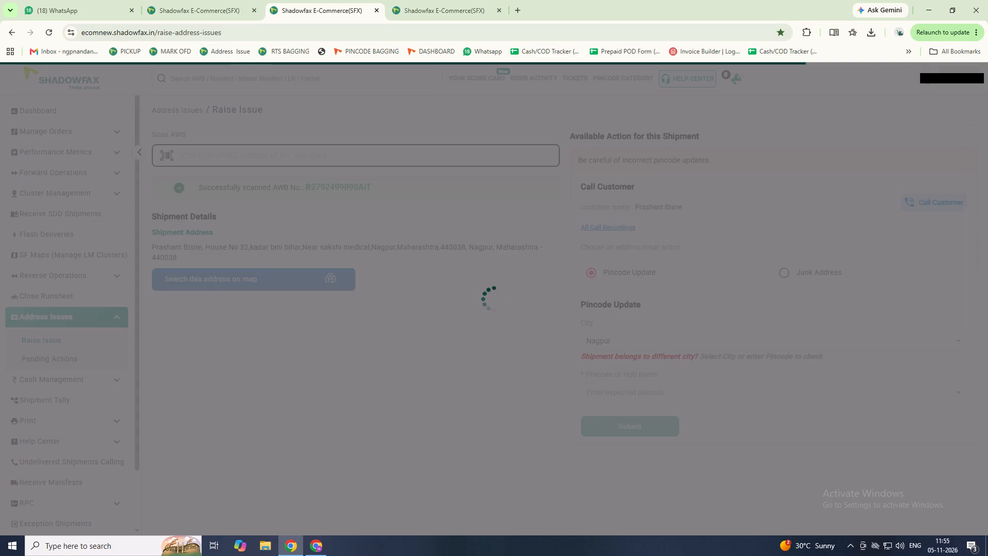
pyautogui.click(678, 413)
pyautogui.click(663, 394)
pyautogui.click(637, 405)
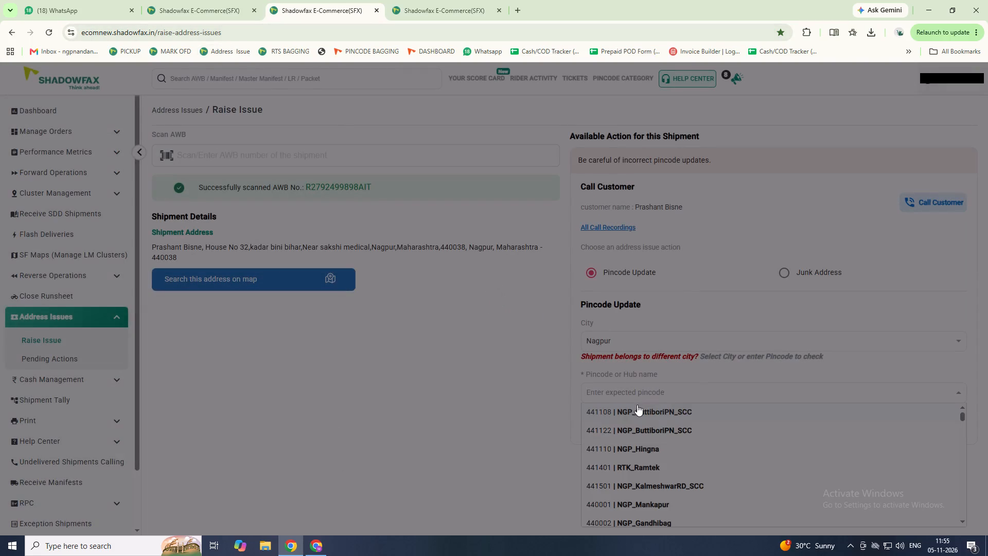
pyautogui.click(621, 420)
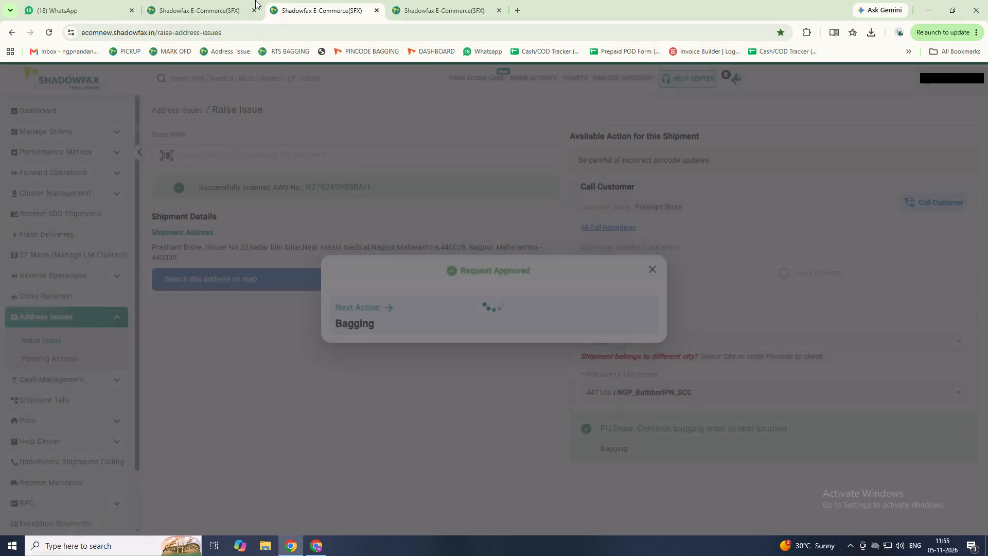
# Return to the pickup runsheet page, reset the filter and filter the orders by pincode 440009.
pyautogui.click(239, 0)
pyautogui.moveTo(890, 149); pyautogui.dragTo(876, 146)
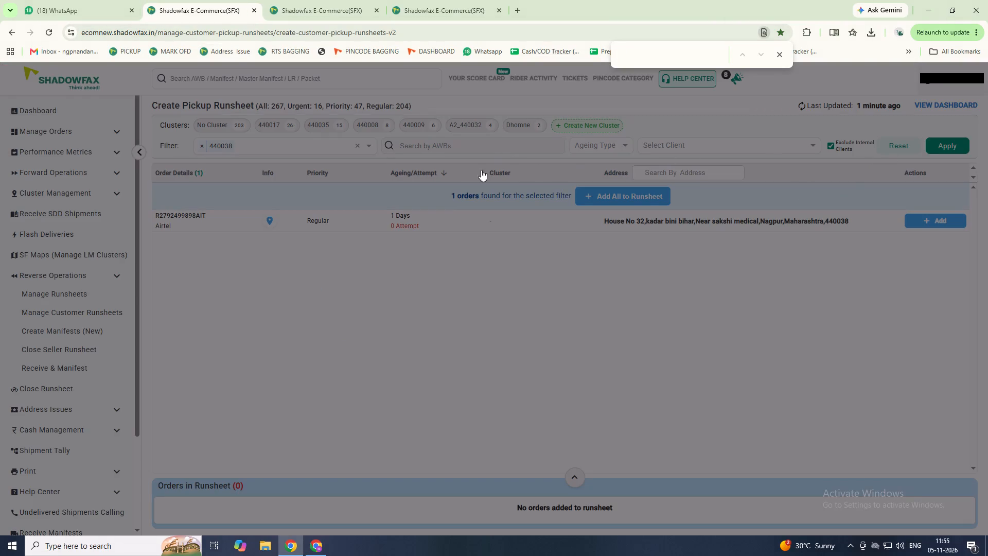
pyautogui.click(890, 145)
pyautogui.click(329, 140)
pyautogui.scroll(-3, 302, 269)
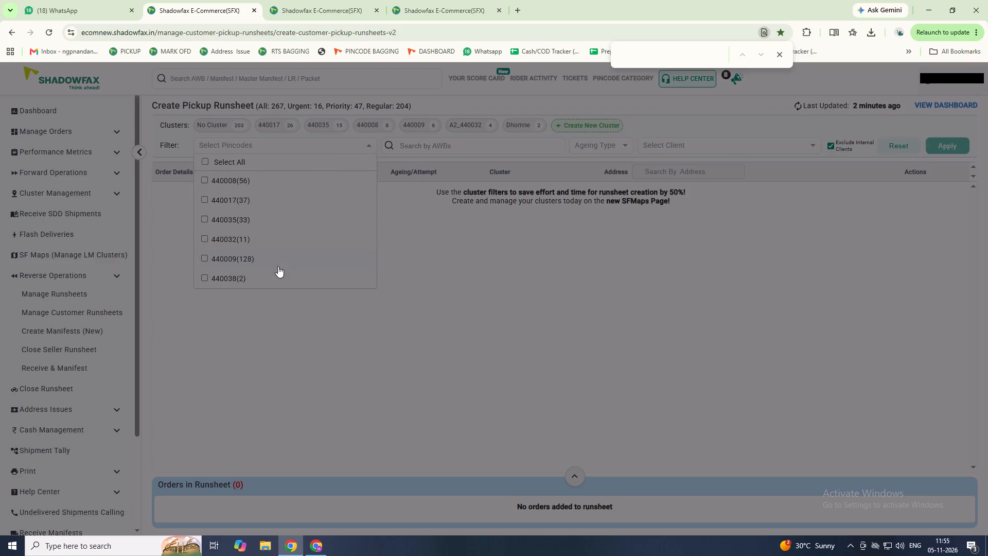
pyautogui.click(272, 259)
pyautogui.click(946, 148)
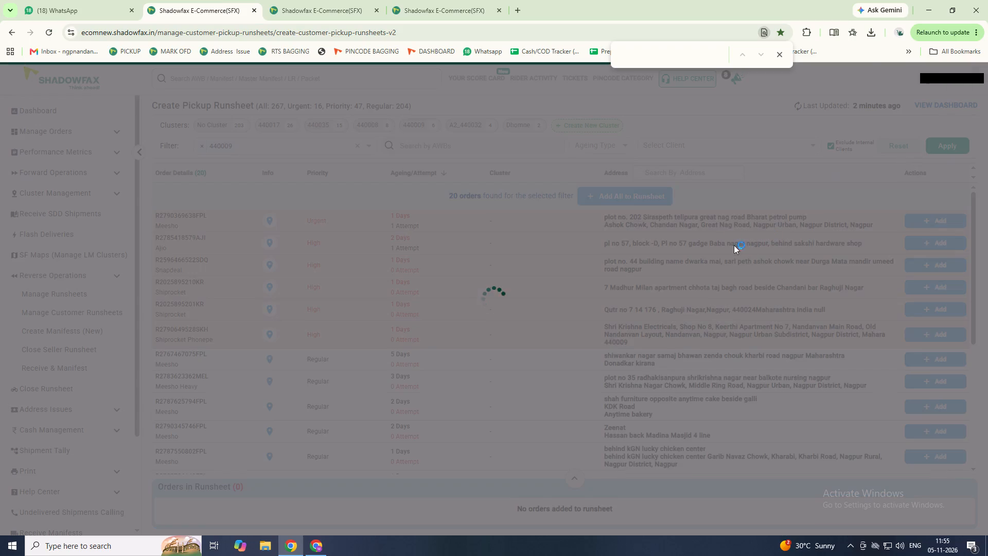
pyautogui.moveTo(616, 218); pyautogui.dragTo(728, 230)
pyautogui.moveTo(736, 229); pyautogui.dragTo(756, 230)
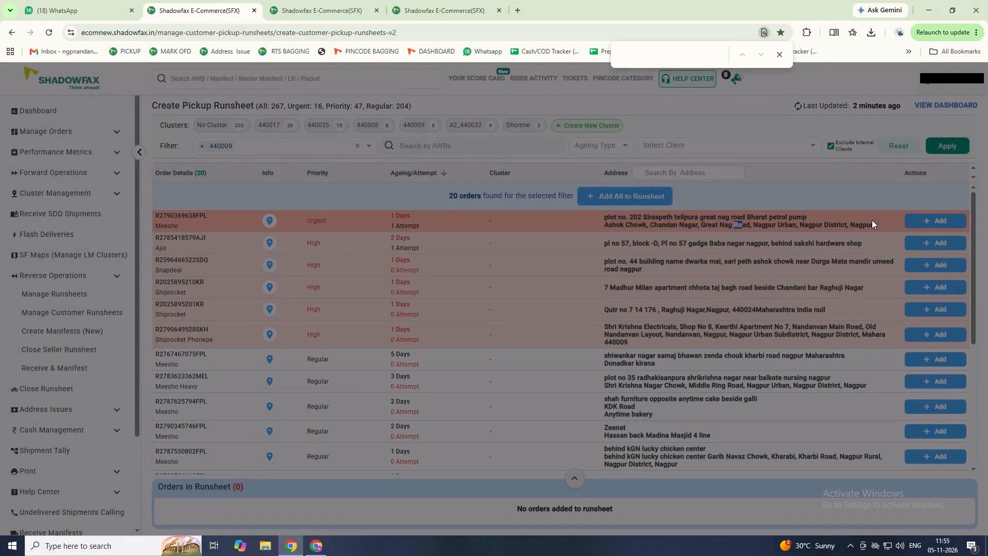
pyautogui.click(920, 221)
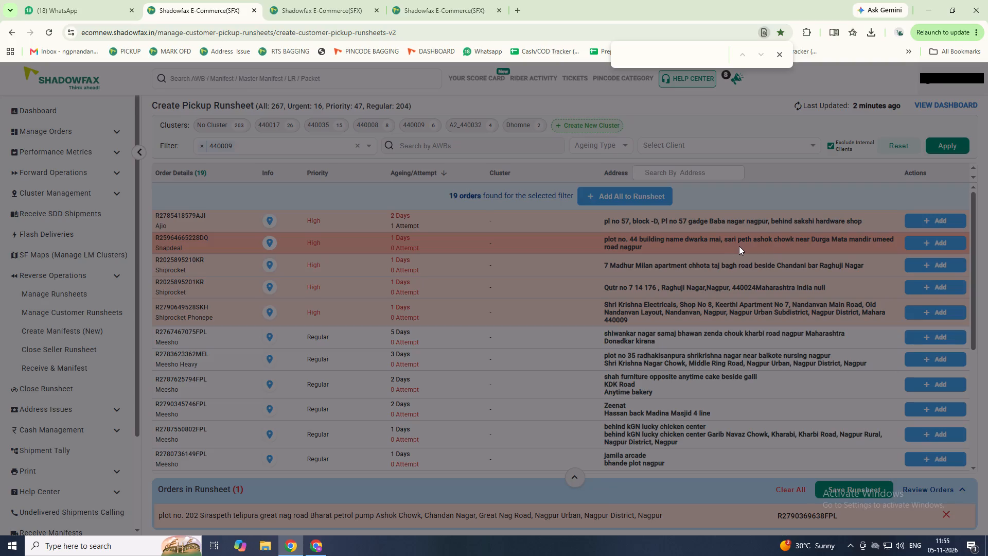
pyautogui.click(939, 246)
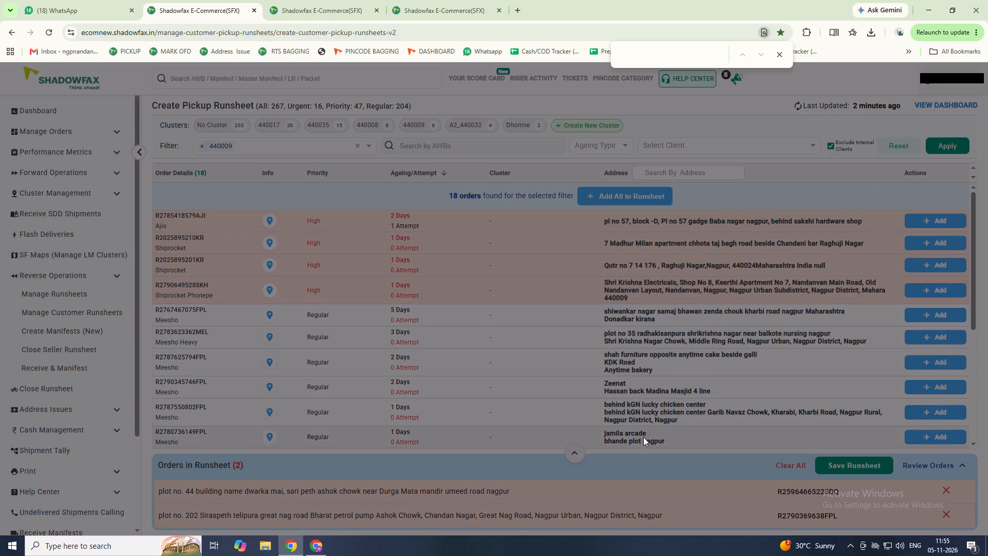
pyautogui.scroll(-2, 643, 437)
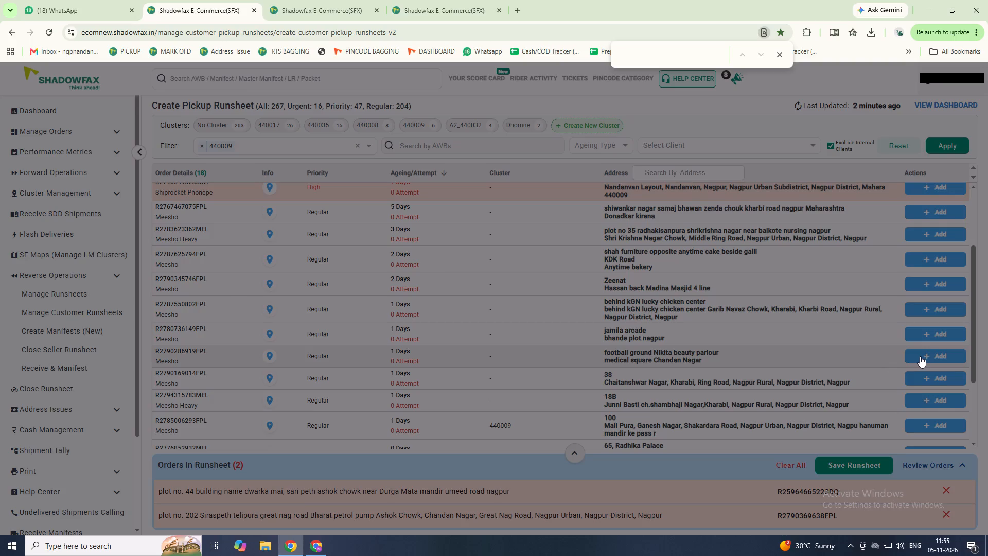
pyautogui.click(920, 356)
pyautogui.scroll(-2, 748, 395)
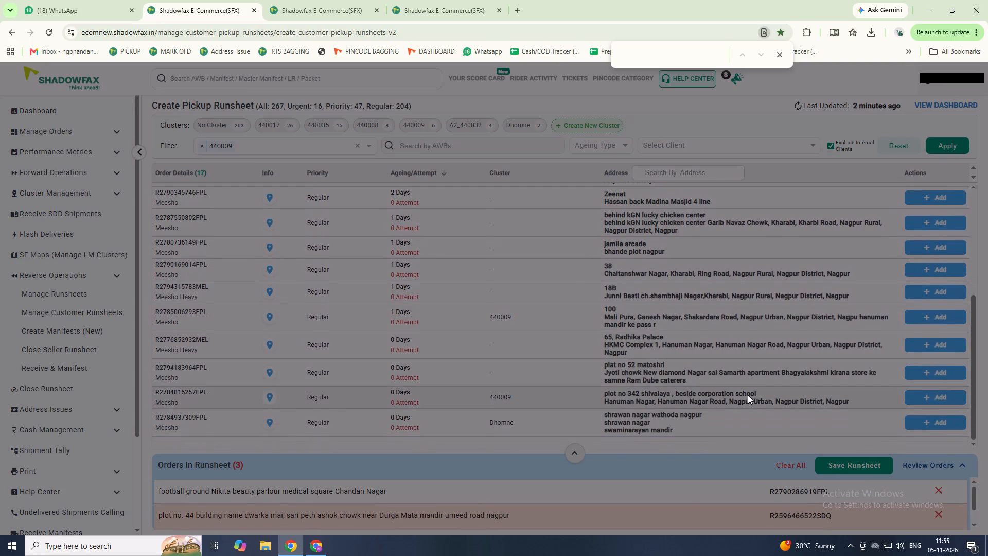
pyautogui.scroll(-1, 749, 397)
pyautogui.click(902, 144)
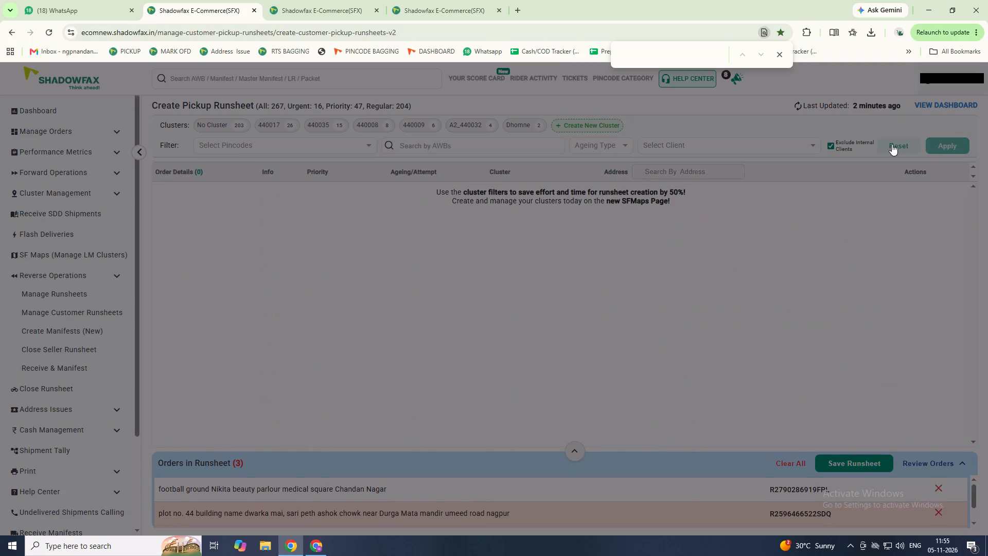
pyautogui.click(406, 121)
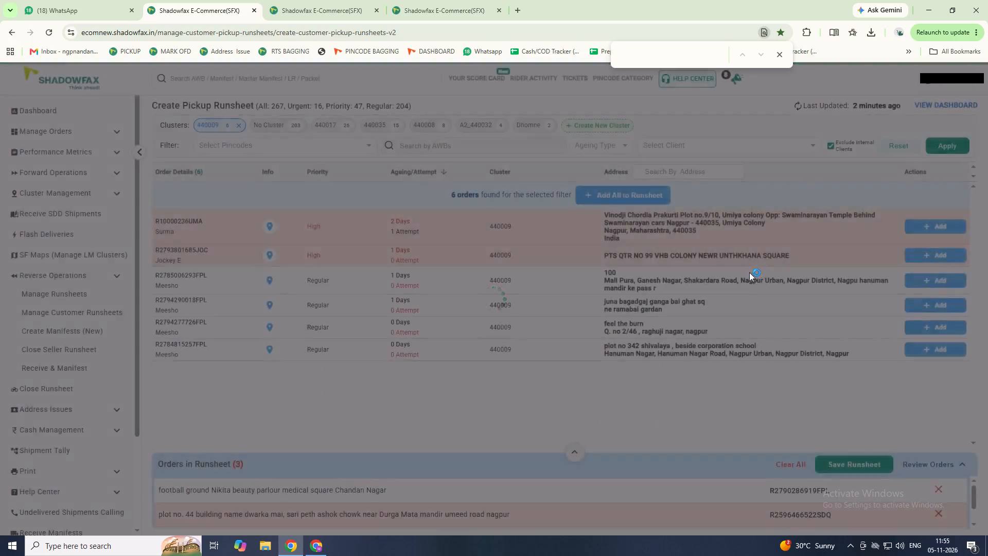
pyautogui.click(921, 256)
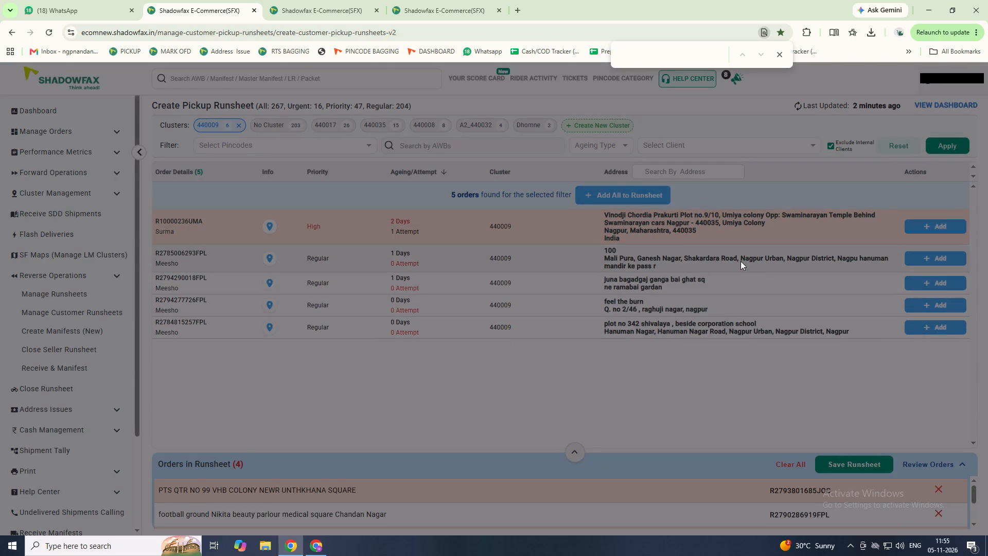
pyautogui.click(847, 463)
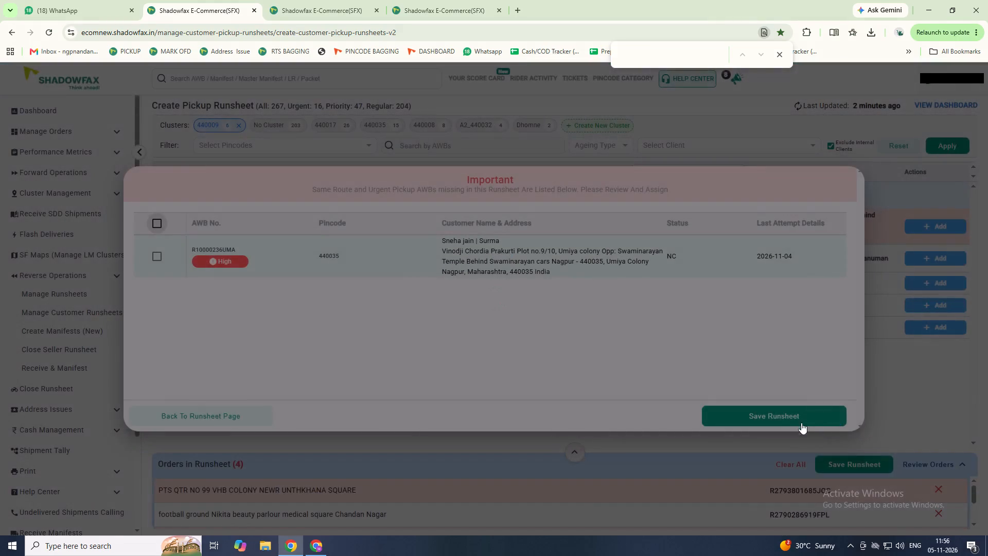
pyautogui.click(796, 419)
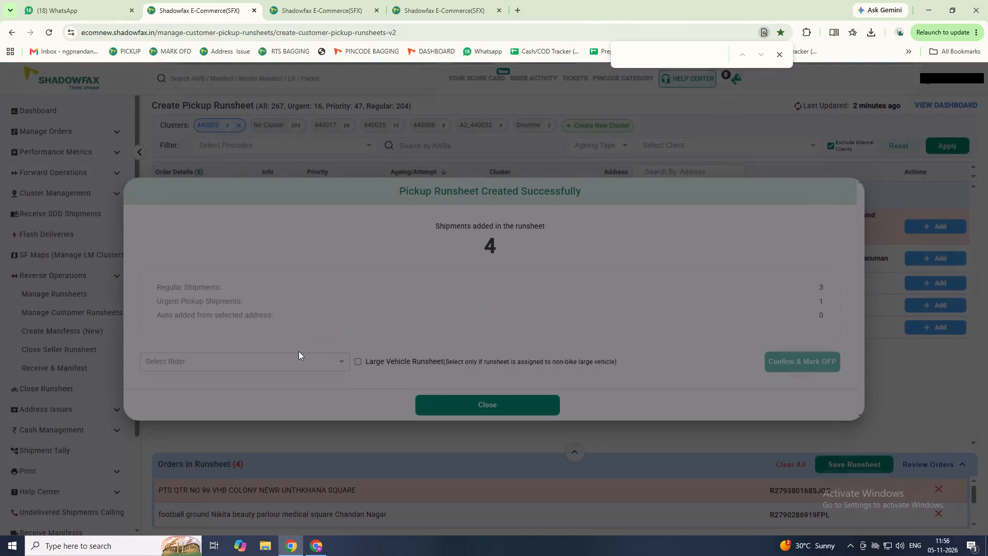
# Assign the saved pickup runsheet to rider Mangesh, mark it OFP and close the runsheet summary.
pyautogui.click(298, 352)
pyautogui.click(301, 354)
pyautogui.press('u')
pyautogui.press('i')
pyautogui.press('k')
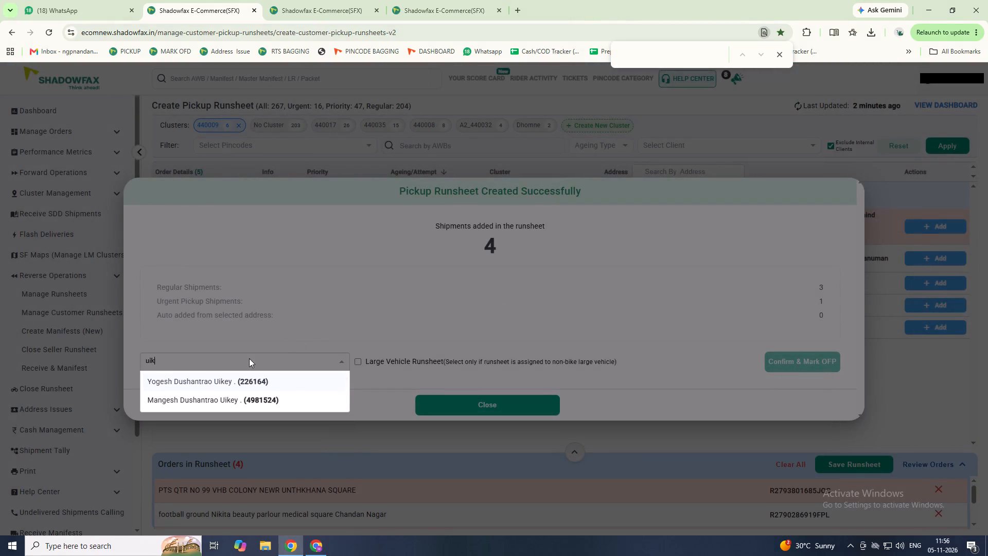
pyautogui.click(228, 392)
pyautogui.press('Tab')
pyautogui.press('Tab')
pyautogui.press('Return')
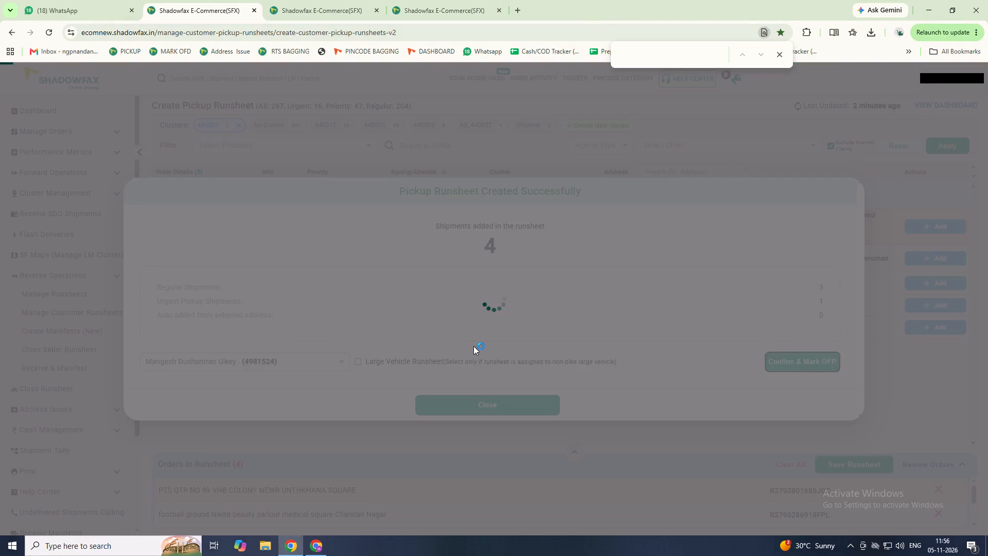
pyautogui.press('Tab')
pyautogui.press('Return')
# Filter the pickup orders by pincode 440008.
pyautogui.click(233, 148)
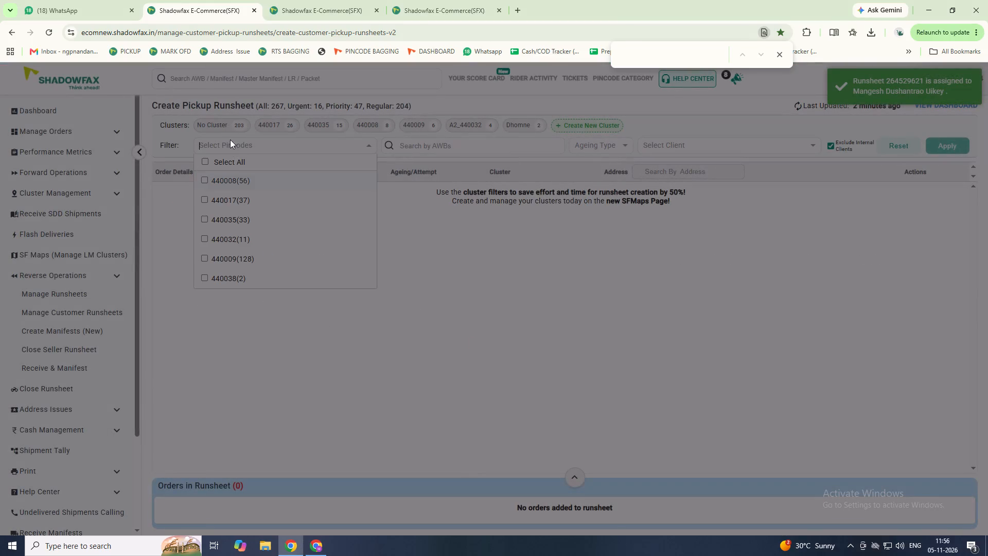
pyautogui.click(234, 180)
pyautogui.click(943, 144)
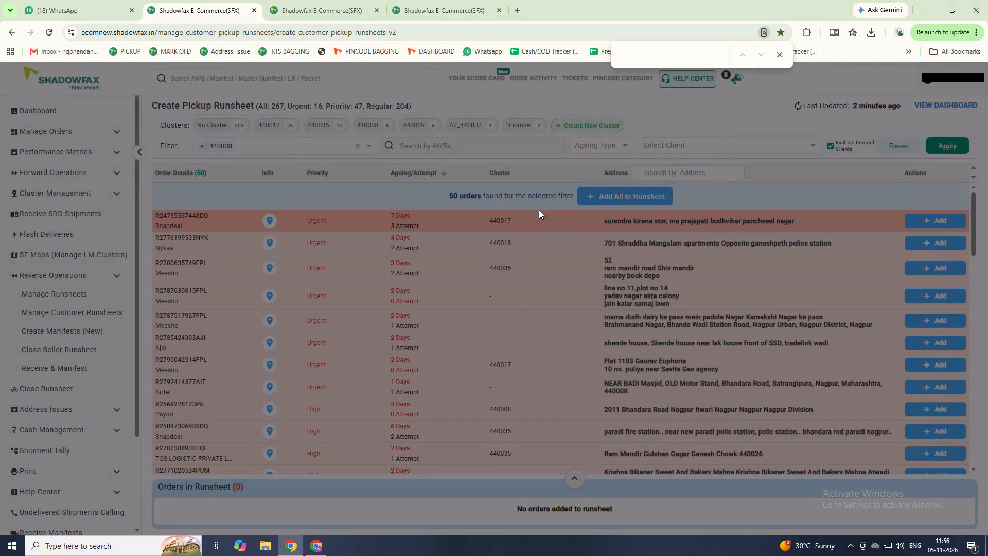
pyautogui.doubleClick(195, 214)
pyautogui.hotkey('ctrl', 'f')
pyautogui.hotkey('ctrl', 'x')
pyautogui.hotkey('ctrl', 'f')
pyautogui.hotkey('ctrl', 'x')
pyautogui.doubleClick(319, 0)
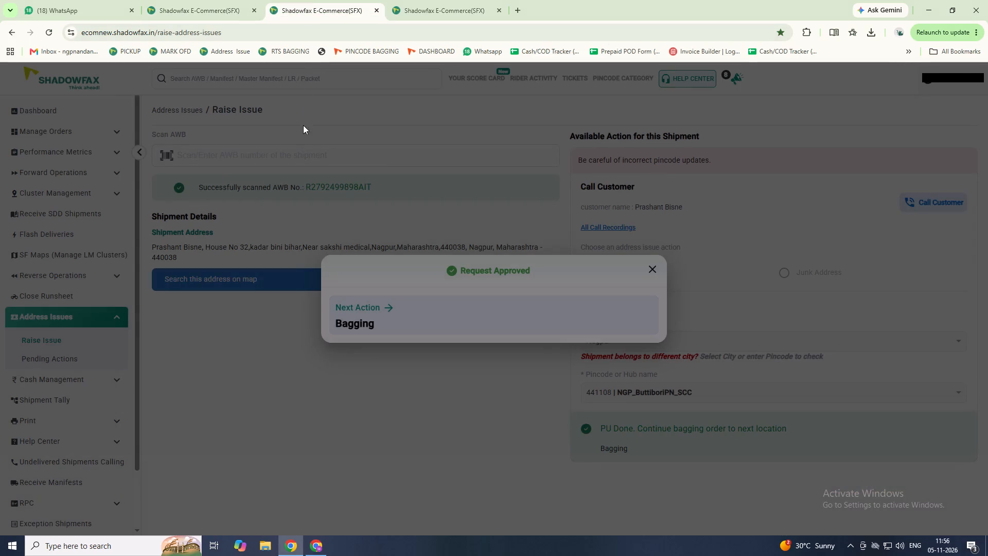
pyautogui.click(303, 131)
pyautogui.click(303, 141)
pyautogui.click(302, 147)
pyautogui.hotkey('ctrl', 'v')
pyautogui.press('Return')
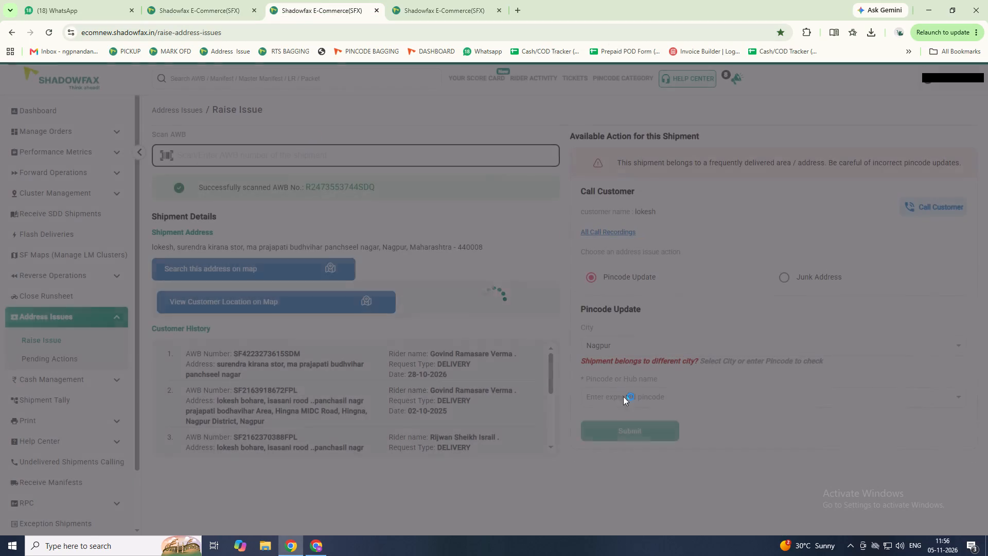
pyautogui.click(628, 411)
pyautogui.click(626, 397)
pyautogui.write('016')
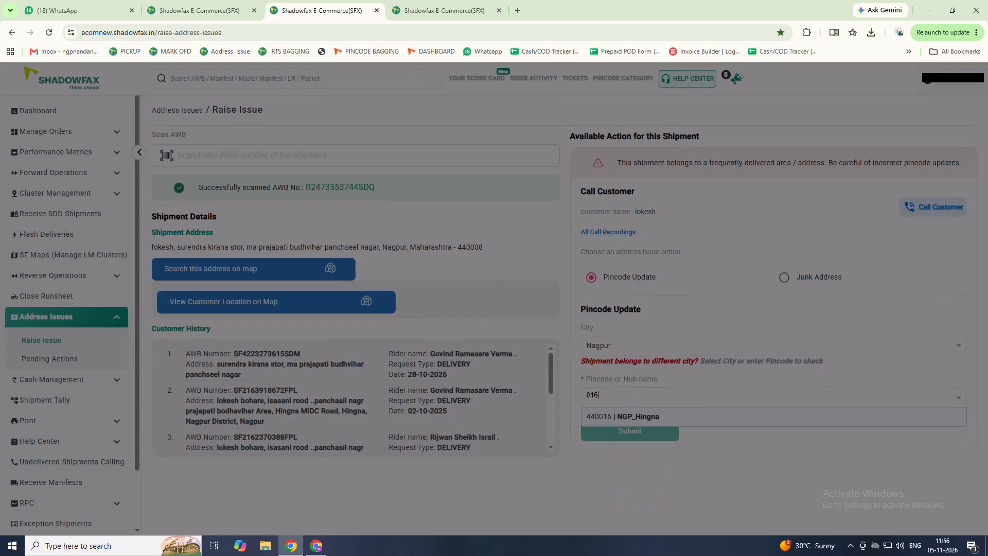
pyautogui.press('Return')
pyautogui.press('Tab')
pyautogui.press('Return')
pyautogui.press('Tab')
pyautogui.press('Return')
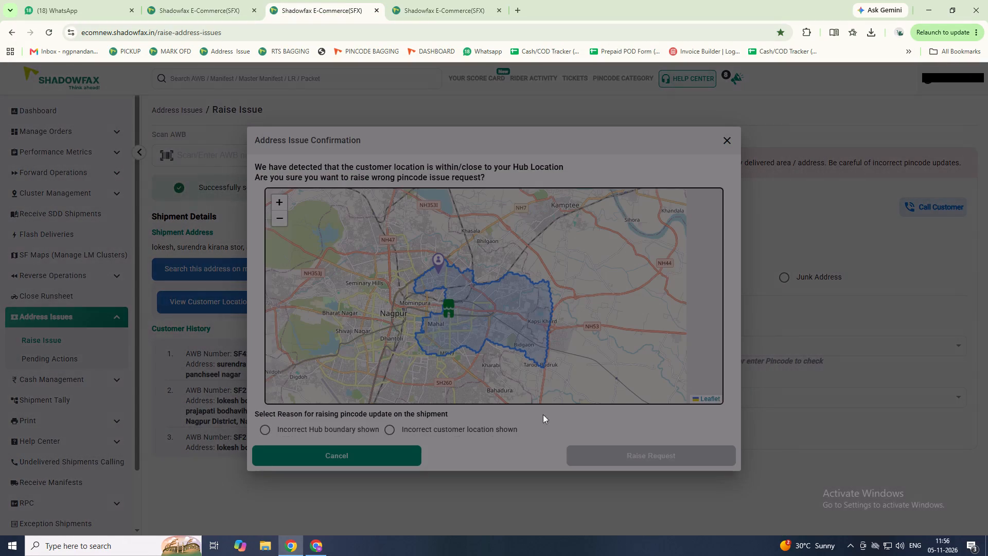
pyautogui.click(506, 432)
pyautogui.click(585, 456)
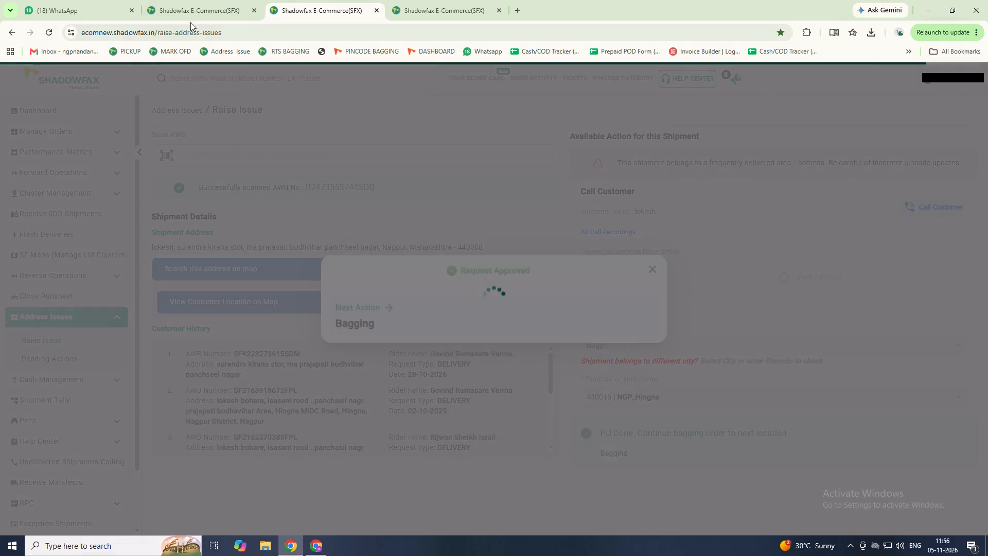
pyautogui.click(194, 3)
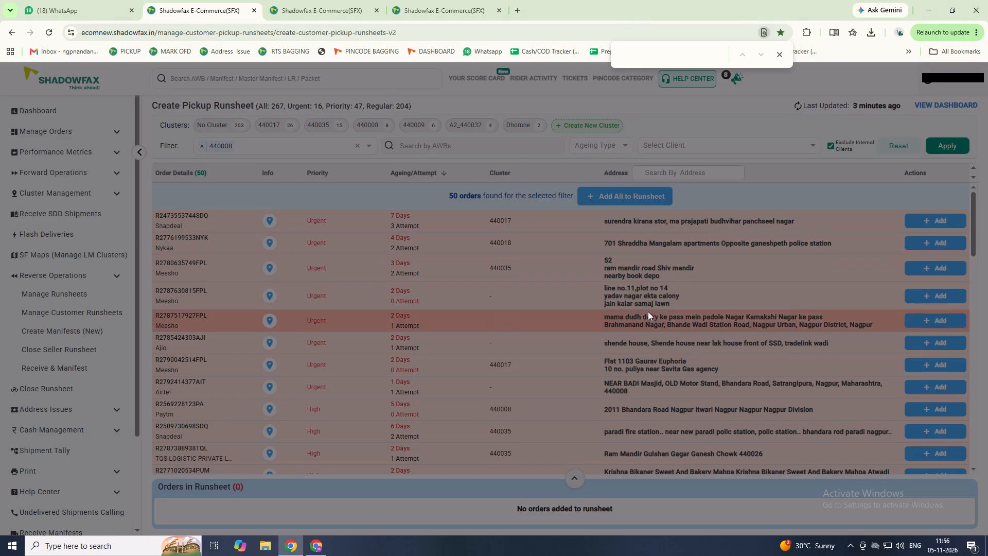
pyautogui.moveTo(598, 271); pyautogui.dragTo(672, 271)
pyautogui.click(674, 271)
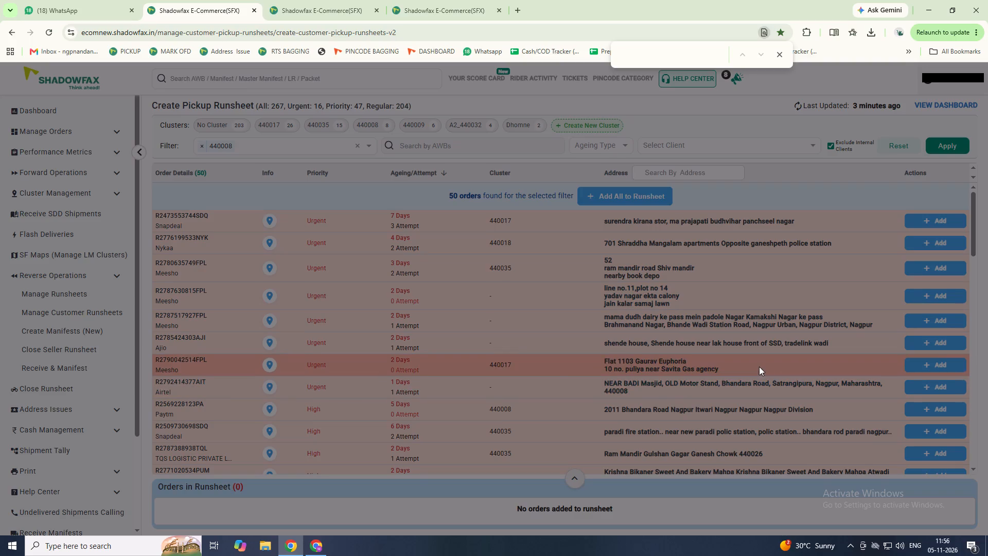
pyautogui.moveTo(607, 341); pyautogui.dragTo(861, 356)
pyautogui.moveTo(831, 350); pyautogui.dragTo(810, 348)
pyautogui.doubleClick(191, 339)
pyautogui.hotkey('ctrl', 'f')
pyautogui.hotkey('ctrl', 'x')
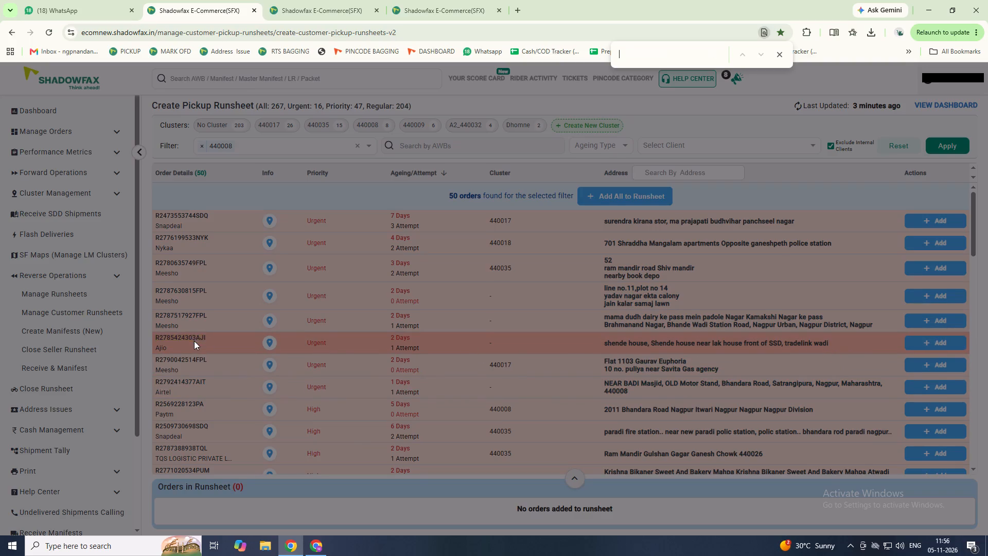
pyautogui.hotkey('ctrl', 'f')
pyautogui.hotkey('ctrl', 'x')
pyautogui.click(319, 0)
pyautogui.doubleClick(270, 152)
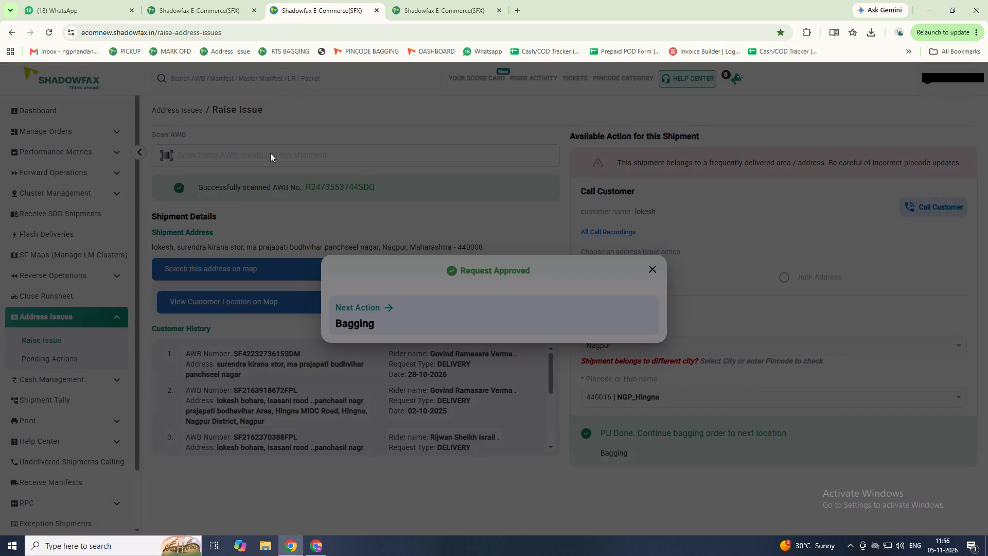
pyautogui.hotkey('ctrl', 'v')
pyautogui.hotkey('ctrl', 'Return')
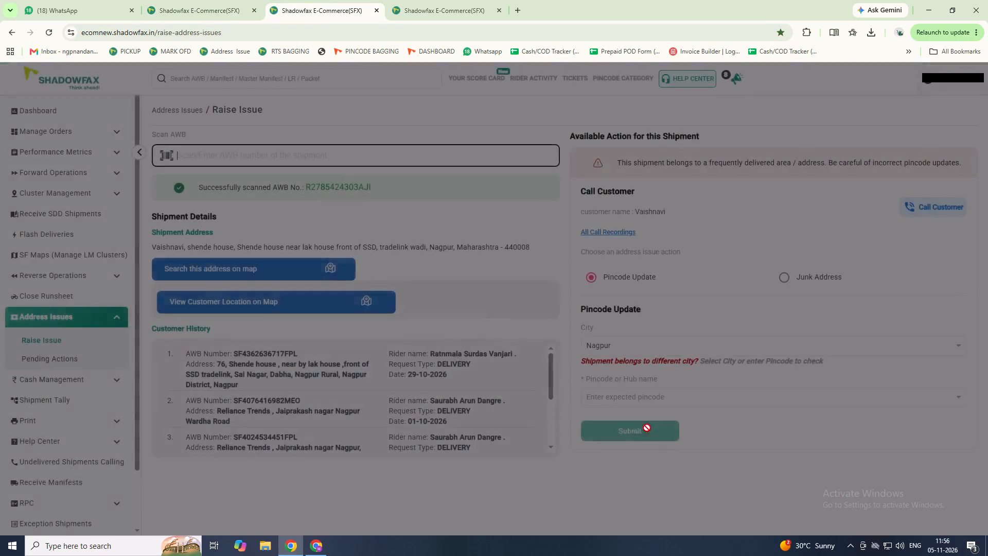
pyautogui.click(652, 393)
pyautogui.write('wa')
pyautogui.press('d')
pyautogui.click(624, 418)
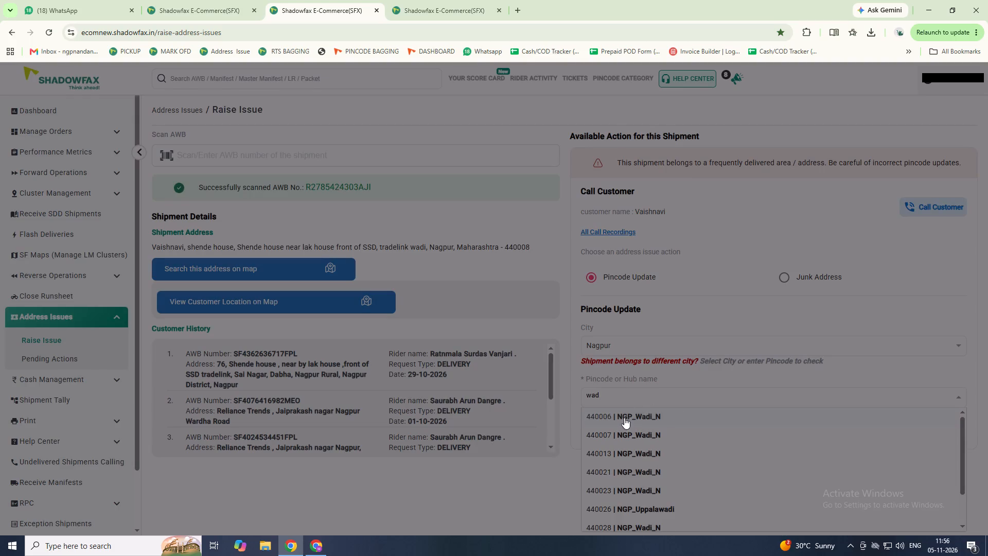
pyautogui.click(616, 436)
pyautogui.click(522, 329)
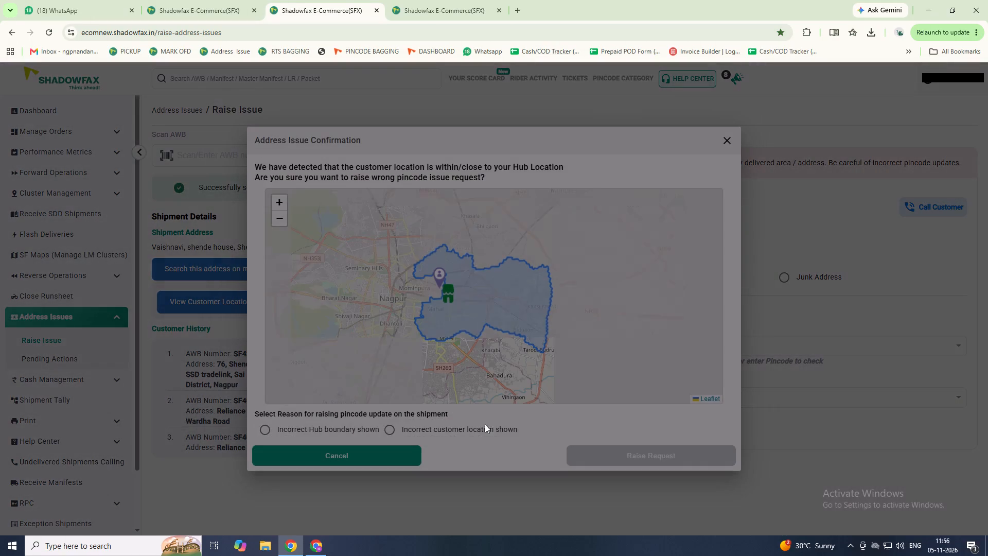
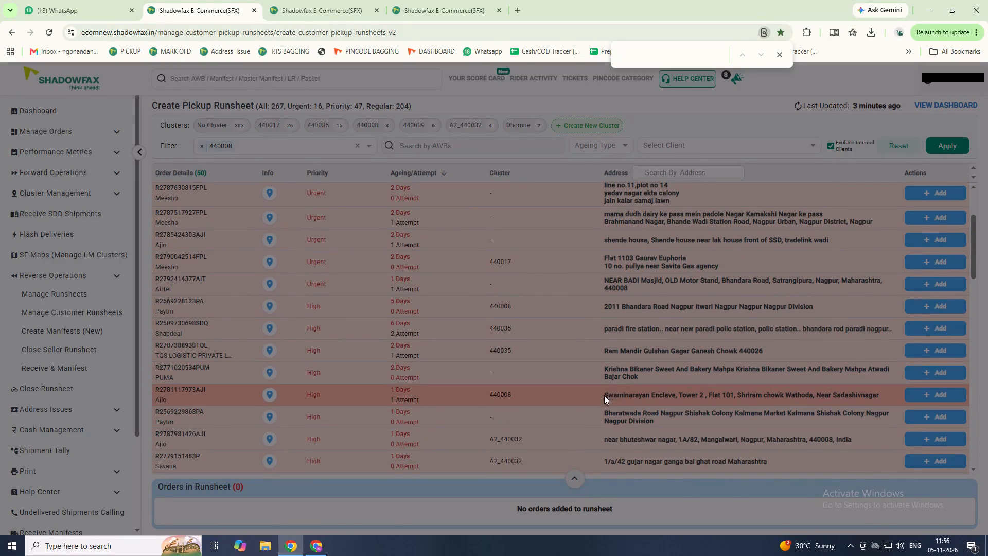
pyautogui.scroll(-1, 543, 431)
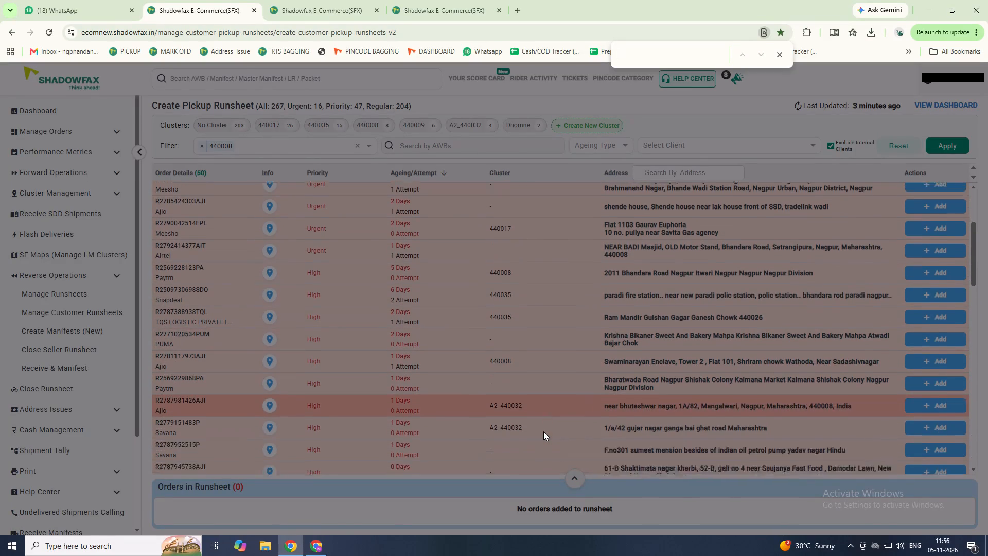
pyautogui.click(931, 390)
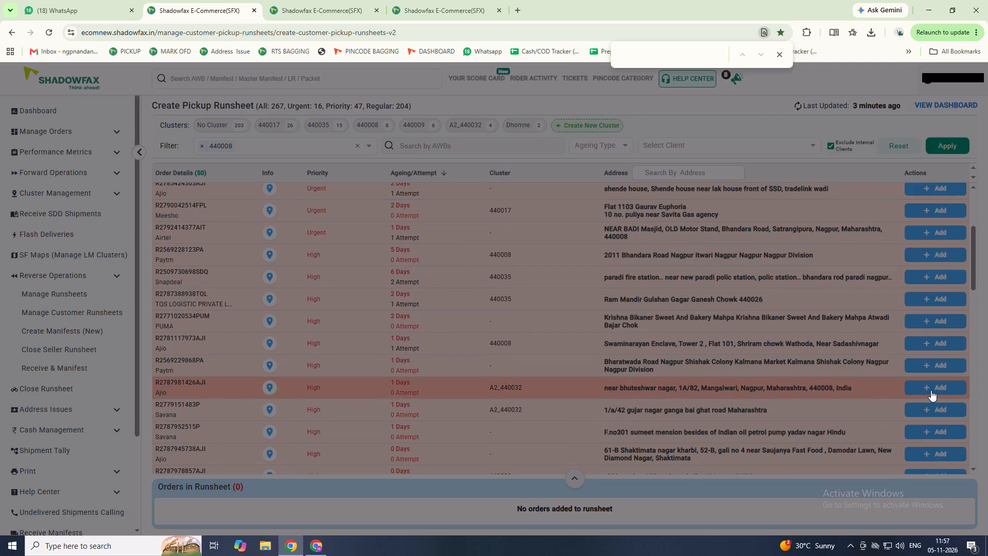
pyautogui.click(942, 387)
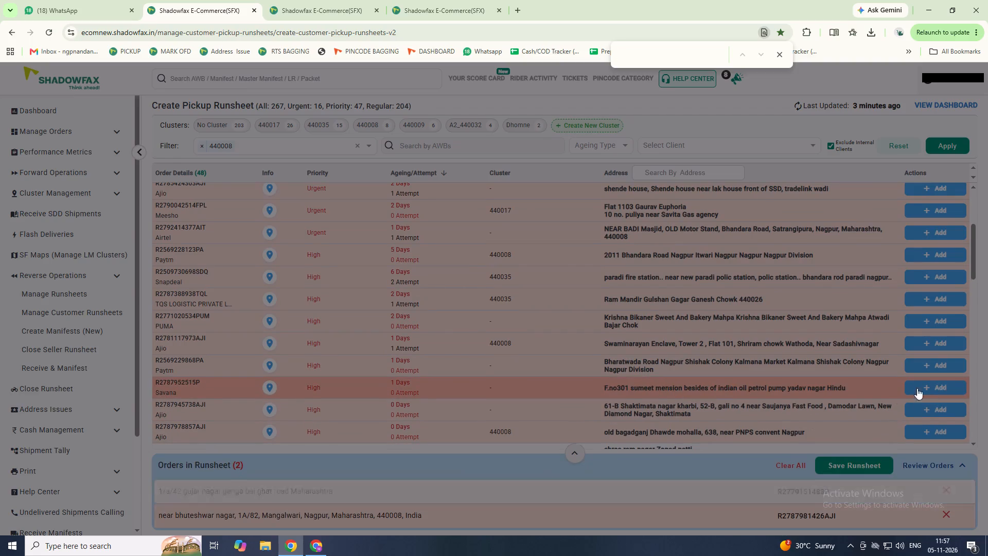
pyautogui.scroll(-1, 827, 408)
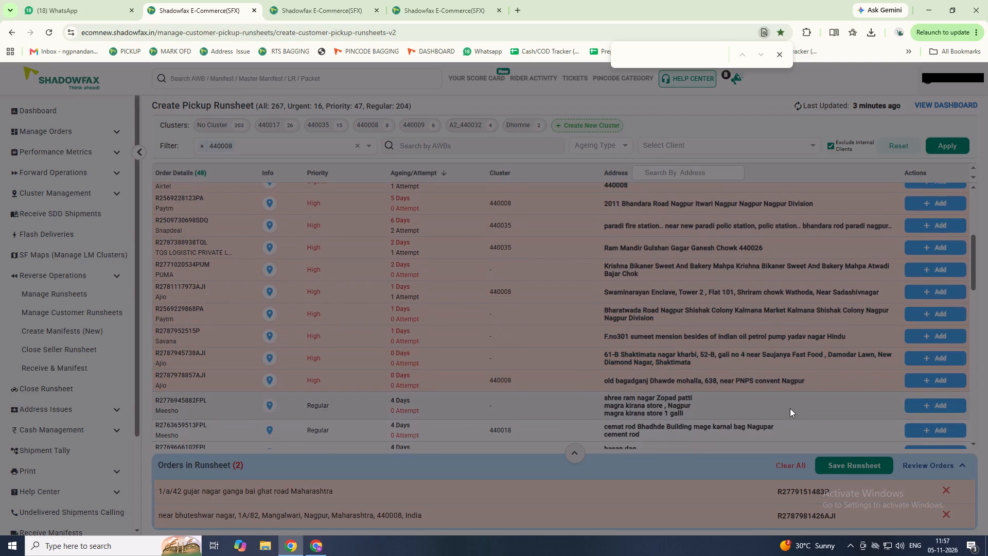
pyautogui.scroll(-2, 792, 406)
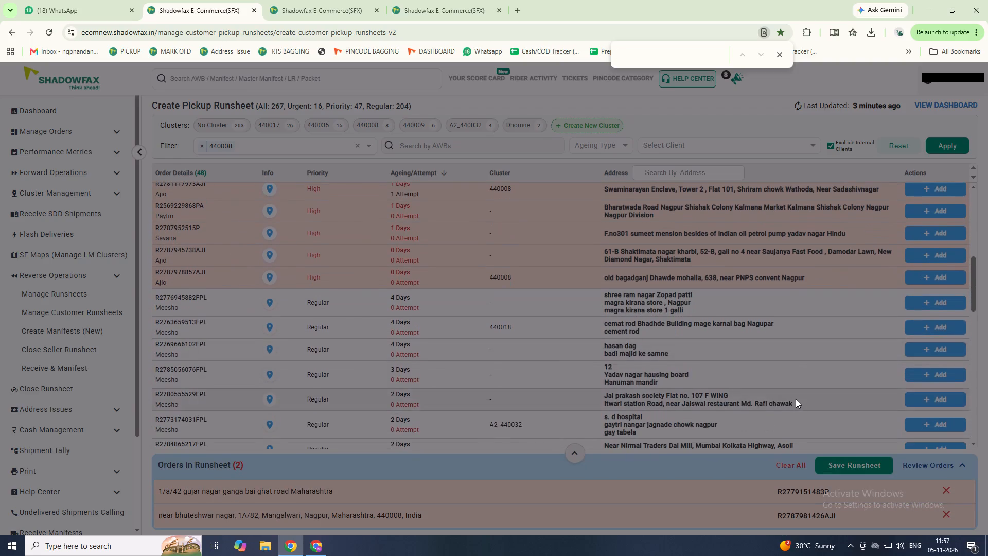
pyautogui.click(931, 328)
pyautogui.scroll(-1, 765, 393)
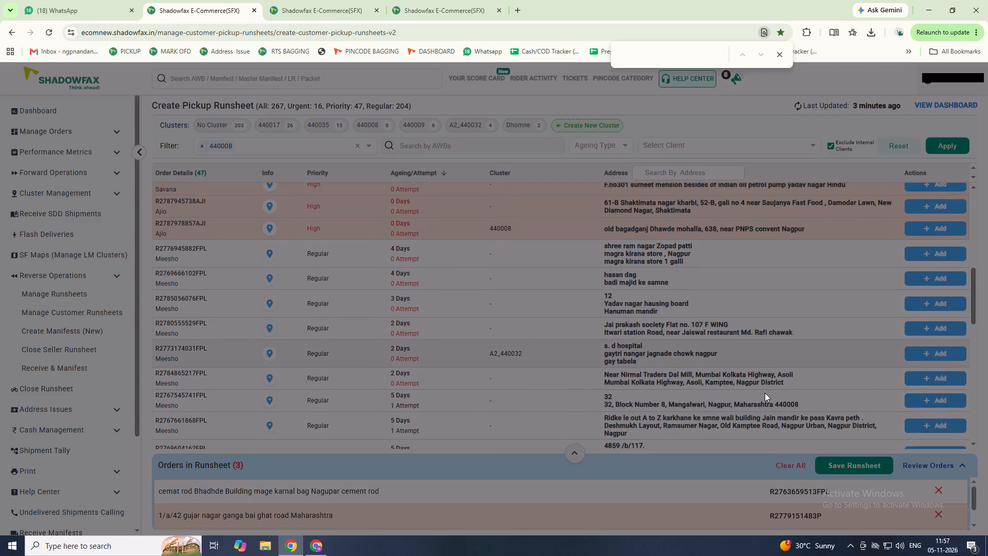
pyautogui.scroll(-1, 764, 393)
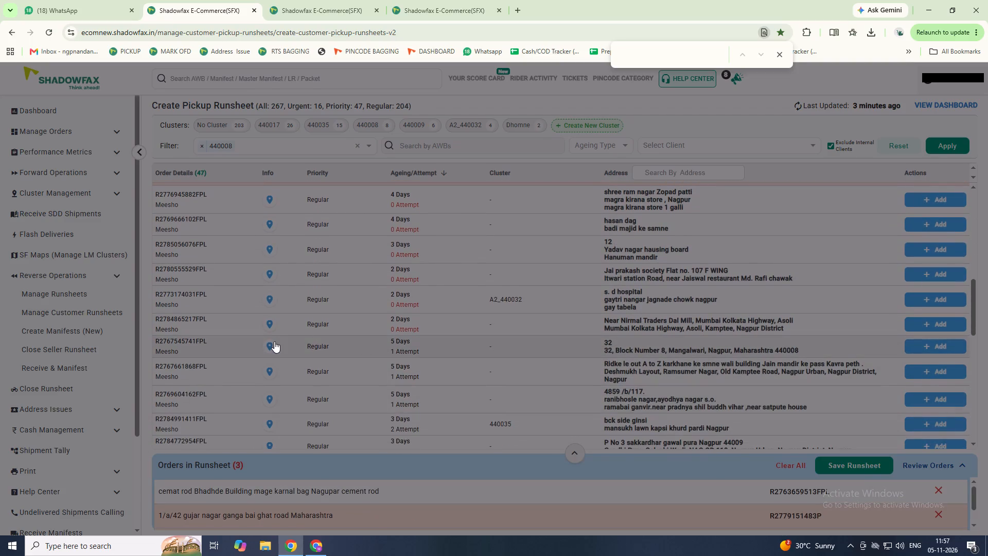
pyautogui.click(272, 343)
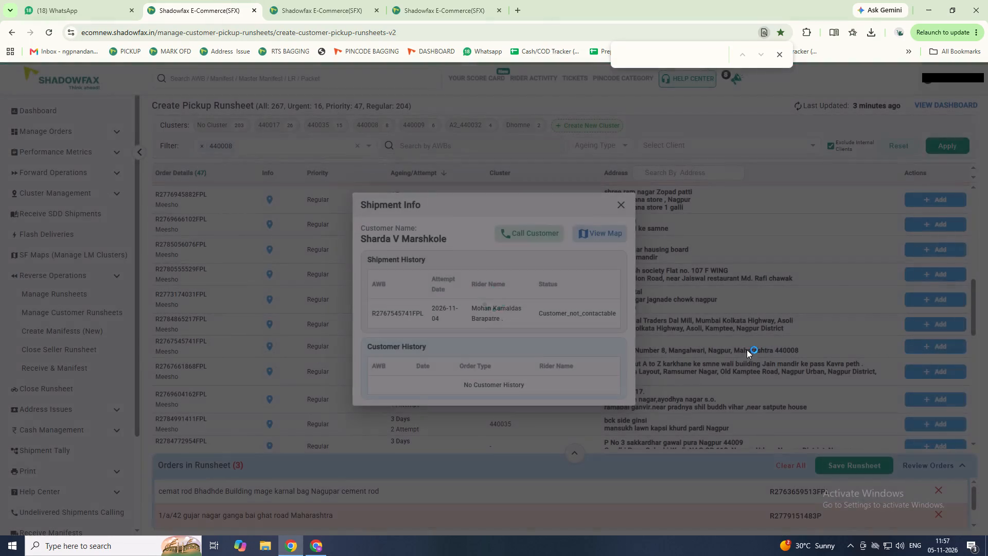
pyautogui.click(746, 348)
pyautogui.click(150, 336)
pyautogui.doubleClick(162, 341)
pyautogui.hotkey('ctrl', 'f')
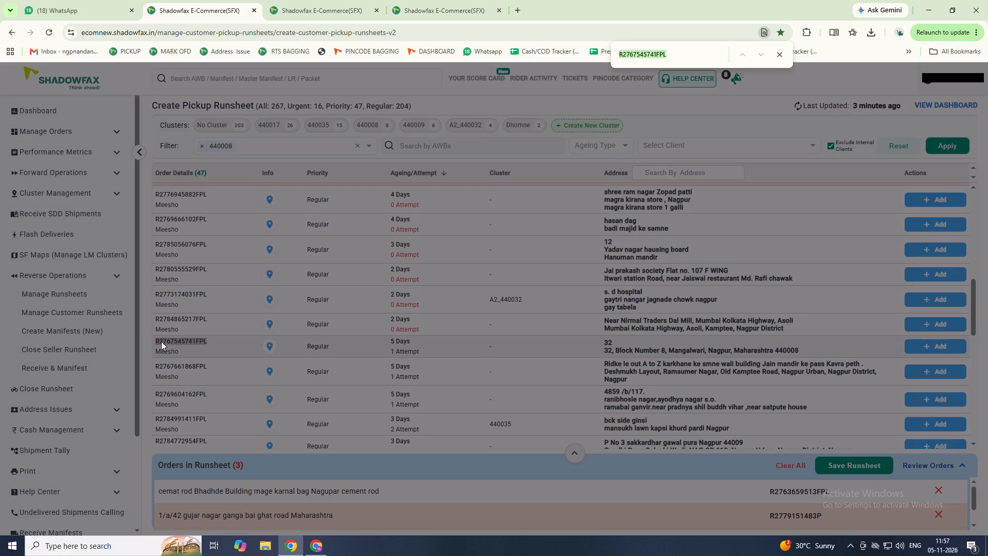
pyautogui.hotkey('ctrl', 'x')
pyautogui.hotkey('ctrl', 'f')
pyautogui.hotkey('ctrl', 'x')
pyautogui.doubleClick(307, 0)
pyautogui.doubleClick(263, 149)
pyautogui.hotkey('ctrl', 'v')
pyautogui.hotkey('ctrl', 'Return')
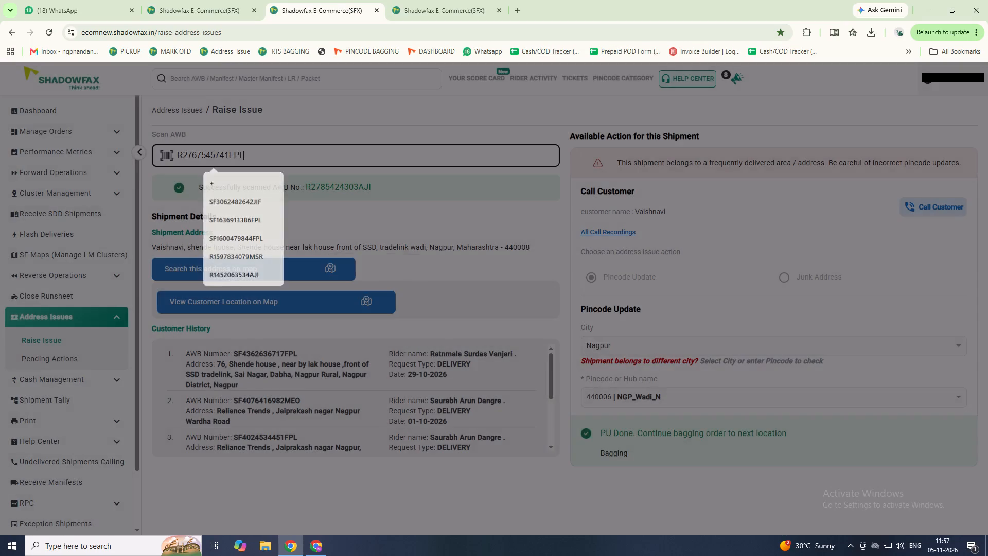
pyautogui.click(226, 0)
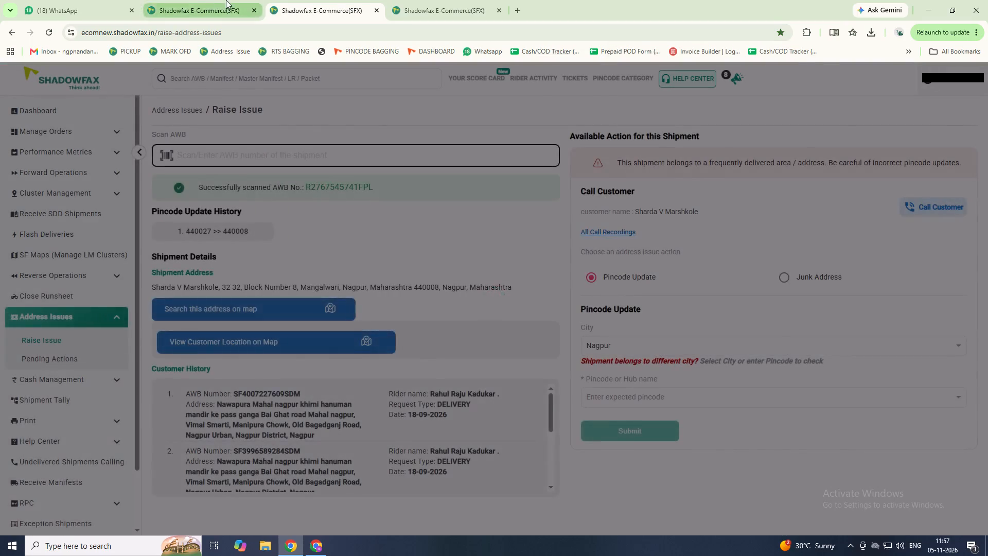
pyautogui.click(924, 353)
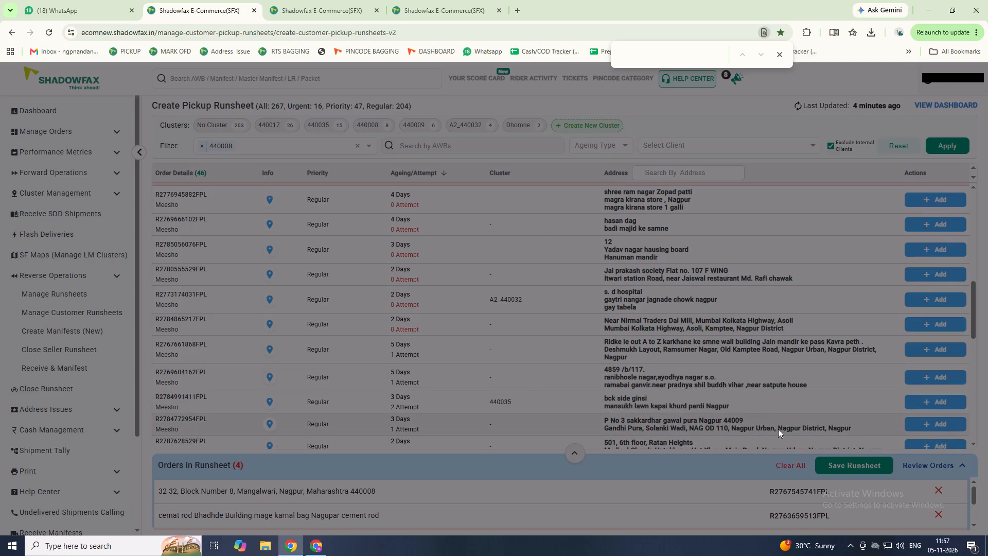
# Examine the addresses of the remaining regular 440008 pickup orders for more that suit this runsheet's route.
pyautogui.scroll(-2, 785, 426)
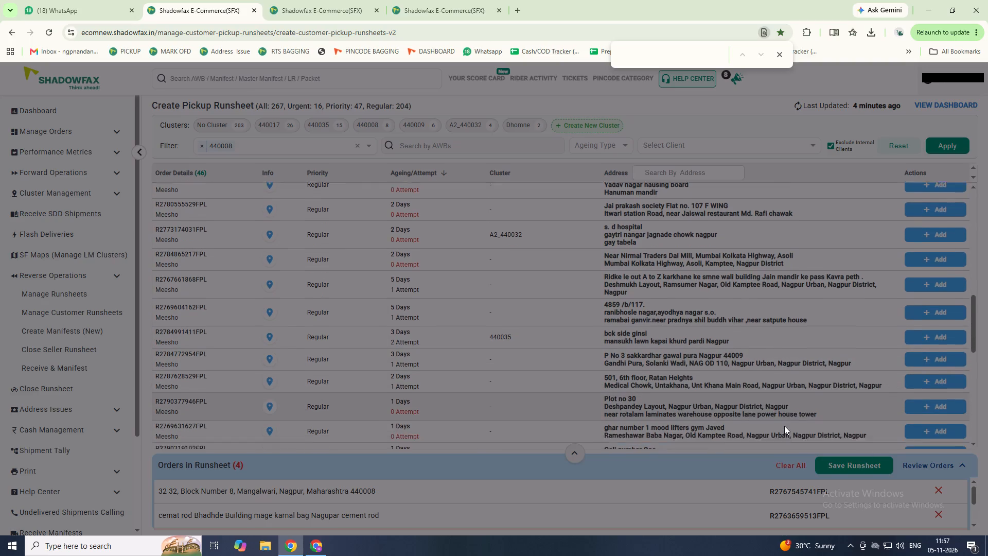
pyautogui.scroll(-1, 784, 425)
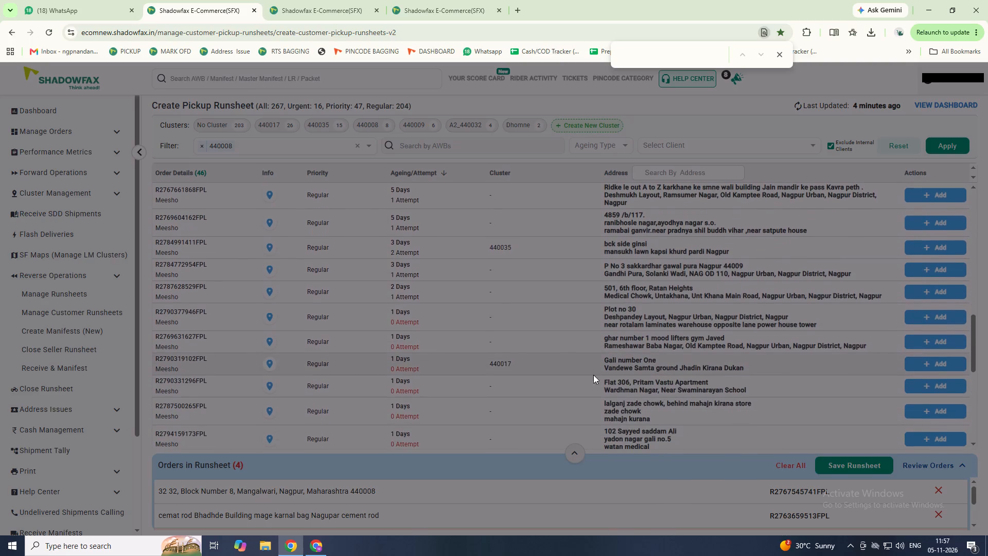
pyautogui.scroll(-2, 780, 420)
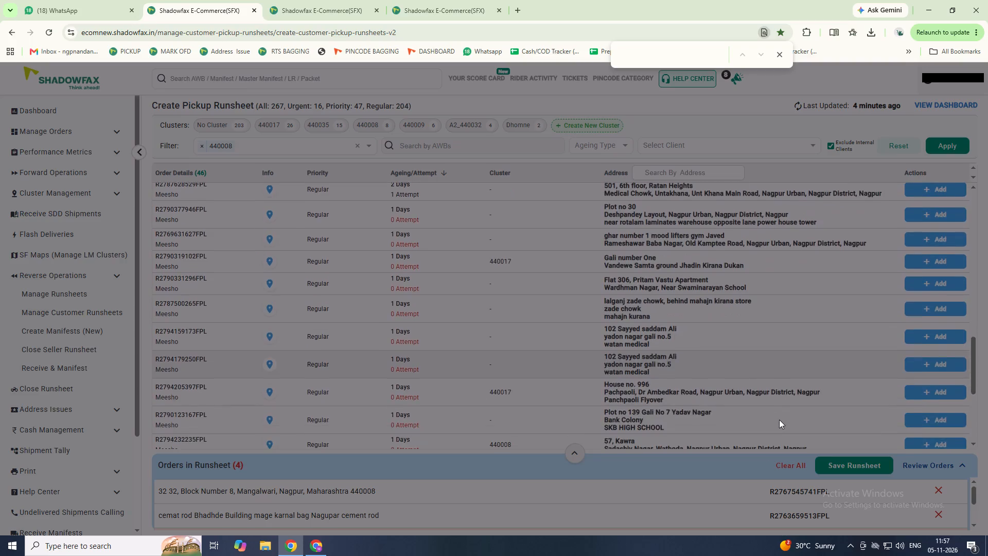
pyautogui.scroll(-2, 779, 420)
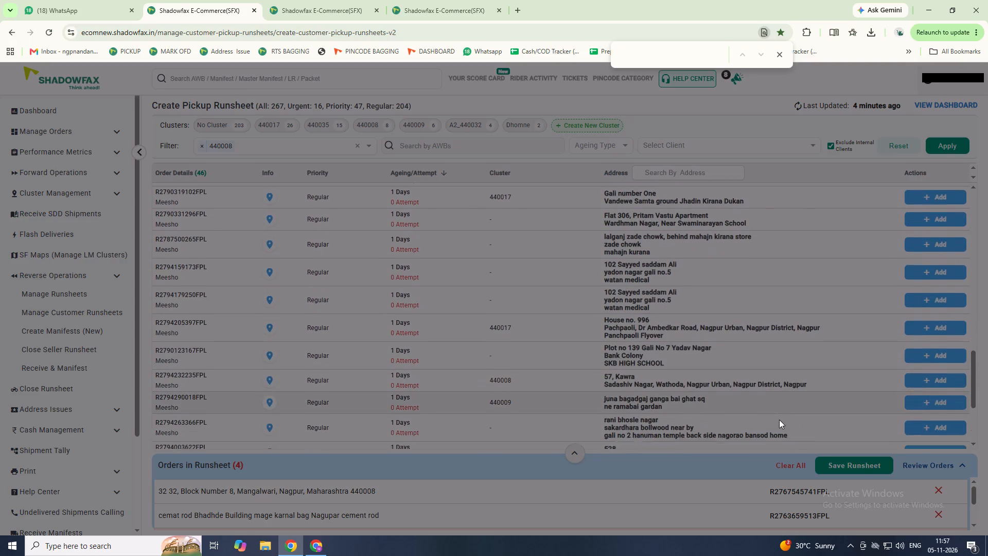
pyautogui.scroll(-1, 779, 420)
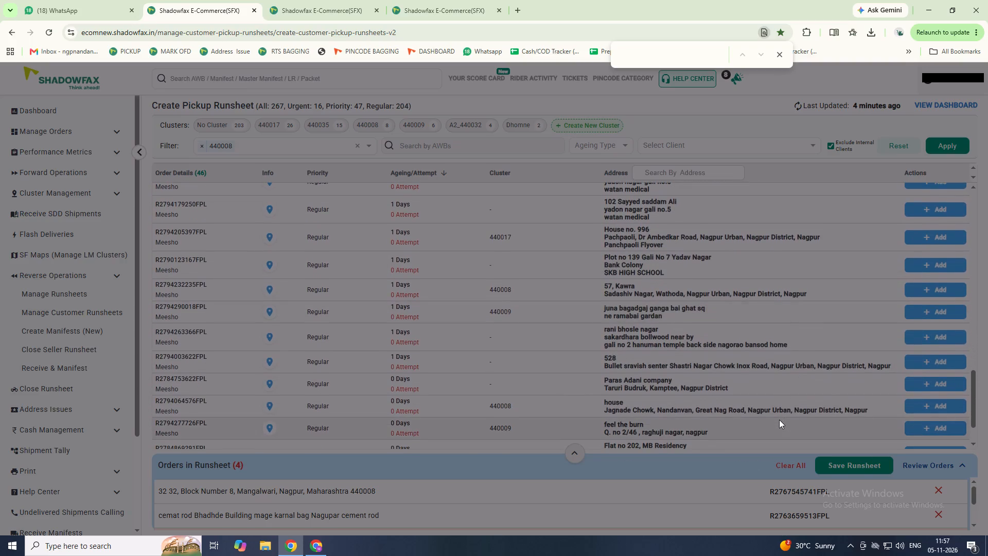
pyautogui.scroll(-2, 779, 420)
pyautogui.click(832, 457)
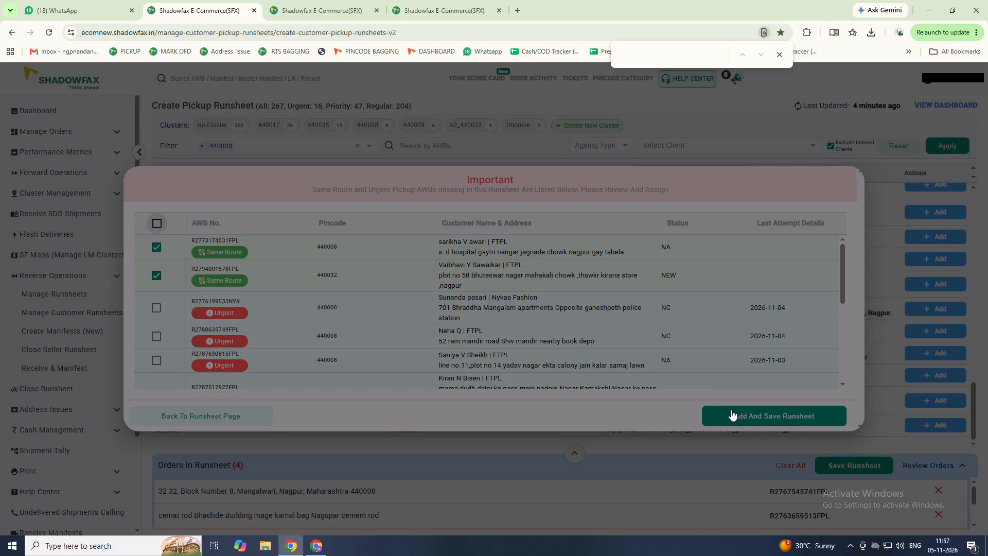
pyautogui.click(173, 250)
pyautogui.click(164, 248)
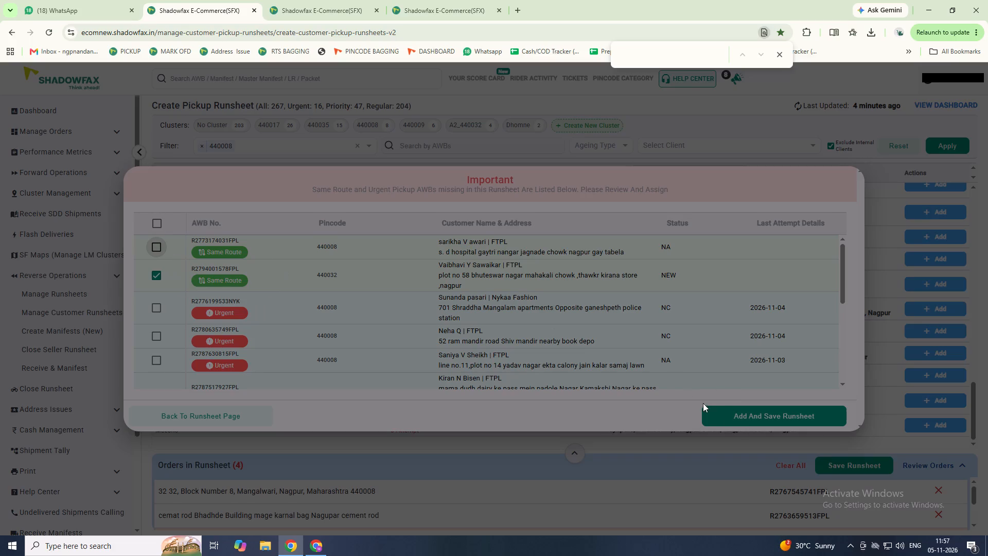
pyautogui.click(705, 410)
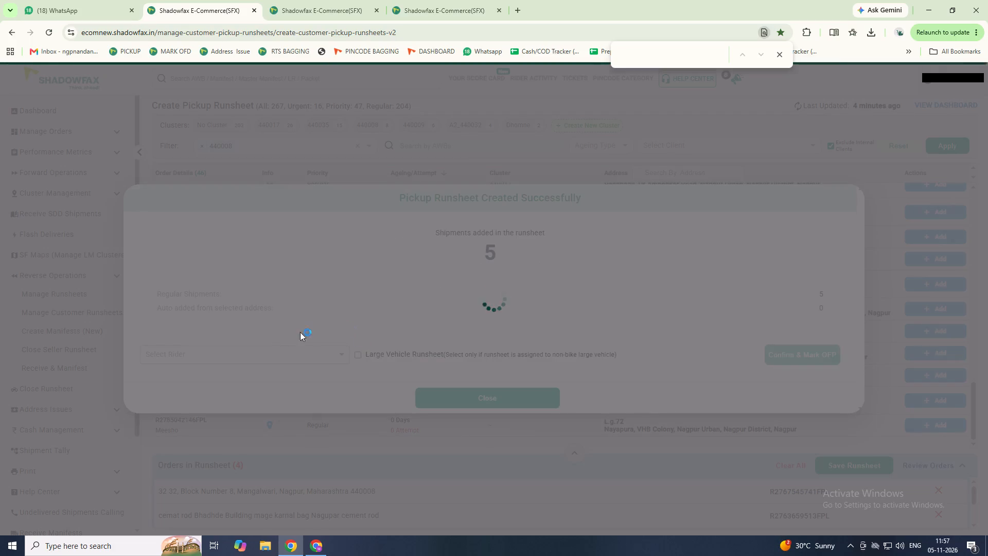
# Assign the saved pickup runsheet to rider Kadukar, mark it OFP and close the runsheet summary.
pyautogui.click(266, 354)
pyautogui.write('kaduk')
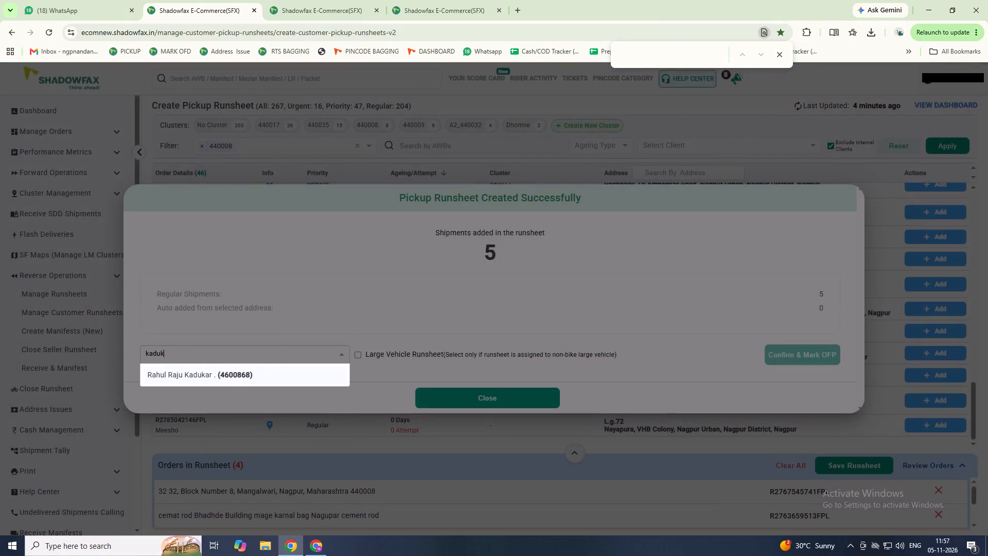
pyautogui.press('Return')
pyautogui.press('Tab')
pyautogui.press('Tab')
pyautogui.press('Return')
pyautogui.press('Tab')
pyautogui.press('Return')
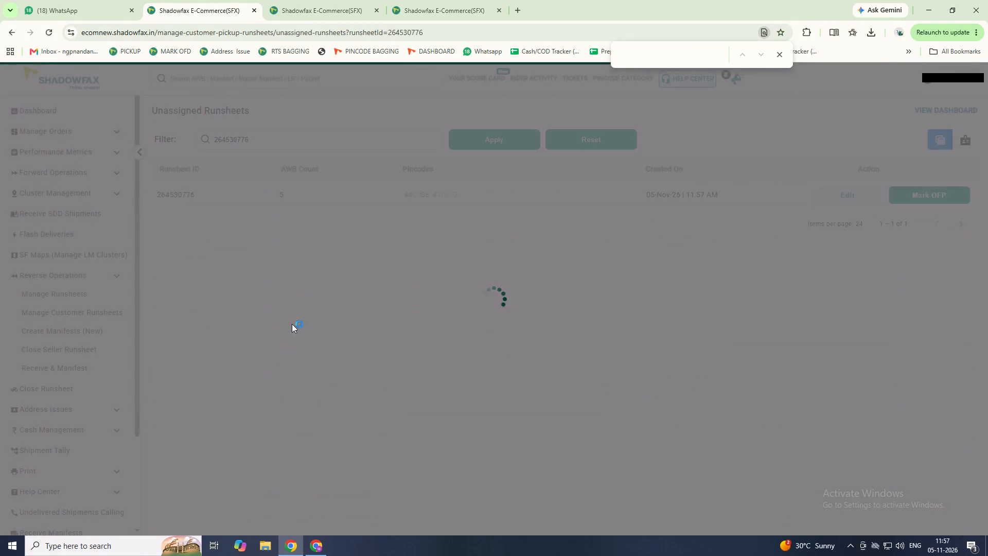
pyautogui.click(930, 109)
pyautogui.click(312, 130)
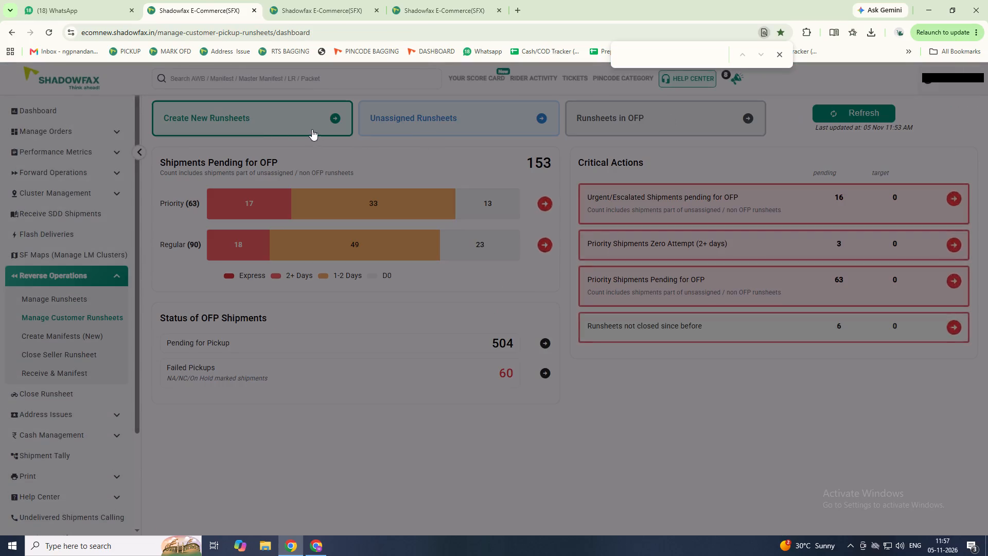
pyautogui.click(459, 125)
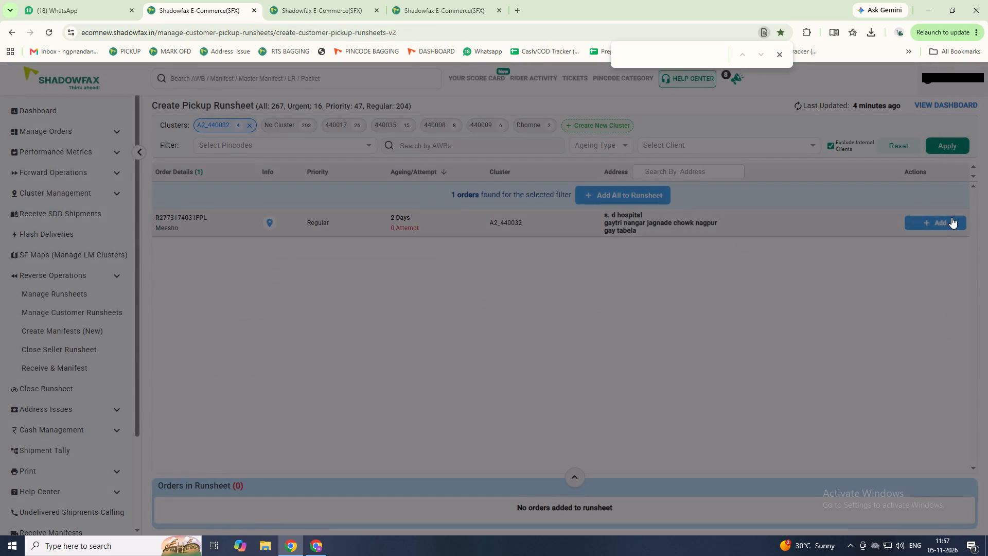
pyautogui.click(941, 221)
# Filter the pickup orders by pincode 440009, look through them and reset the filter.
pyautogui.click(894, 152)
pyautogui.click(279, 150)
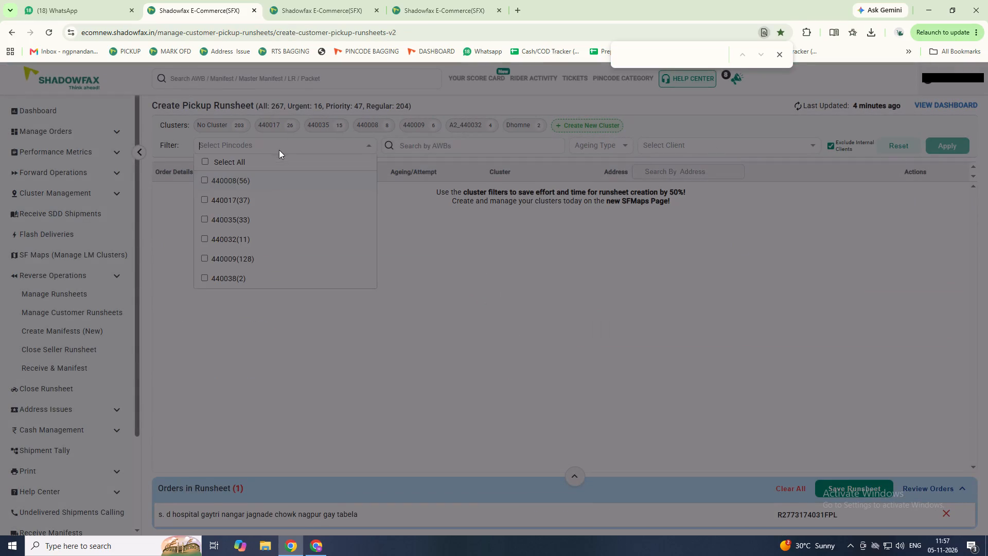
pyautogui.click(235, 258)
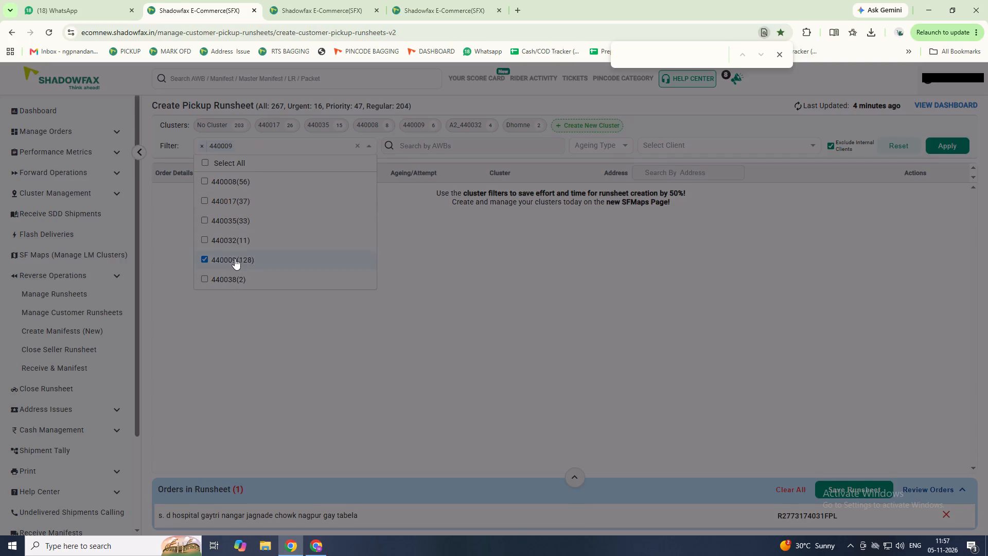
pyautogui.click(943, 137)
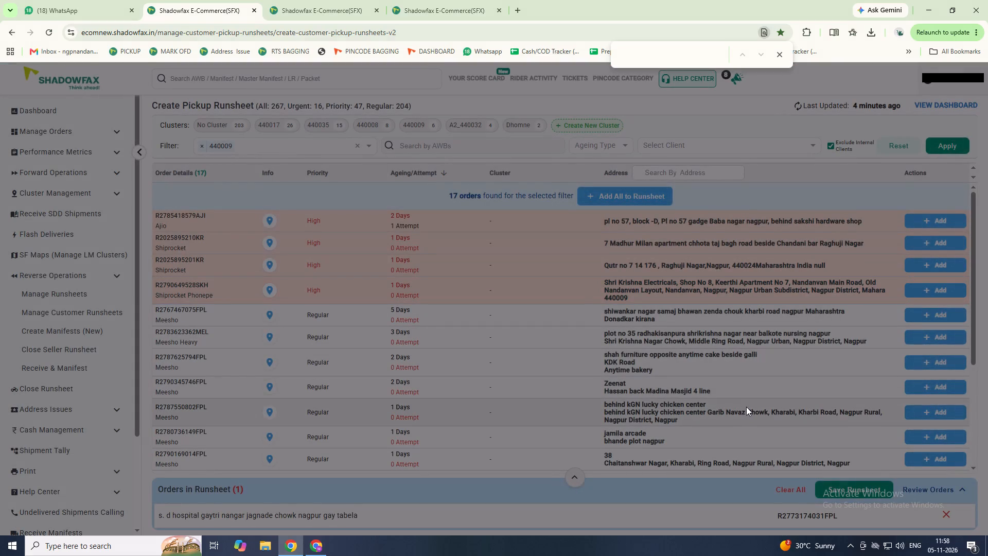
pyautogui.click(891, 143)
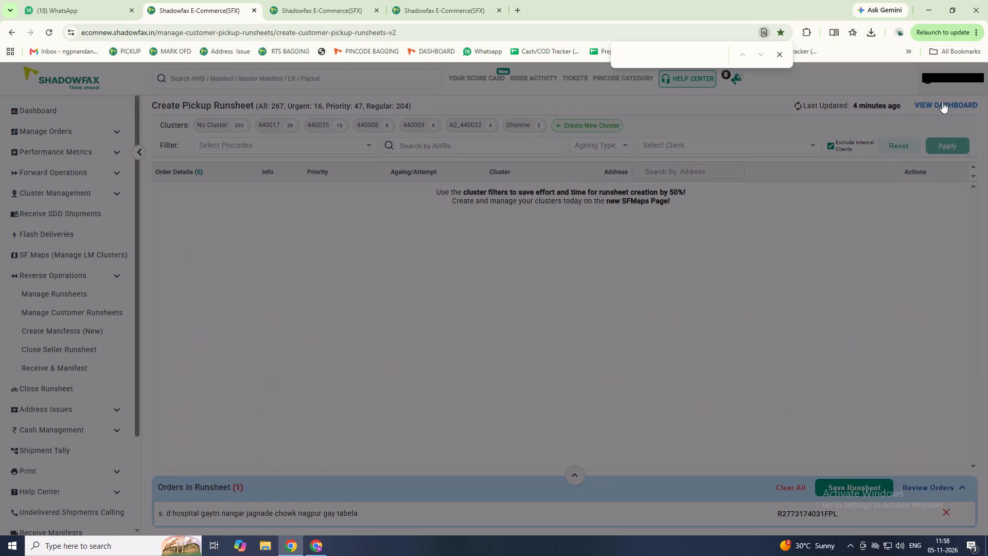
pyautogui.click(942, 102)
pyautogui.click(275, 110)
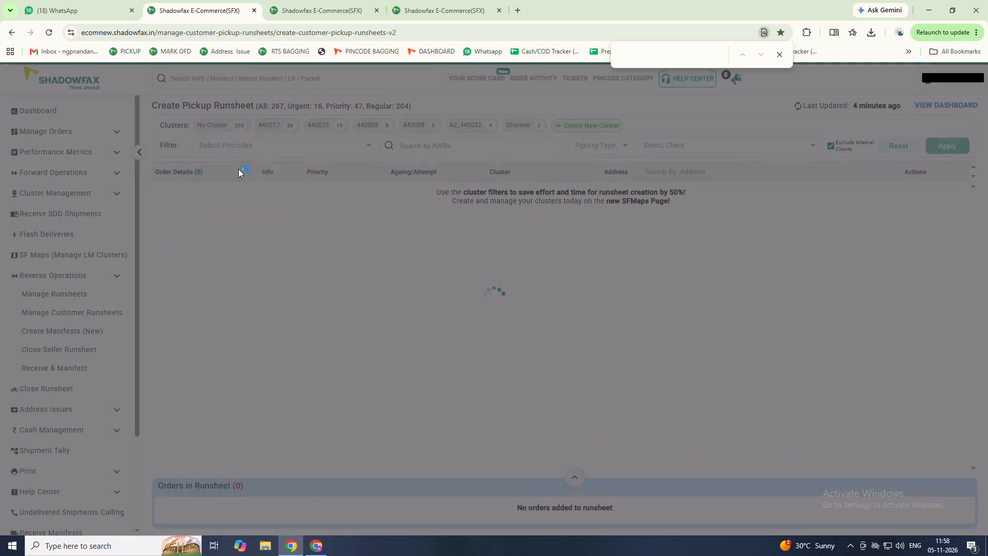
pyautogui.click(230, 140)
pyautogui.click(226, 221)
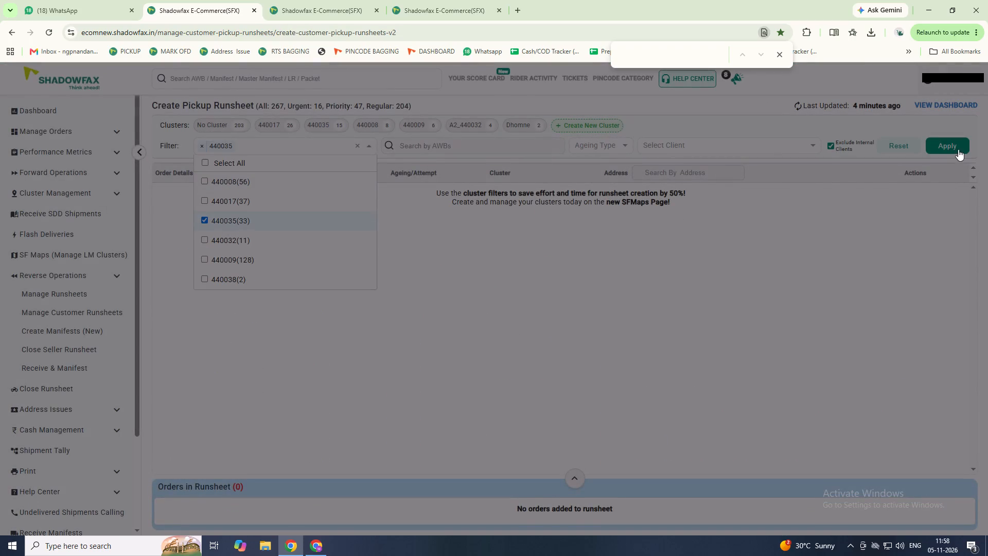
pyautogui.click(958, 149)
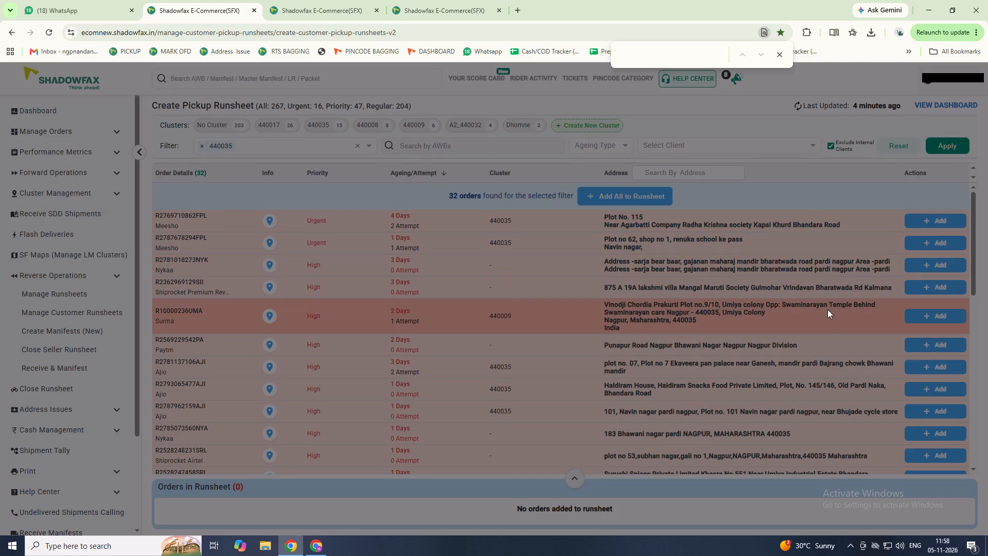
pyautogui.click(938, 268)
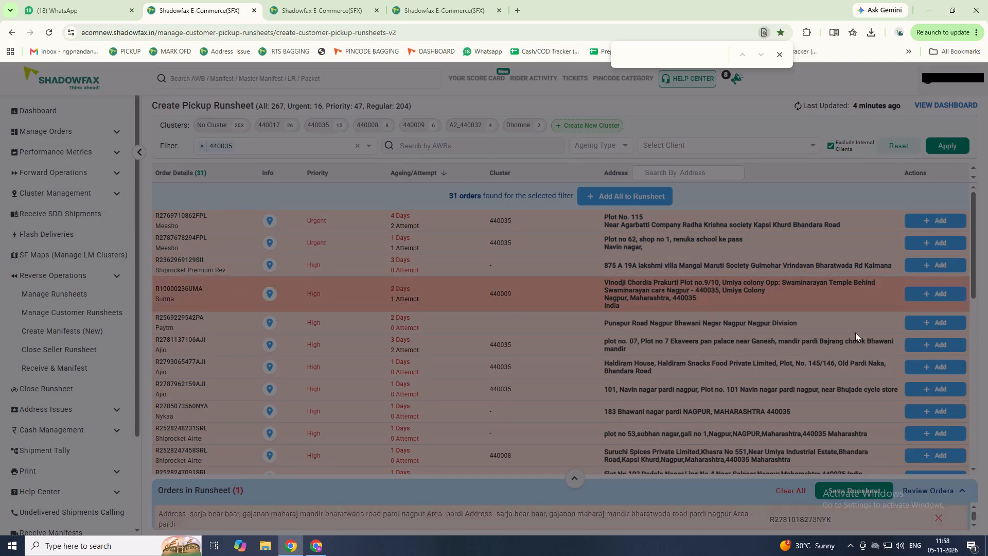
# Save the single-order pickup runsheet without adding any of the suggested urgent or high-priority orders.
pyautogui.click(860, 483)
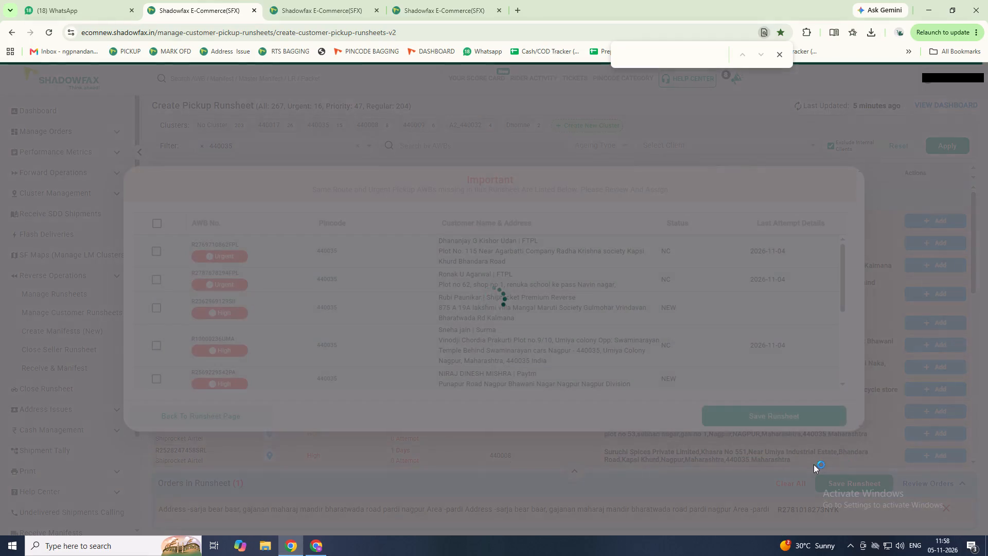
pyautogui.click(725, 411)
pyautogui.click(729, 415)
pyautogui.click(729, 416)
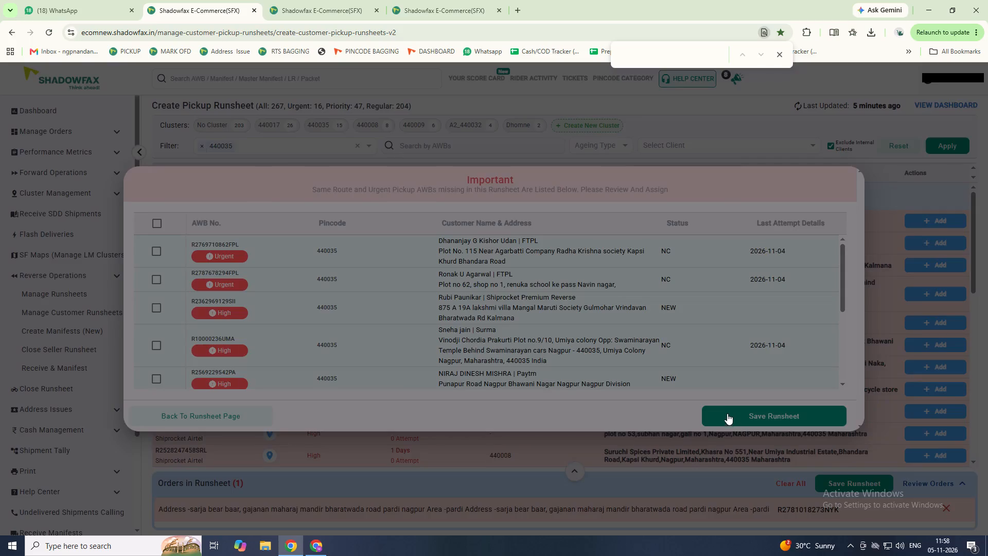
# Assign the saved pickup runsheet to rider Raut, mark it OFP and close the runsheet summary.
pyautogui.doubleClick(240, 349)
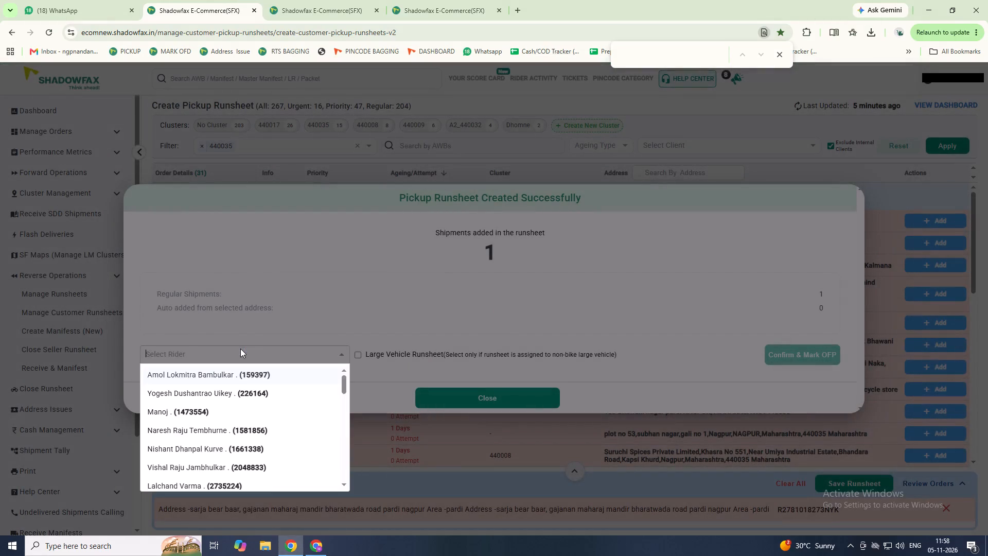
pyautogui.write('ra')
pyautogui.write('ut')
pyautogui.click(235, 373)
pyautogui.press('Tab')
pyautogui.press('Tab')
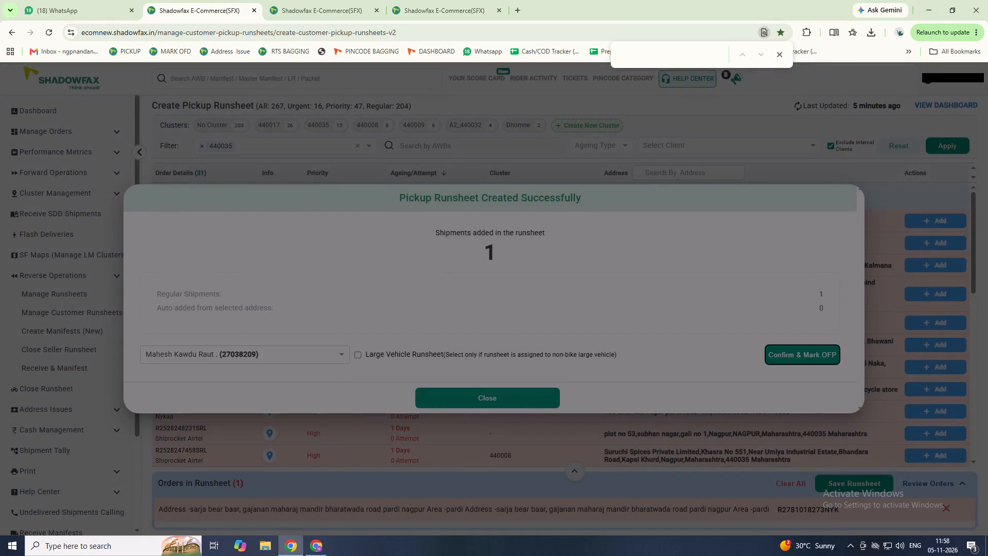
pyautogui.press('Return')
pyautogui.press('Tab')
pyautogui.press('Return')
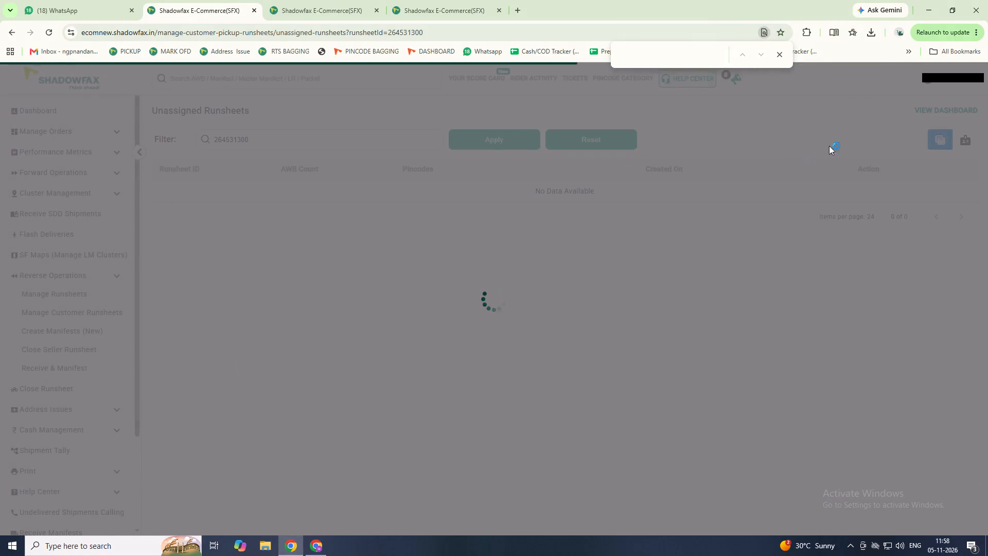
# Start a new pickup runsheet from the dashboard and filter its orders by pincode 440035.
pyautogui.click(939, 109)
pyautogui.click(329, 137)
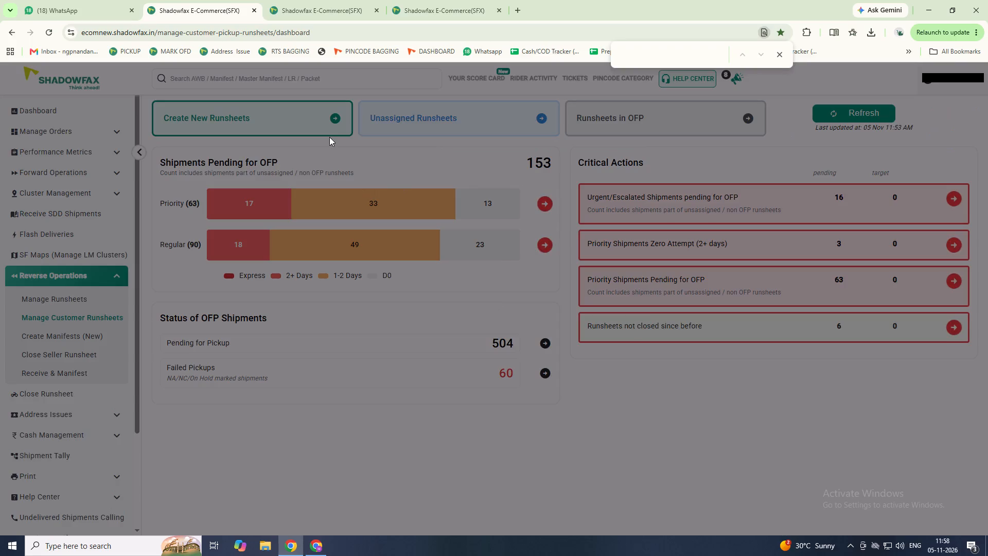
pyautogui.click(328, 130)
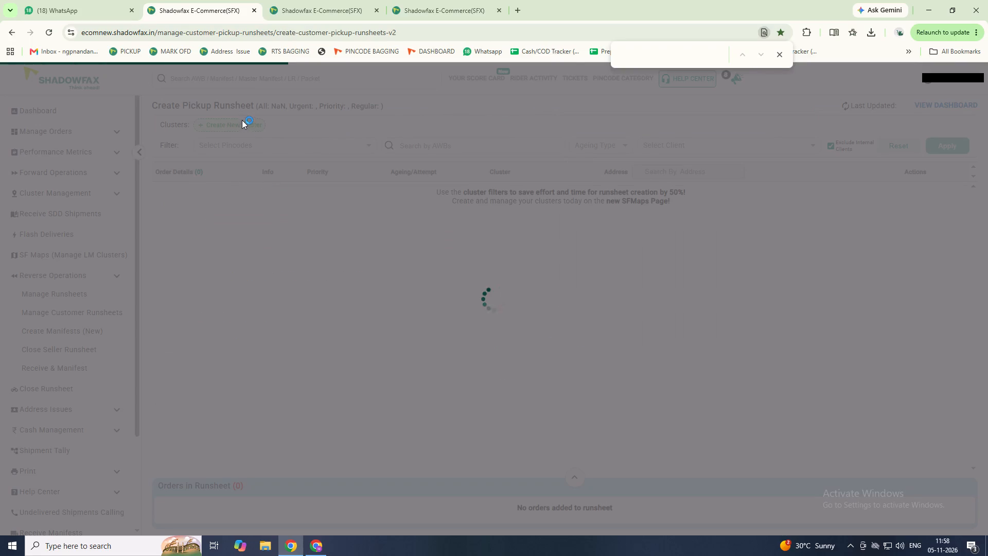
pyautogui.click(259, 142)
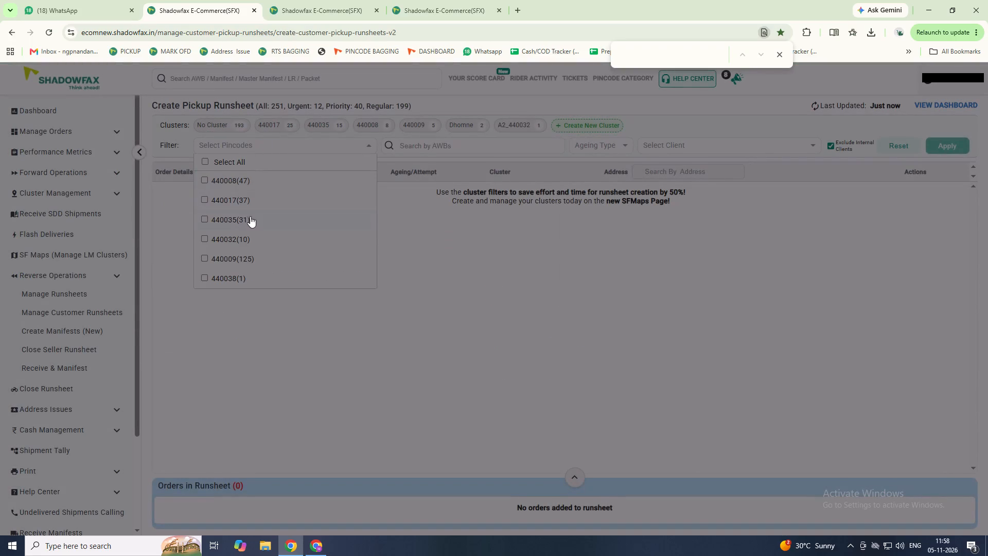
pyautogui.click(250, 216)
pyautogui.click(958, 150)
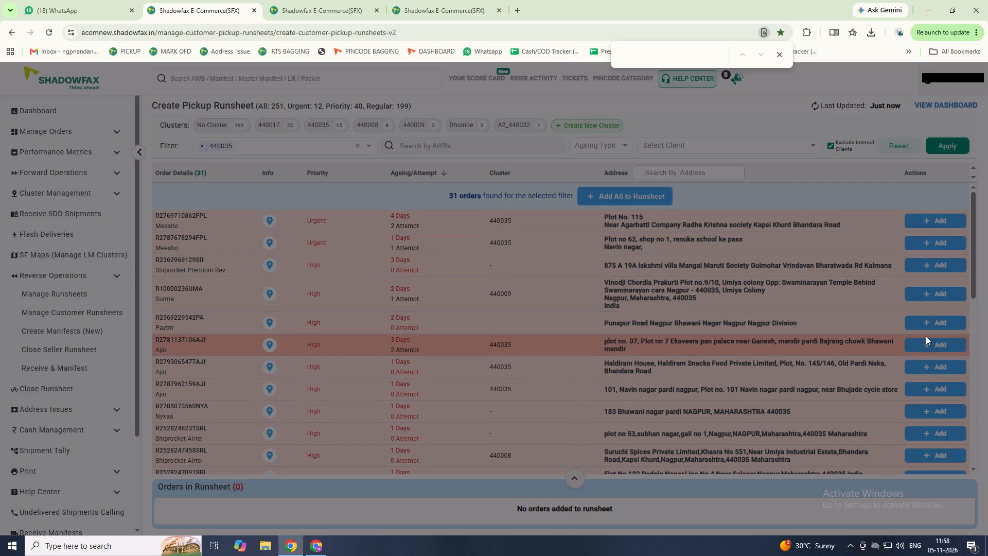
pyautogui.click(930, 342)
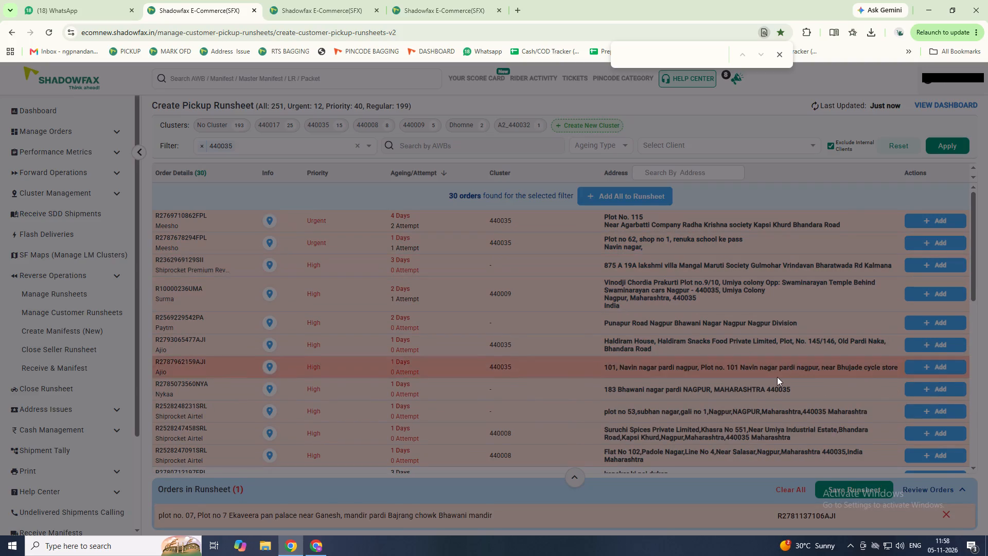
pyautogui.click(927, 387)
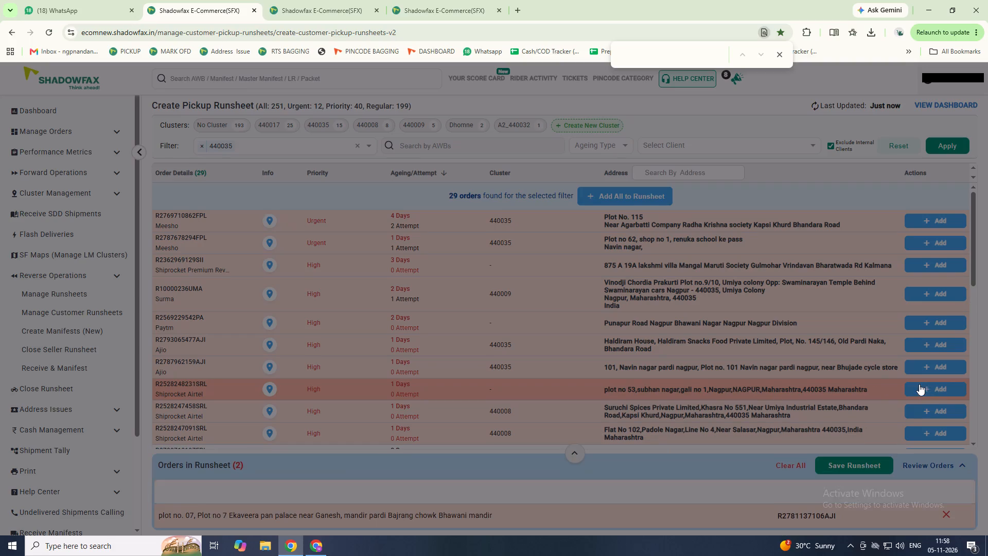
pyautogui.scroll(-1, 818, 400)
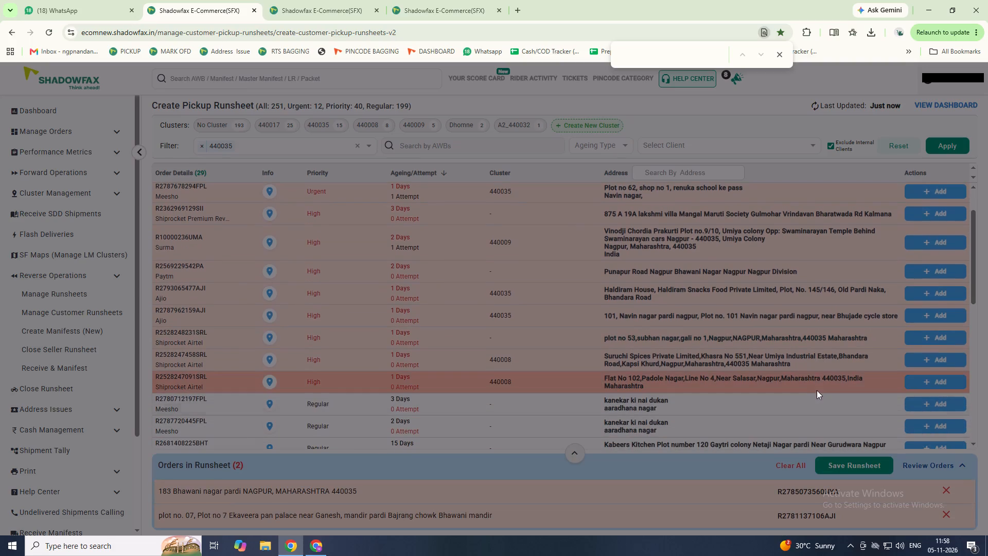
pyautogui.scroll(-1, 807, 393)
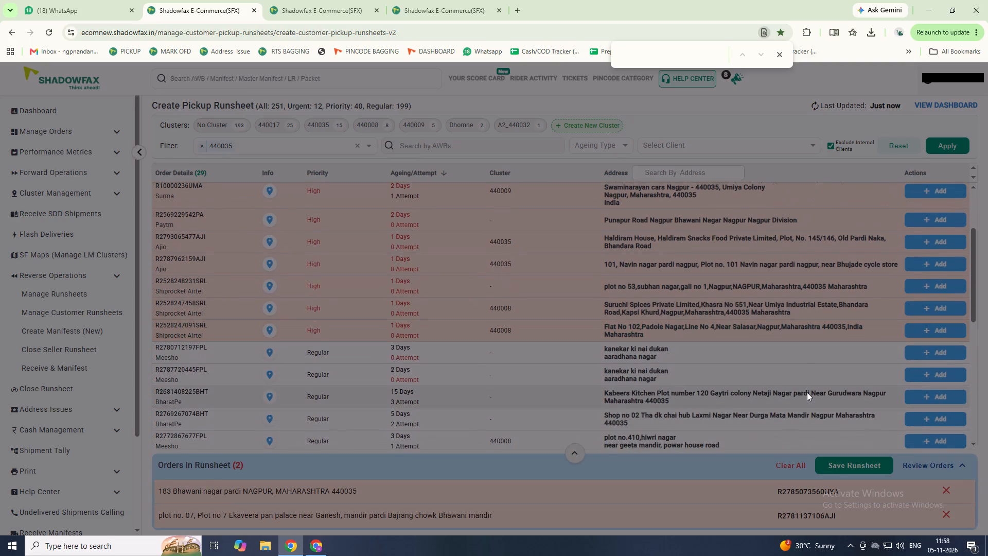
pyautogui.scroll(-1, 805, 391)
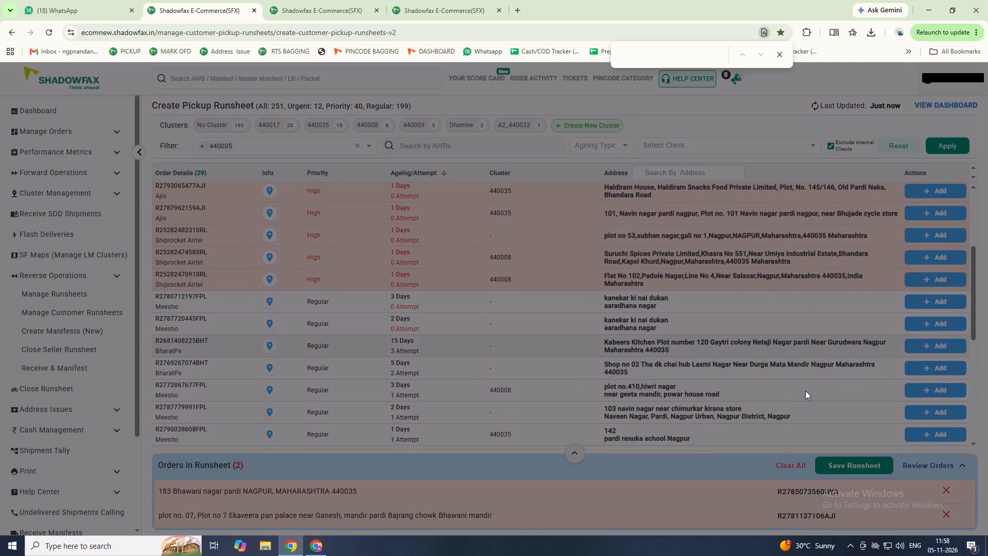
pyautogui.scroll(-1, 805, 391)
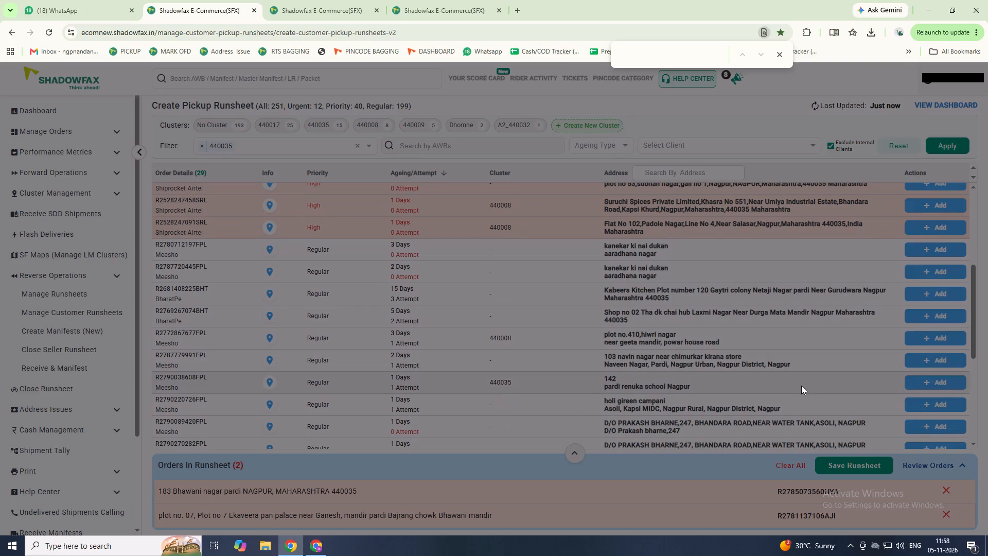
pyautogui.click(908, 384)
pyautogui.scroll(-1, 825, 398)
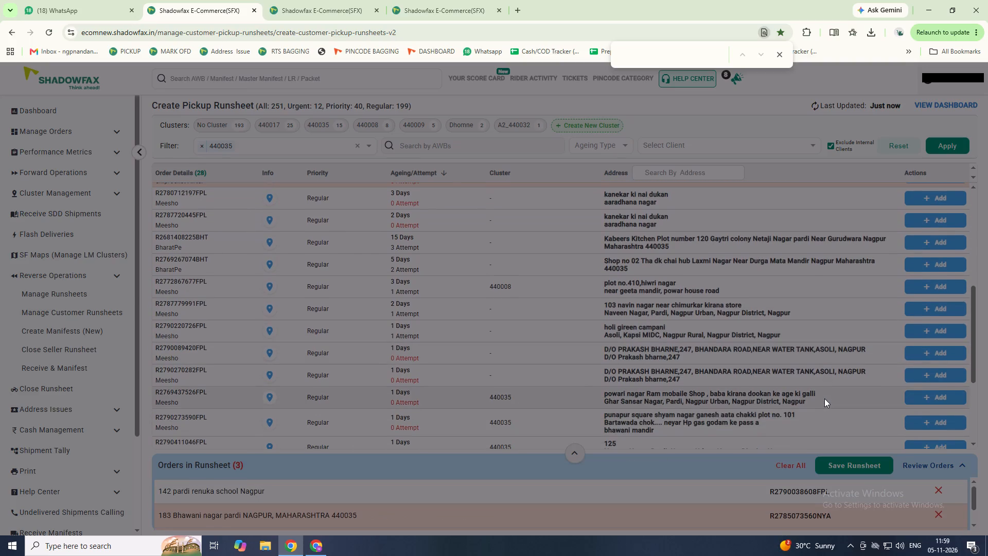
pyautogui.scroll(-1, 825, 397)
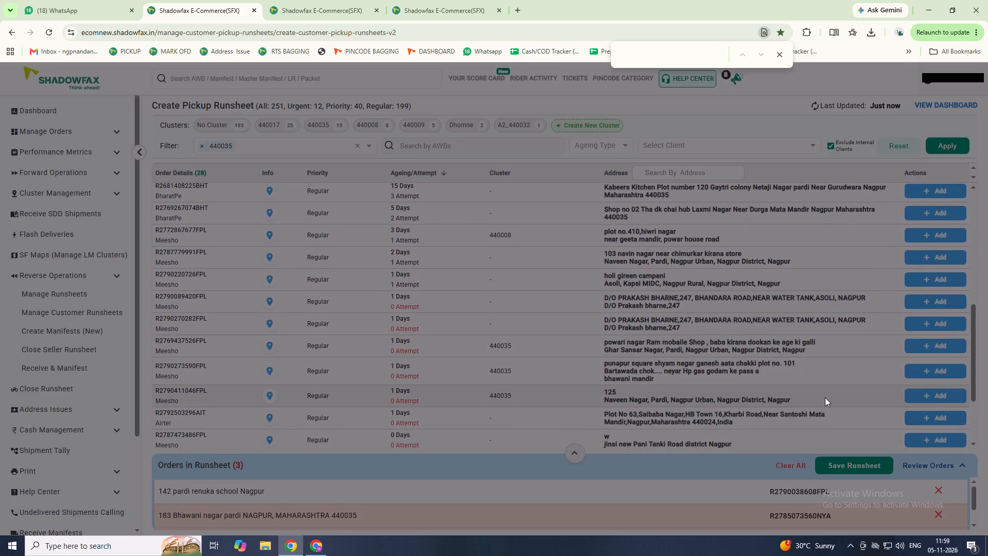
pyautogui.scroll(-1, 825, 397)
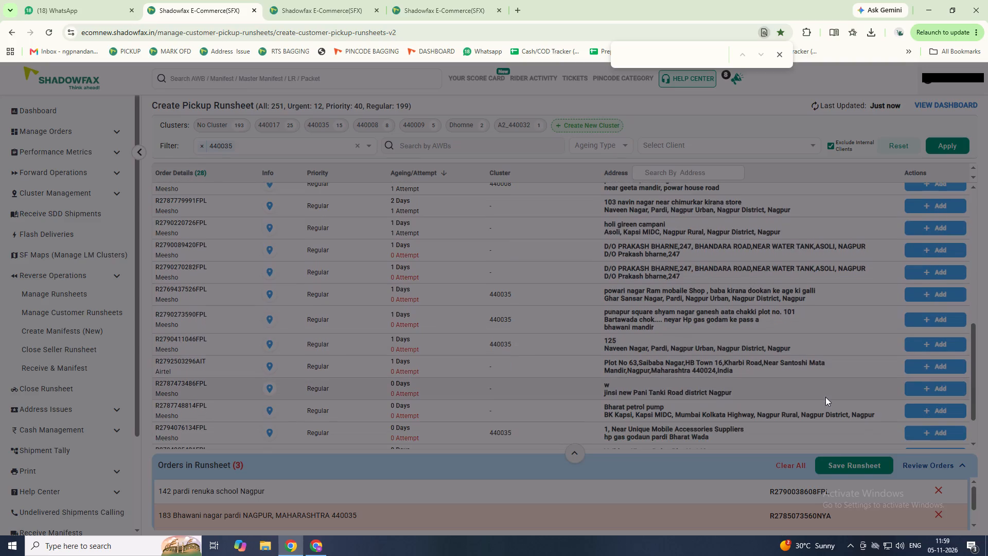
pyautogui.scroll(-1, 825, 397)
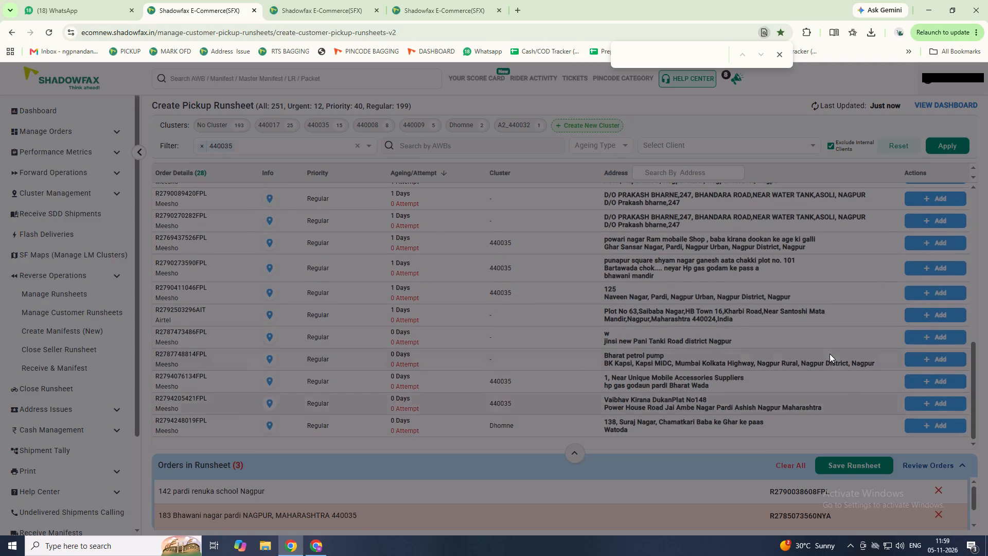
pyautogui.click(901, 147)
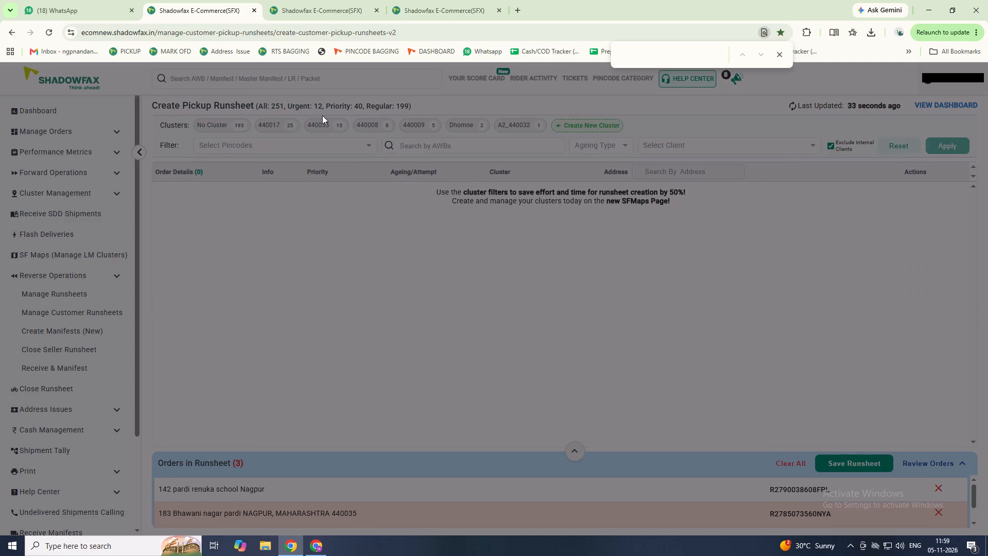
pyautogui.click(324, 120)
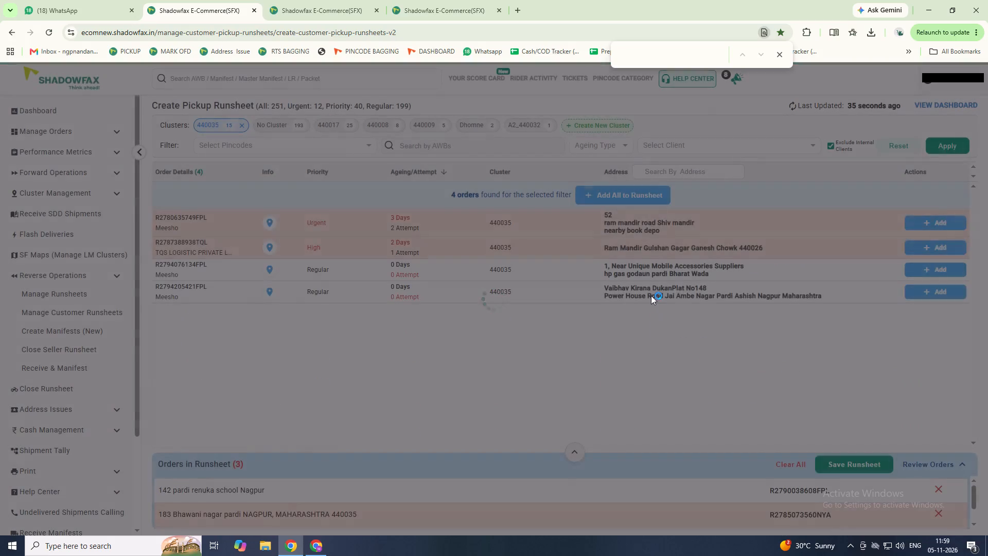
pyautogui.click(927, 223)
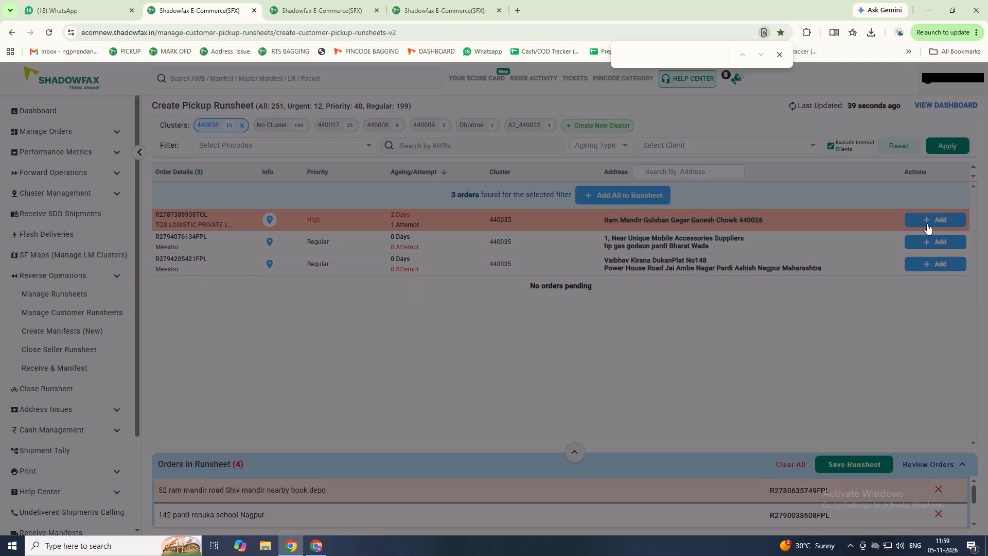
pyautogui.click(866, 463)
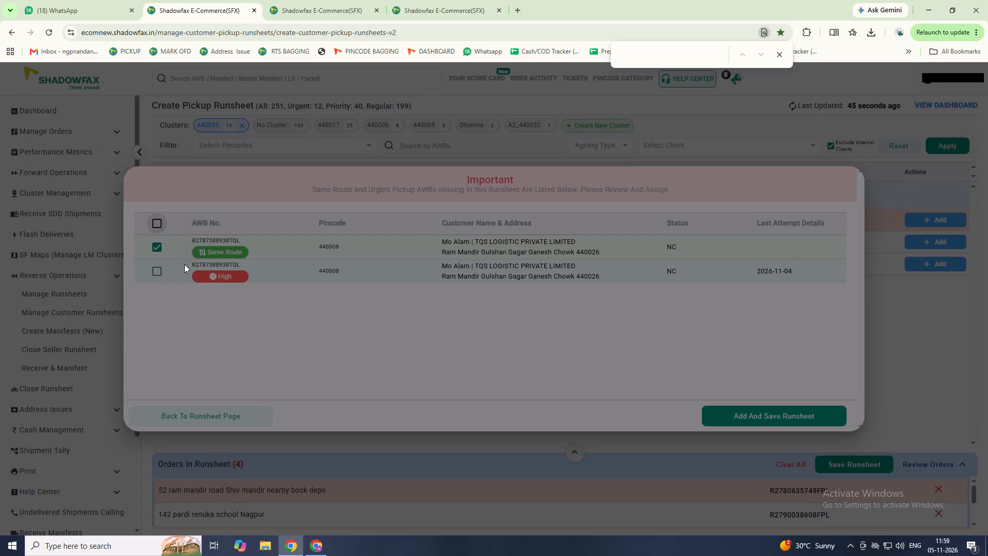
pyautogui.click(154, 243)
pyautogui.click(739, 416)
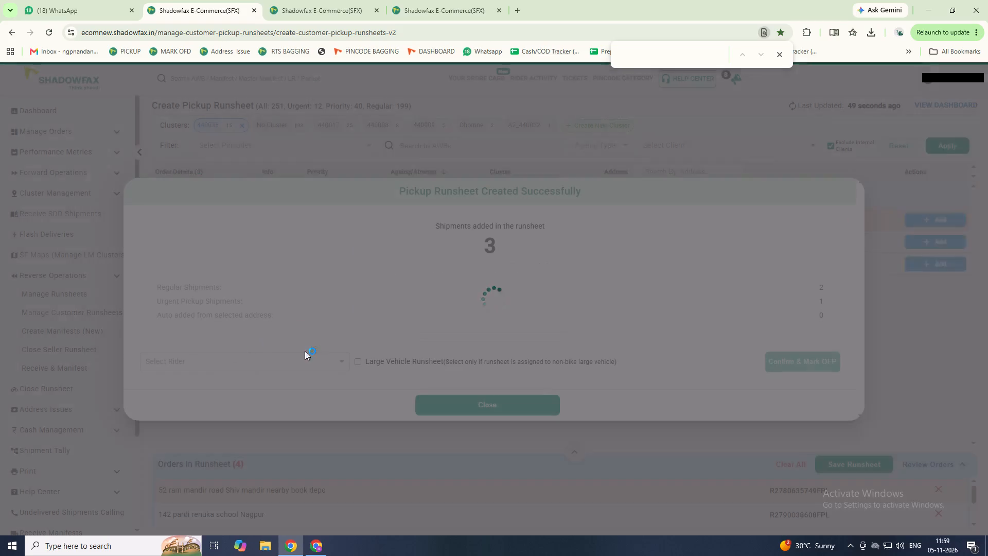
# Assign the saved pickup runsheet to rider Wankhede, mark it OFP and close the runsheet summary.
pyautogui.click(278, 364)
pyautogui.write('wankh')
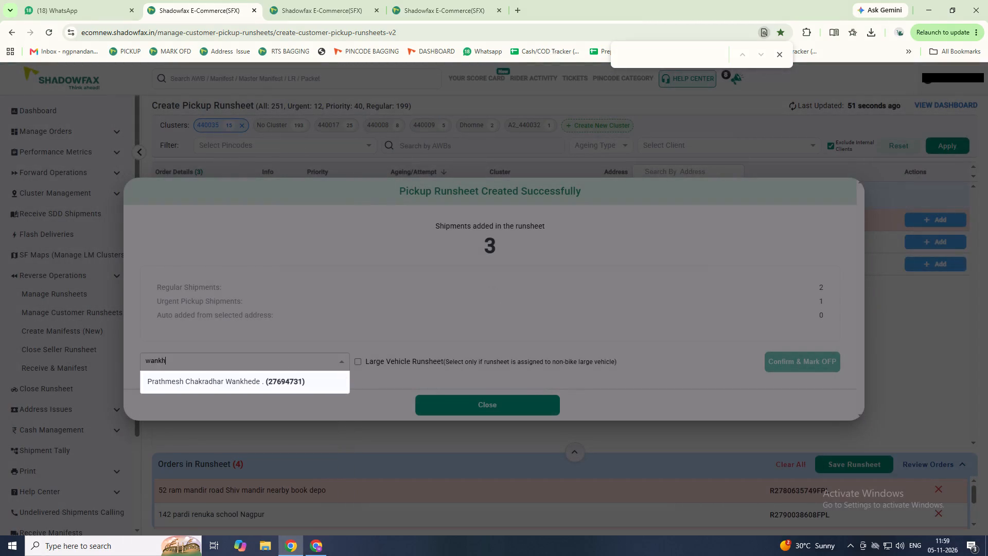
pyautogui.press('Return')
pyautogui.press('Tab')
pyautogui.press('Tab')
pyautogui.press('Return')
pyautogui.press('Tab')
pyautogui.press('Return')
pyautogui.moveTo(289, 367); pyautogui.dragTo(364, 403)
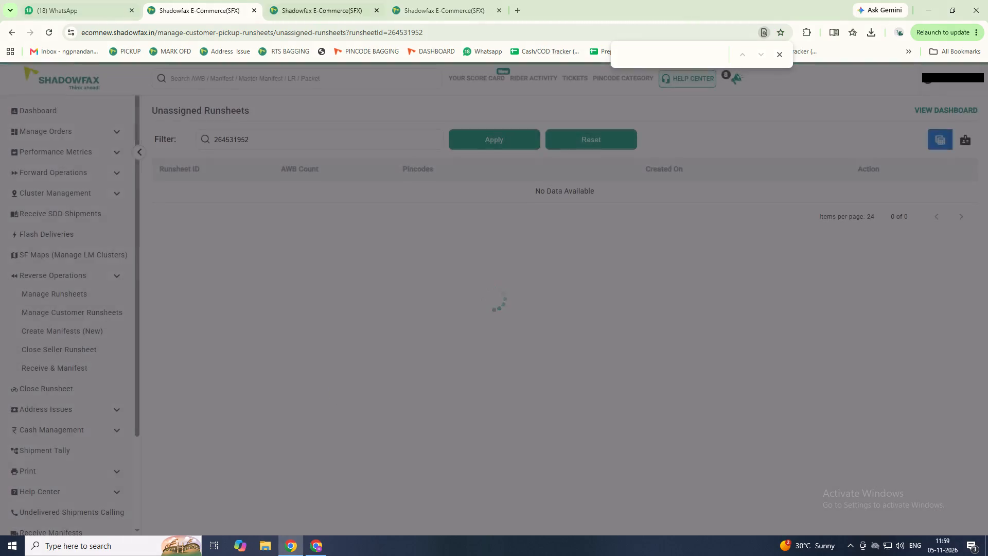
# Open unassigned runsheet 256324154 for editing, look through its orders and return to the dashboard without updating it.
pyautogui.click(954, 119)
pyautogui.moveTo(954, 109); pyautogui.dragTo(945, 109)
pyautogui.click(526, 115)
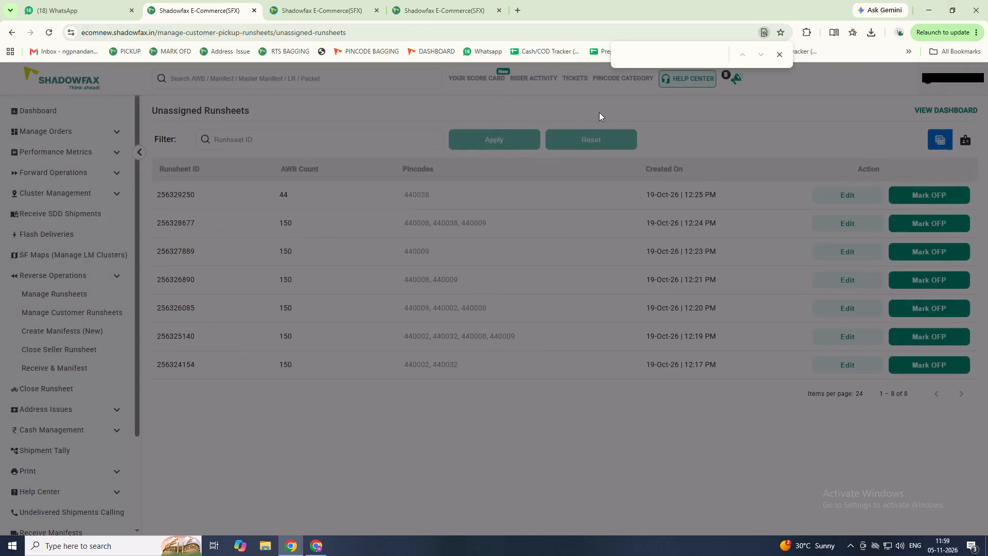
pyautogui.click(825, 359)
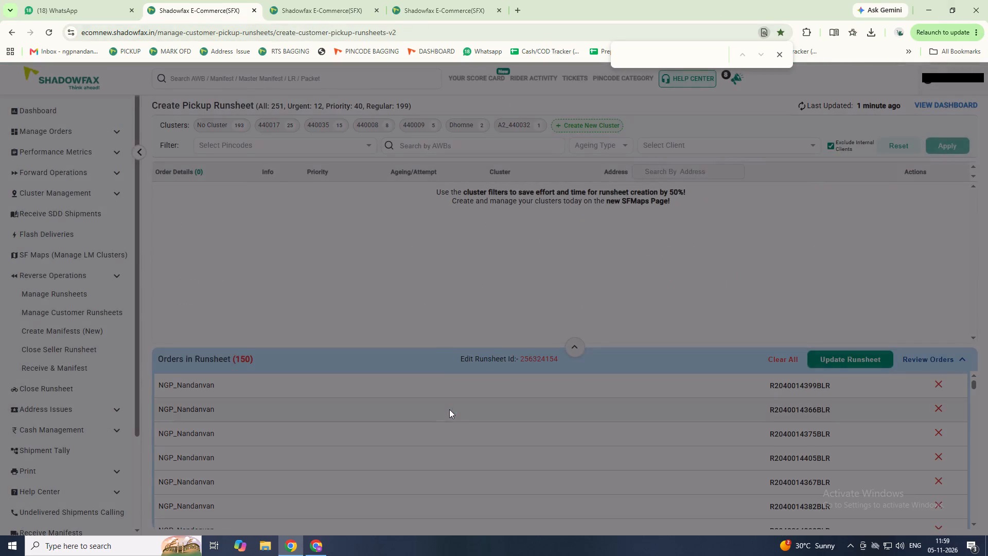
pyautogui.scroll(-20, 452, 411)
pyautogui.scroll(-4, 452, 411)
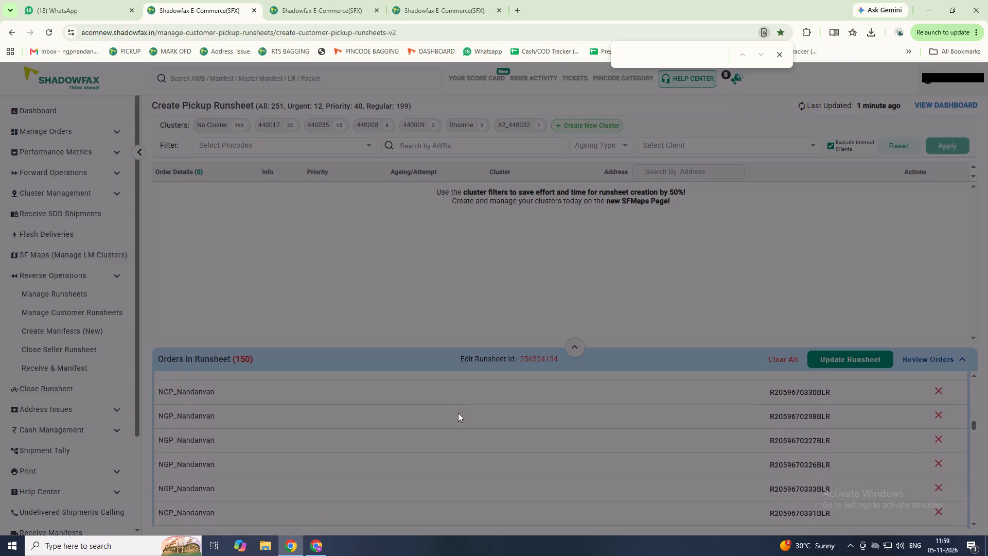
pyautogui.scroll(-20, 458, 413)
pyautogui.scroll(-9, 458, 413)
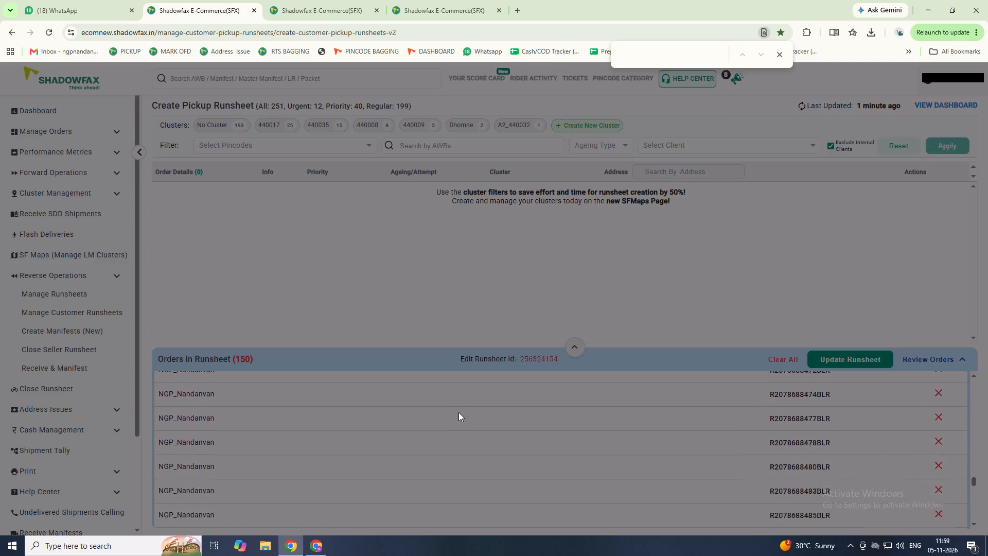
pyautogui.scroll(-10, 458, 412)
pyautogui.scroll(-4, 682, 323)
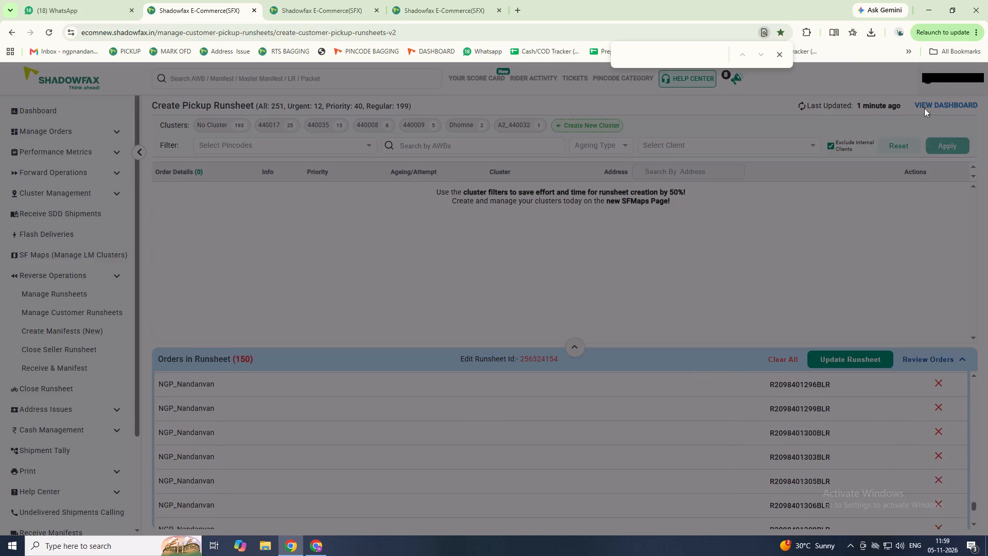
pyautogui.click(925, 107)
# Start a new pickup runsheet, filter orders by pincode 440009 and sort them by ageing in ascending order.
pyautogui.click(312, 127)
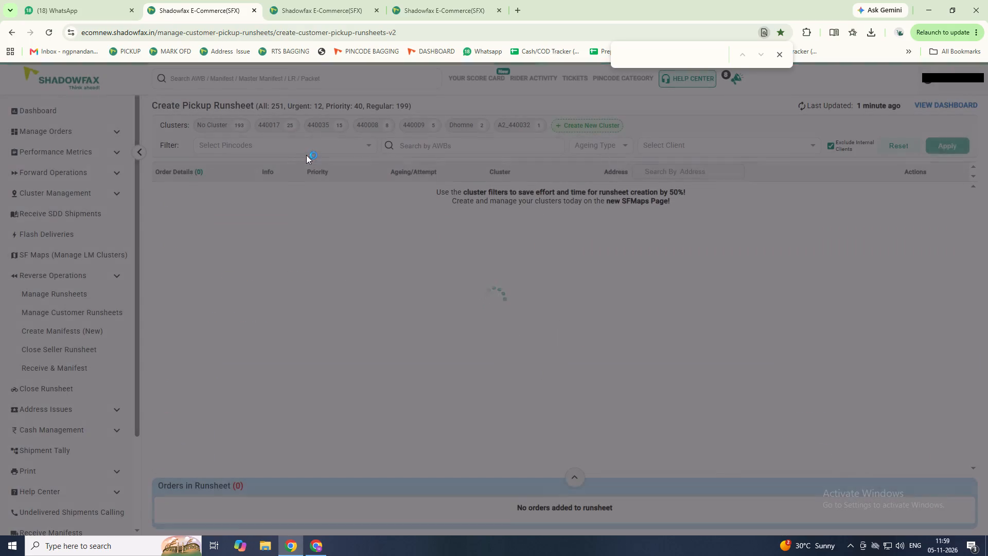
pyautogui.click(310, 149)
pyautogui.scroll(-4, 275, 232)
pyautogui.click(276, 252)
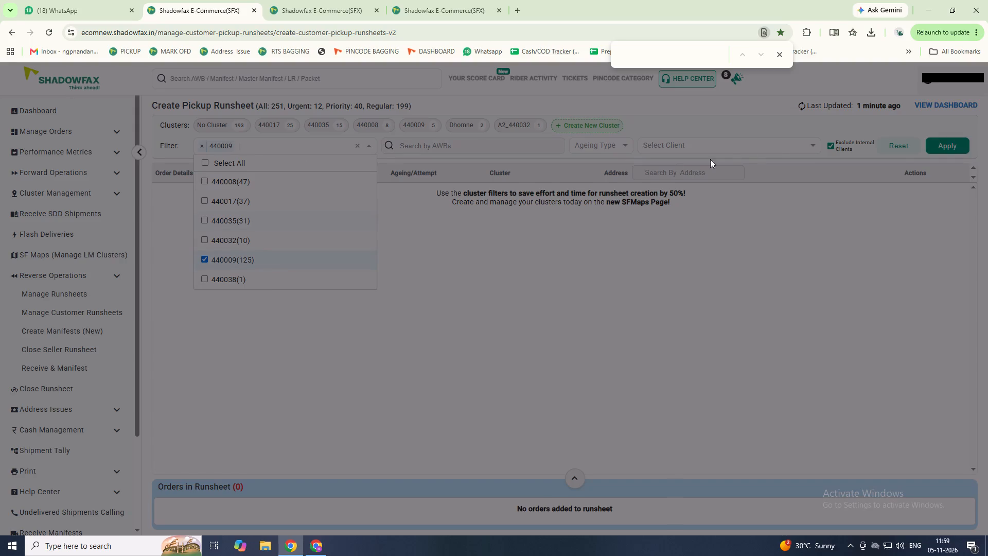
pyautogui.click(954, 143)
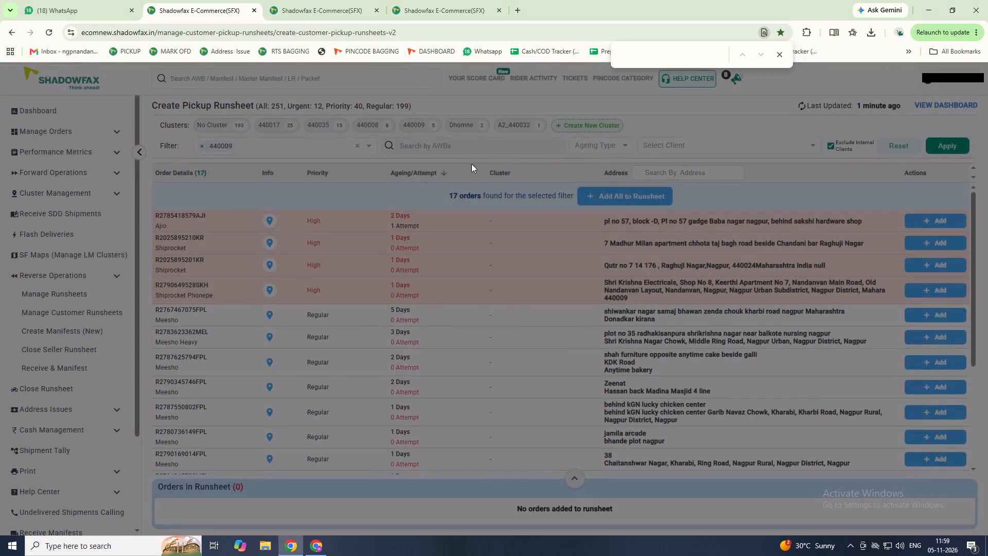
pyautogui.click(438, 174)
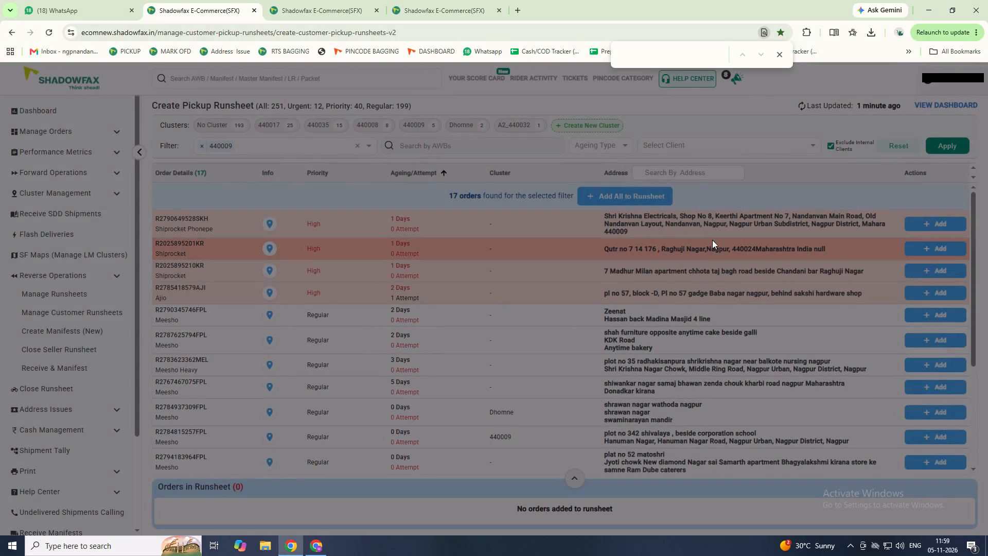
pyautogui.click(929, 251)
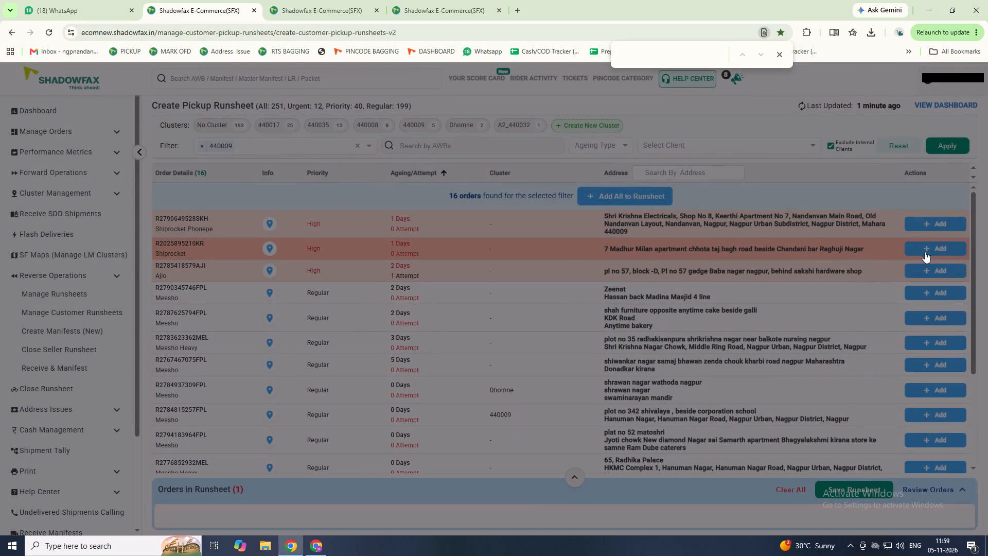
pyautogui.click(920, 250)
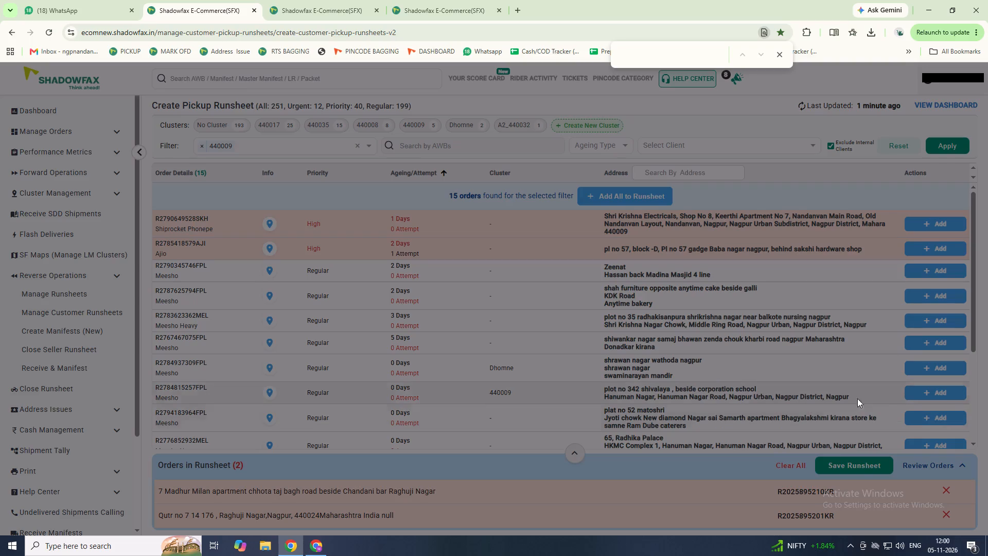
pyautogui.click(936, 387)
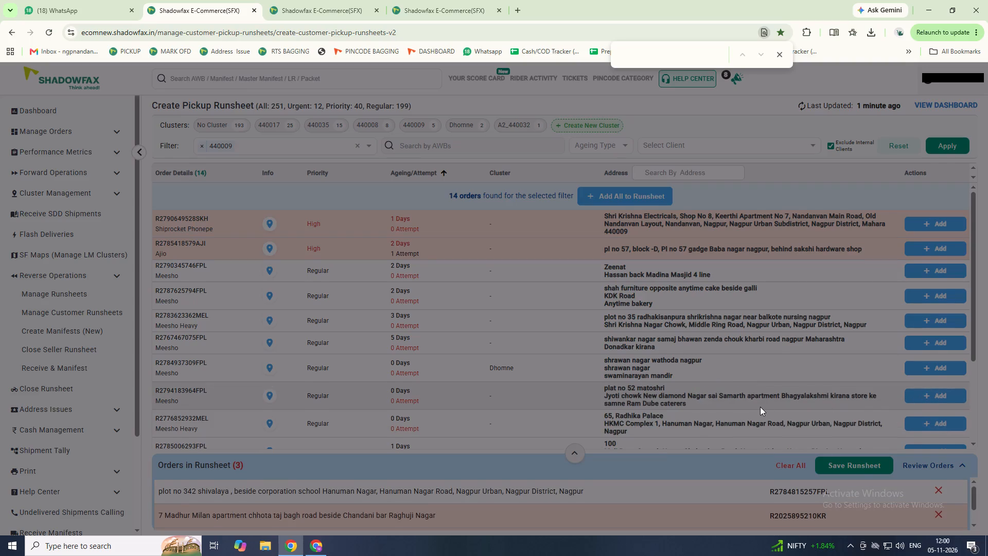
pyautogui.scroll(-1, 759, 407)
pyautogui.click(940, 371)
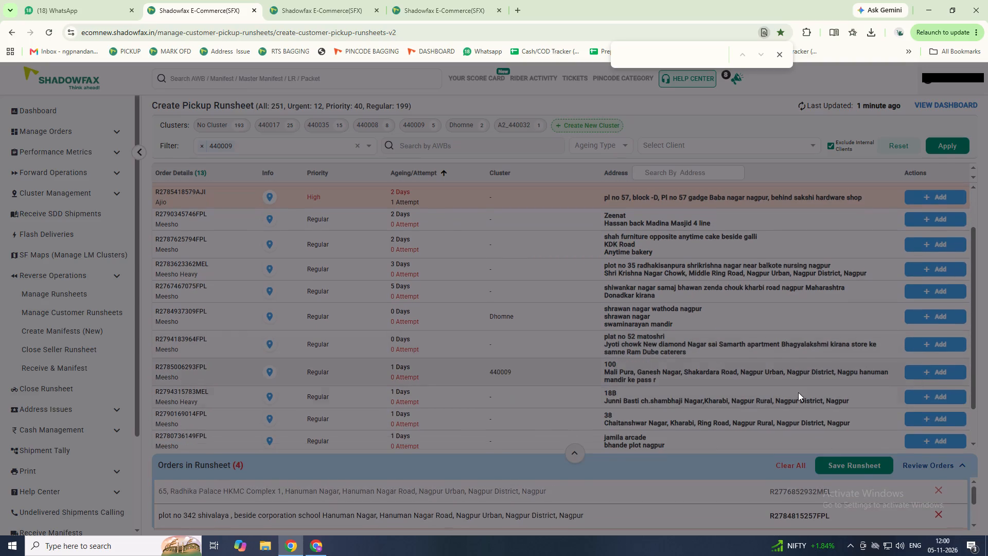
pyautogui.scroll(-1, 782, 396)
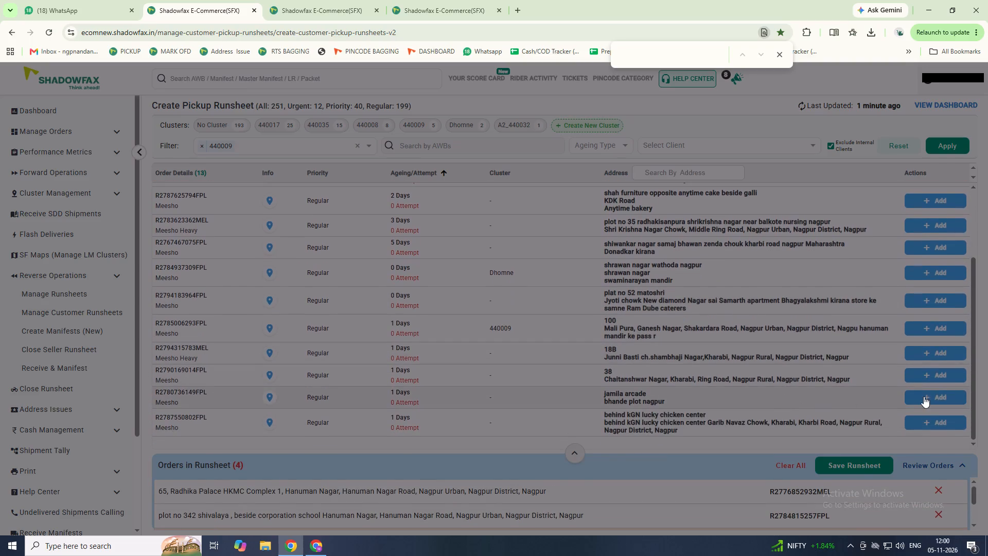
pyautogui.click(924, 397)
pyautogui.scroll(-1, 850, 421)
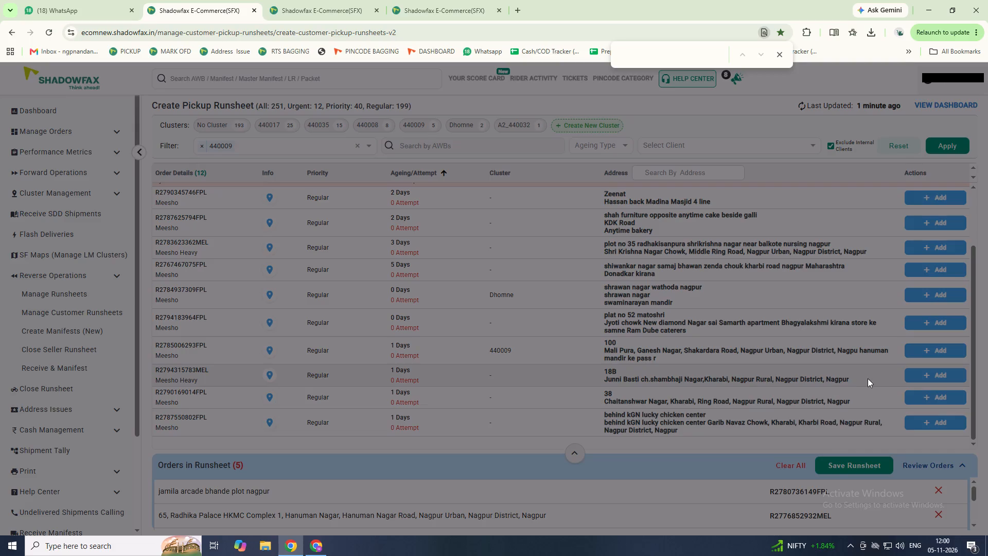
# Save the five-order pickup runsheet without adding either of the suggested high-priority orders.
pyautogui.click(840, 467)
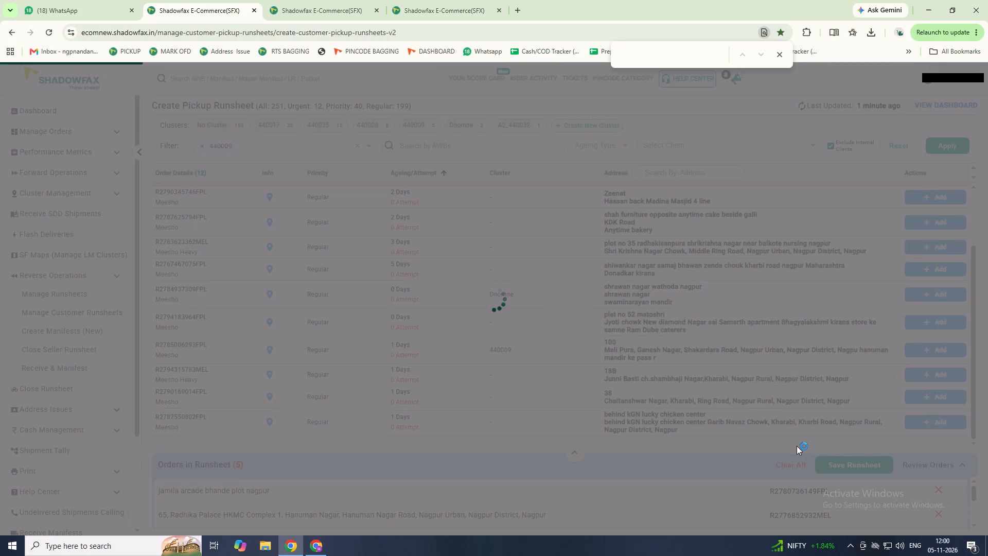
pyautogui.click(749, 423)
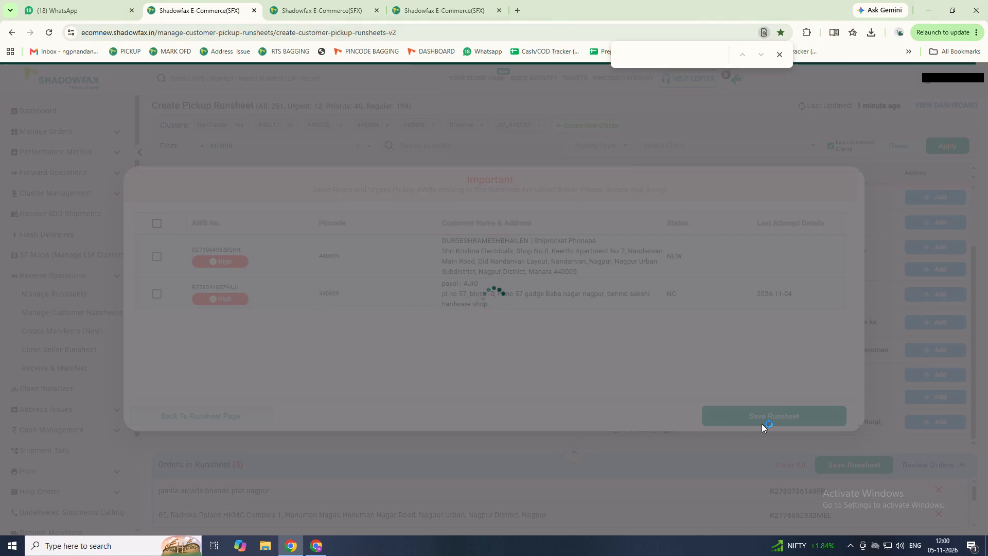
# Assign the saved five-order pickup runsheet to rider Uikey, mark it OFP and close the runsheet summary.
pyautogui.click(762, 424)
pyautogui.click(767, 418)
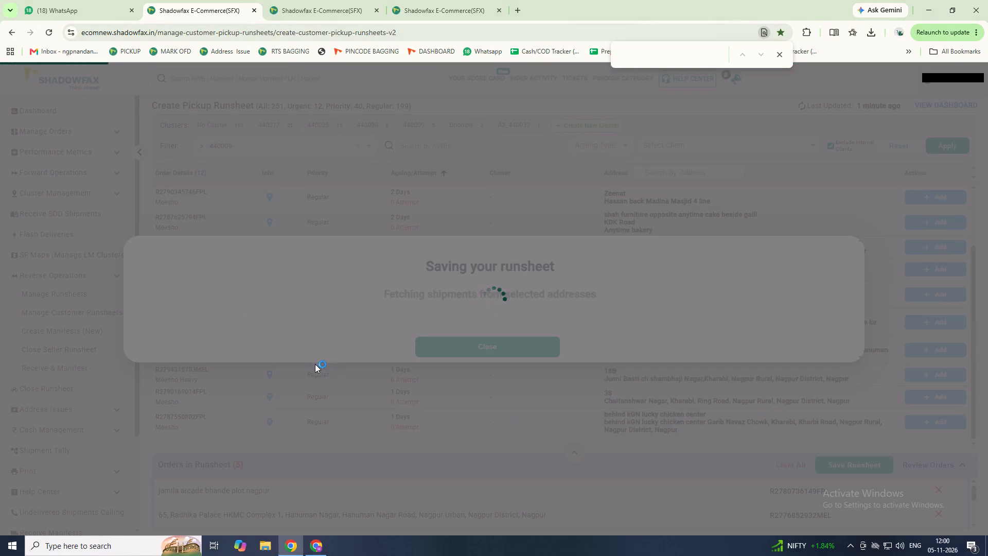
pyautogui.click(316, 356)
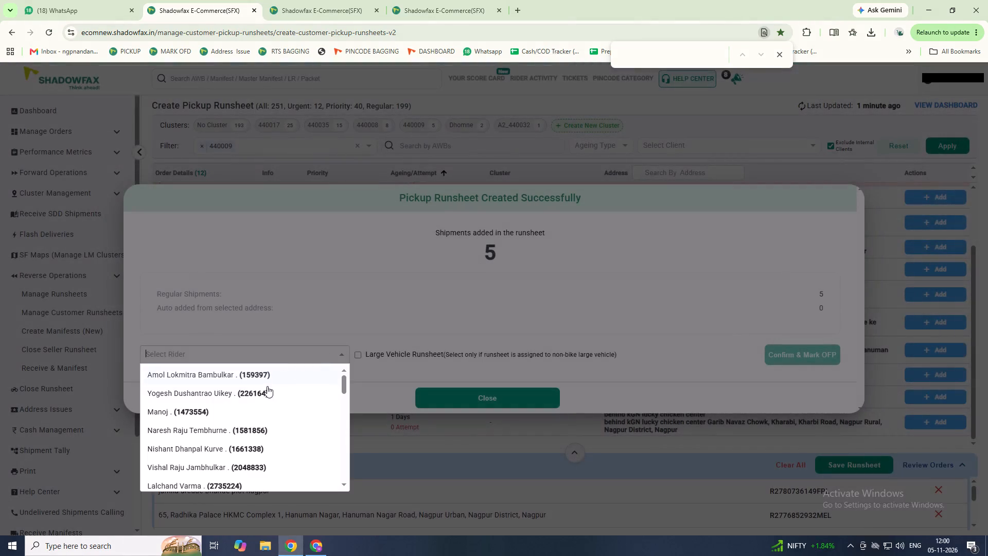
pyautogui.click(263, 391)
pyautogui.click(781, 356)
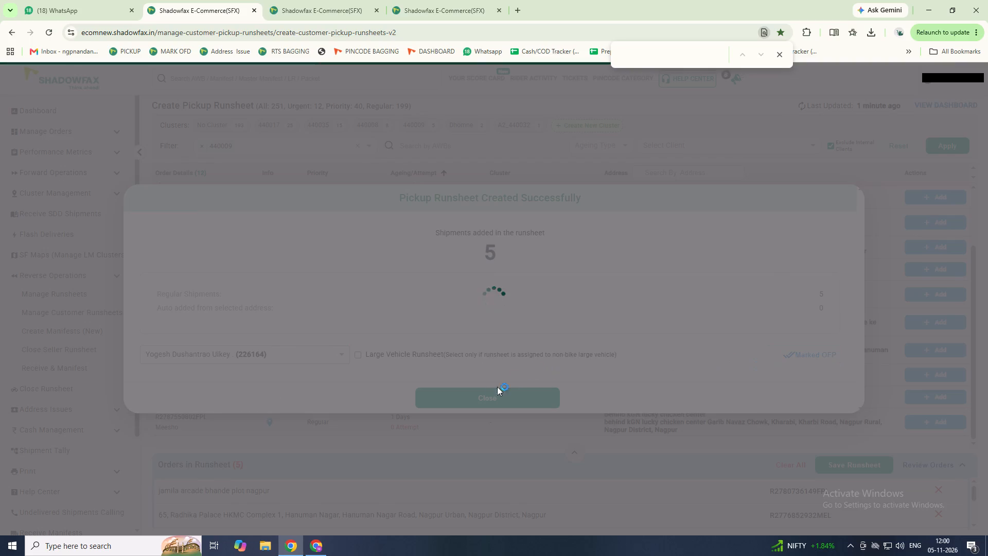
pyautogui.click(469, 396)
pyautogui.click(323, 145)
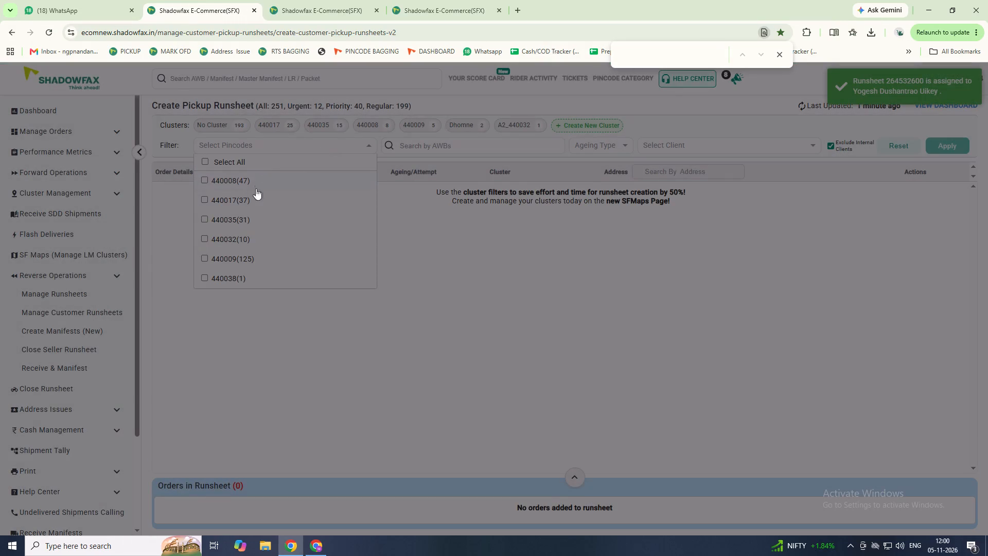
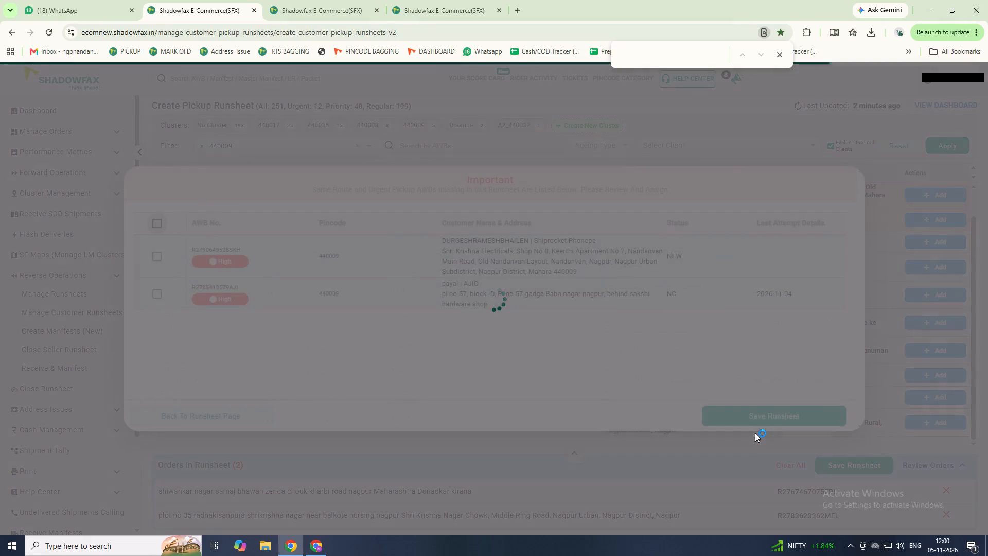
# Save the two-order pickup runsheet for pincode 440009 without adding either of the suggested high-priority orders.
pyautogui.doubleClick(736, 422)
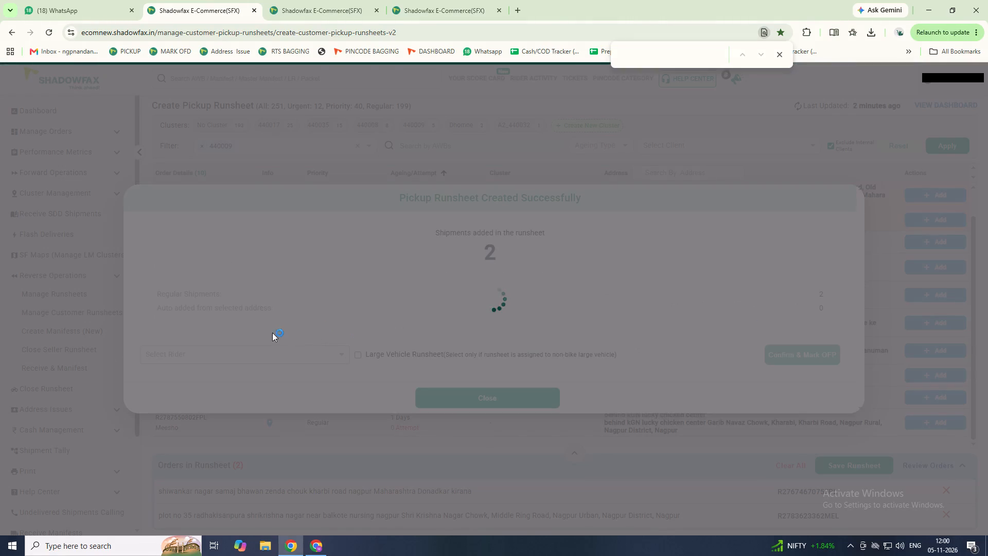
# Assign the newly created pickup runsheet to the rider matching "bhoj" and mark it OFP.
pyautogui.click(256, 347)
pyautogui.write('bhoj')
pyautogui.press('Return')
pyautogui.press('Tab')
pyautogui.press('Tab')
pyautogui.press('Return')
pyautogui.press('Tab')
pyautogui.press('Return')
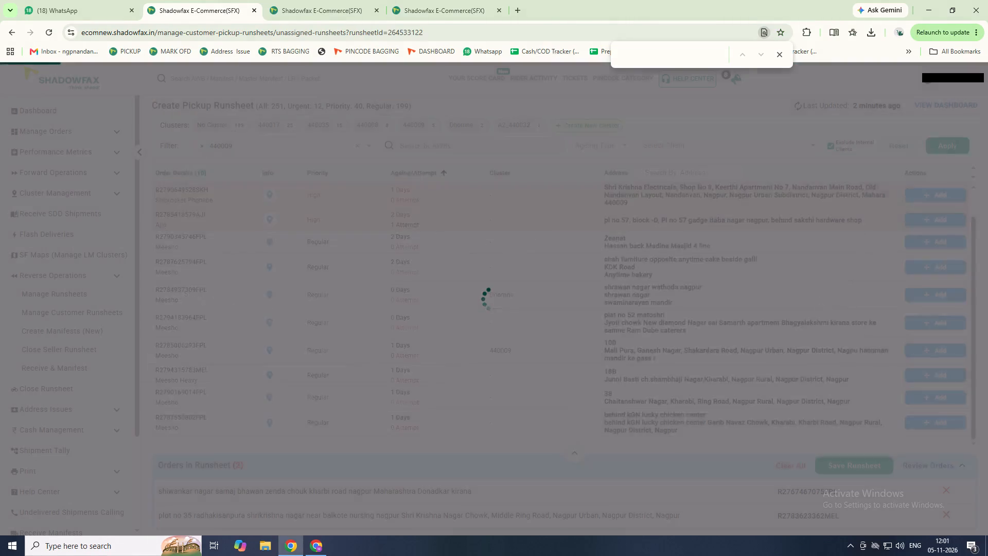
# Start a new pickup runsheet, filter orders by all available pincodes and sort them by ageing in ascending order.
pyautogui.click(956, 118)
pyautogui.click(955, 111)
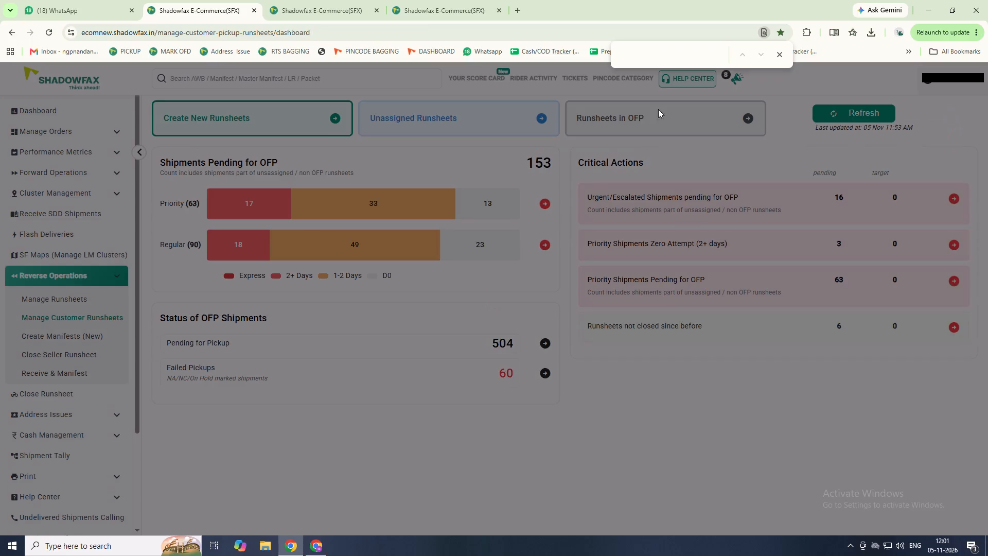
pyautogui.click(293, 117)
pyautogui.click(275, 149)
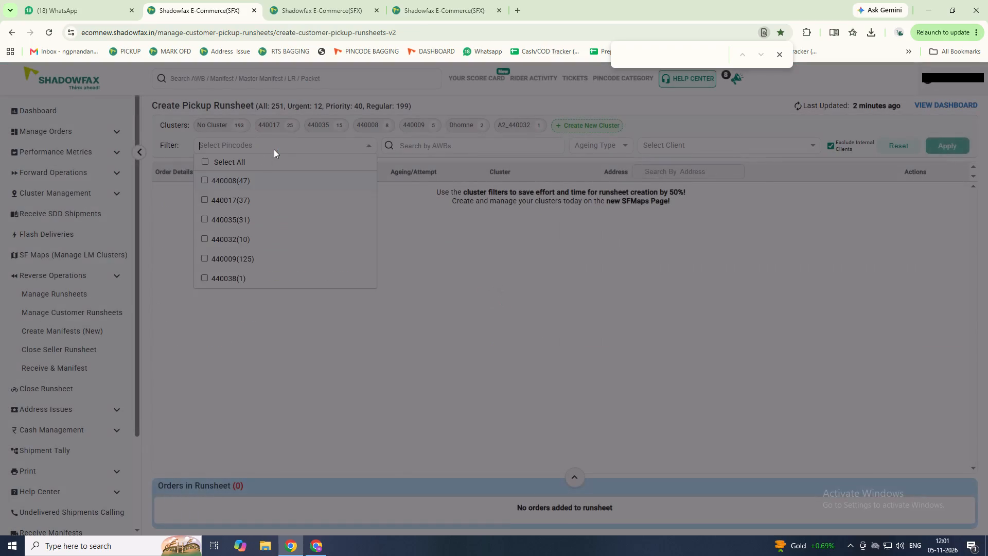
pyautogui.click(261, 162)
pyautogui.click(945, 148)
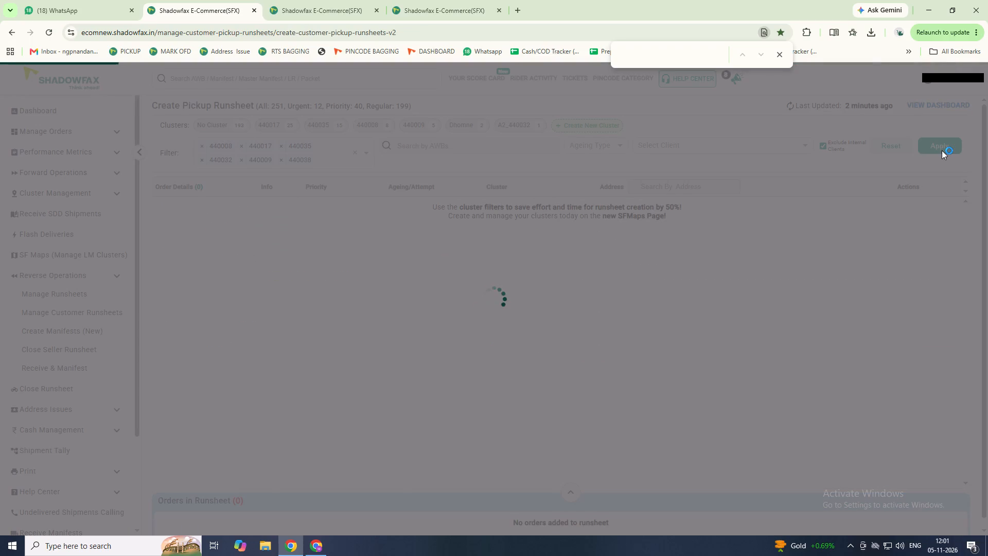
pyautogui.click(429, 190)
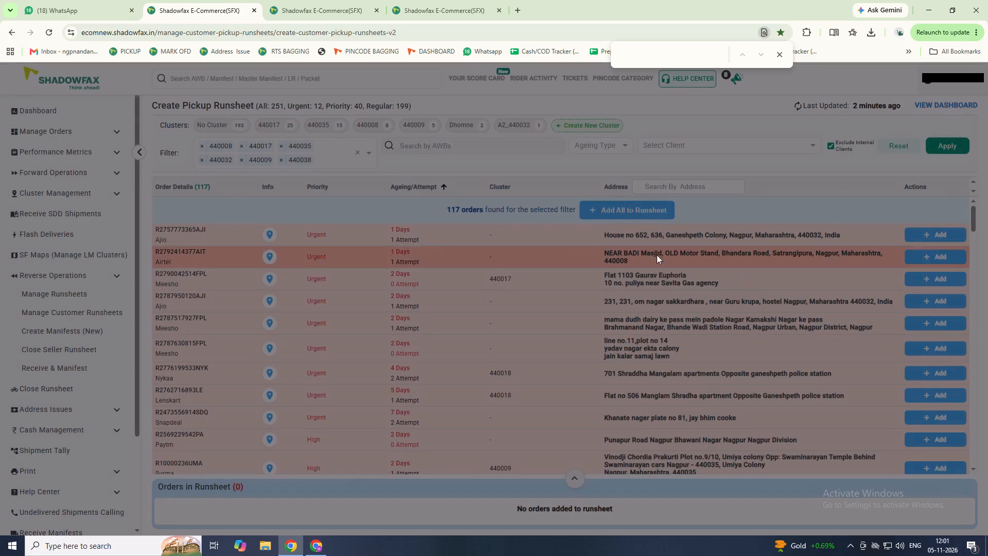
pyautogui.doubleClick(165, 225)
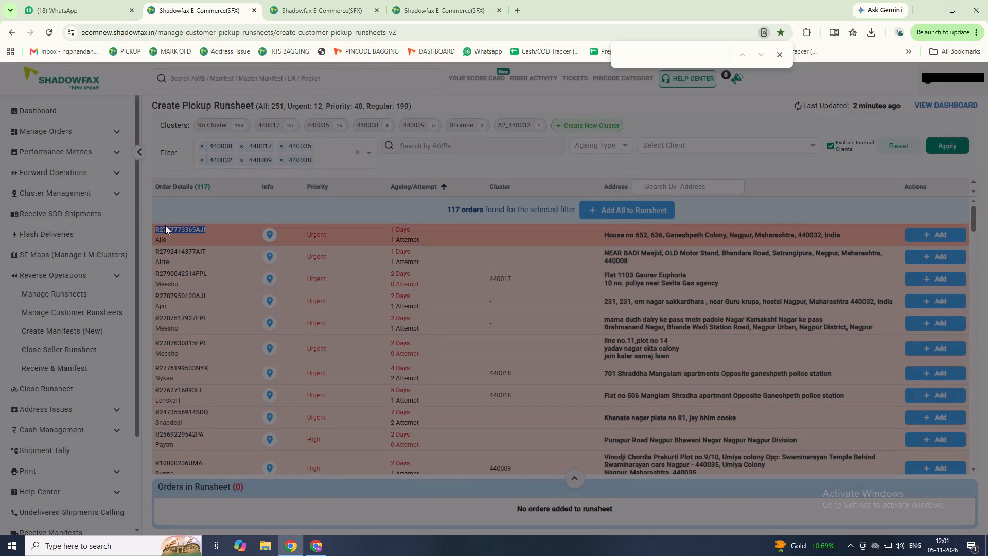
pyautogui.hotkey('ctrl', 'f')
pyautogui.hotkey('ctrl', 'x')
pyautogui.hotkey('ctrl', 'f')
pyautogui.hotkey('ctrl', 'x')
pyautogui.click(341, 0)
pyautogui.hotkey('ctrl', 'v')
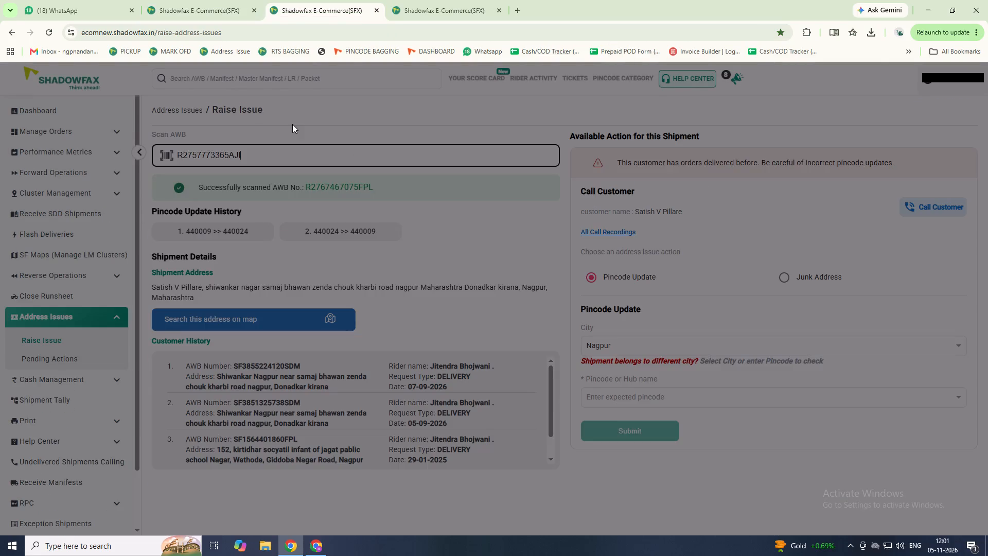
pyautogui.press('Return')
pyautogui.click(675, 390)
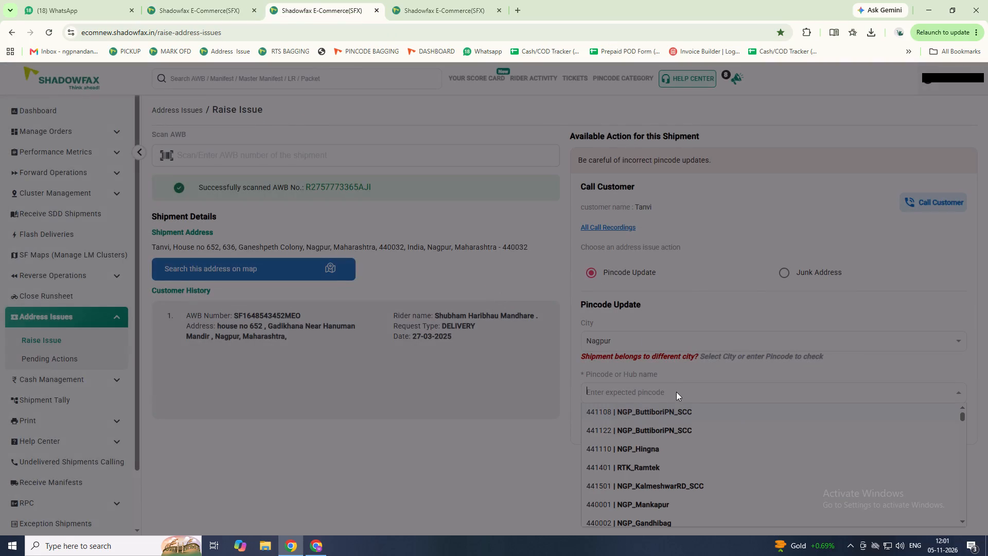
pyautogui.press('0')
pyautogui.write('18')
pyautogui.press('Return')
pyautogui.press('Tab')
pyautogui.press('Return')
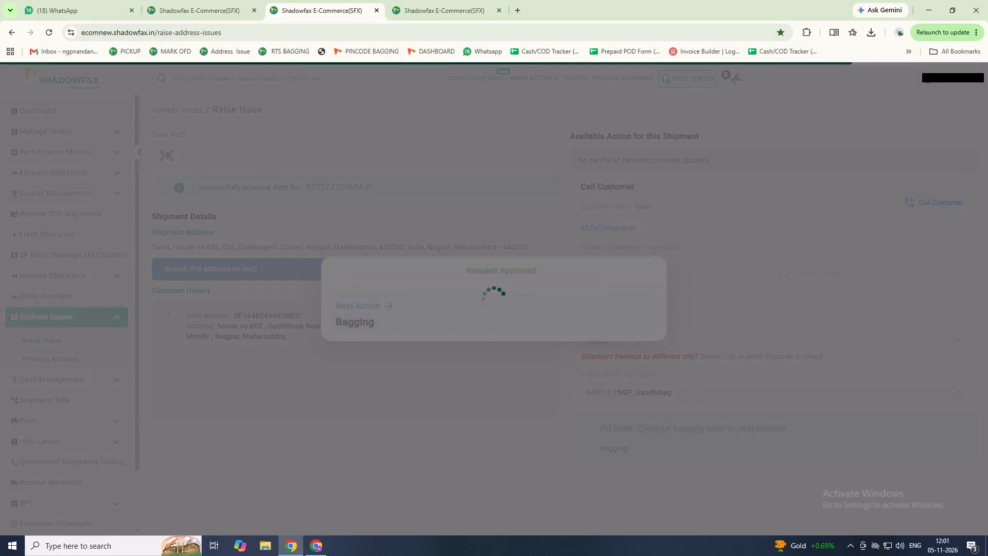
pyautogui.click(174, 0)
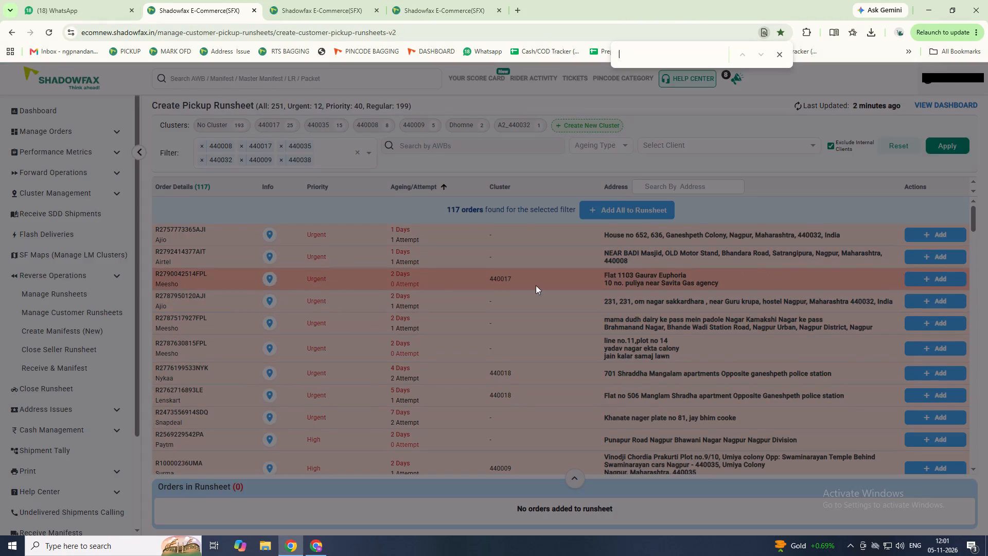
pyautogui.doubleClick(194, 275)
pyautogui.hotkey('ctrl', 'f')
pyautogui.hotkey('ctrl', 'x')
pyautogui.hotkey('ctrl', 'f')
pyautogui.hotkey('ctrl', 'x')
pyautogui.click(253, 0)
pyautogui.click(304, 1)
pyautogui.doubleClick(222, 156)
pyautogui.hotkey('ctrl', 'v')
pyautogui.hotkey('ctrl', 'Return')
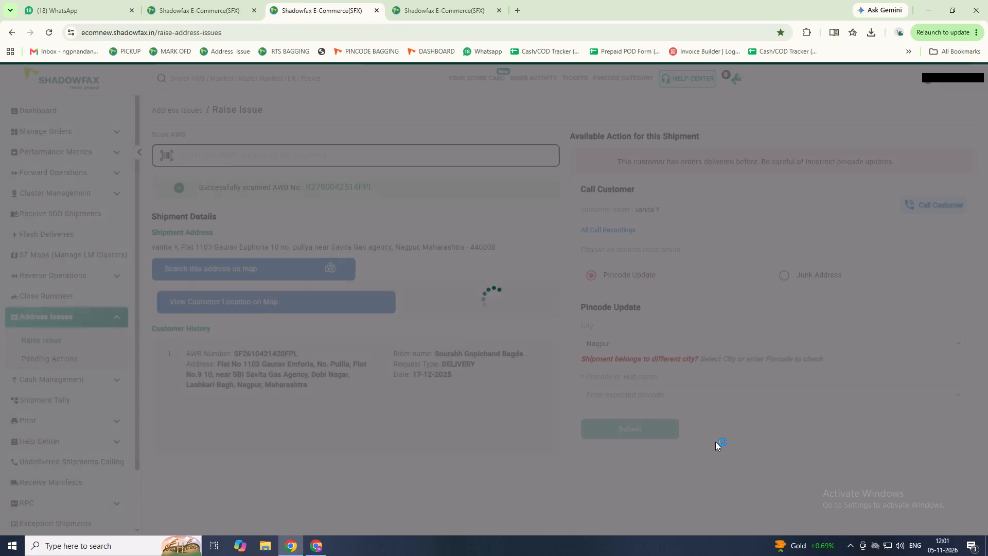
pyautogui.click(688, 398)
pyautogui.click(688, 393)
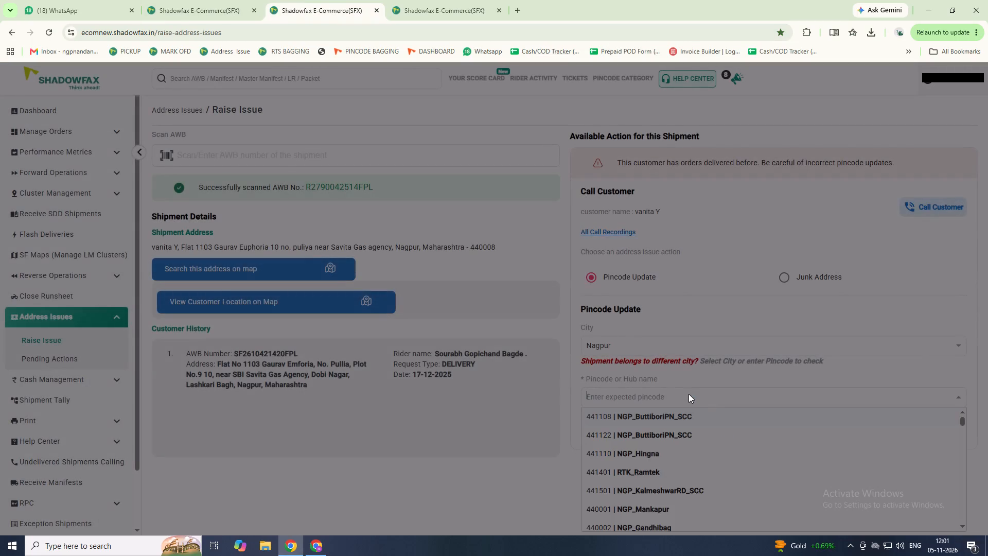
pyautogui.write('014')
pyautogui.press('Return')
pyautogui.press('Tab')
pyautogui.press('Return')
pyautogui.press('Return')
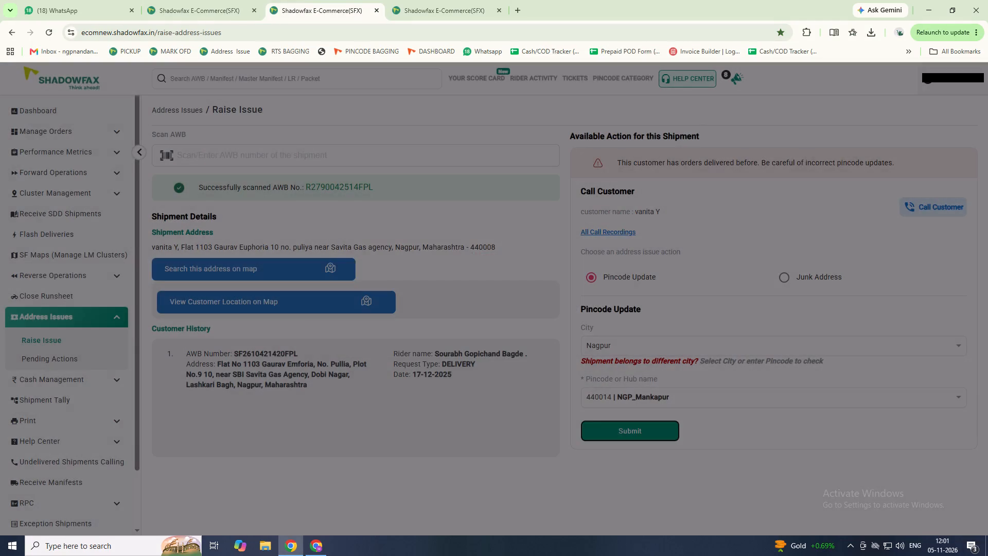
pyautogui.press('Tab')
pyautogui.press('Return')
pyautogui.click(648, 423)
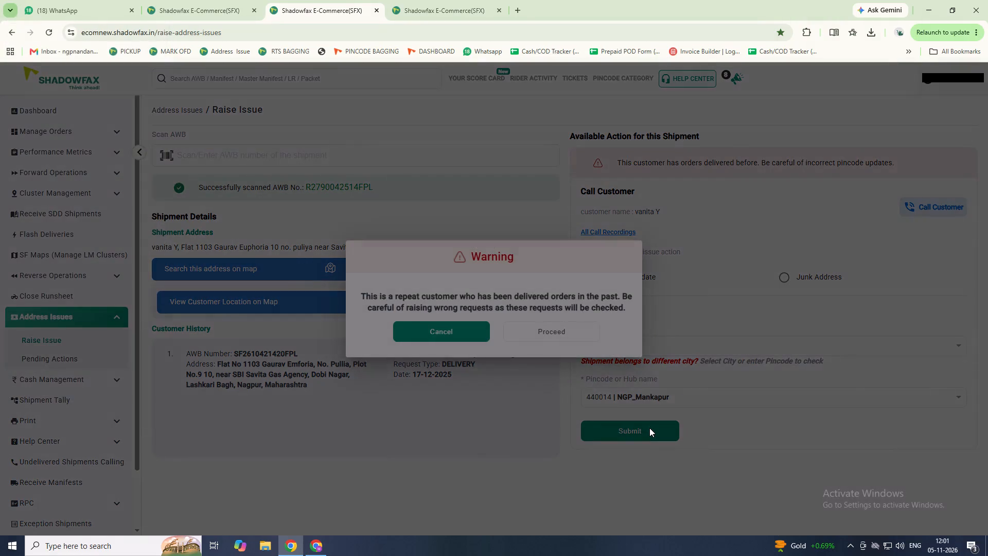
# Proceed with the repeat-customer update and raise the request with the reason "Incorrect customer location shown".
pyautogui.press('Tab')
pyautogui.press('Return')
pyautogui.press('Tab')
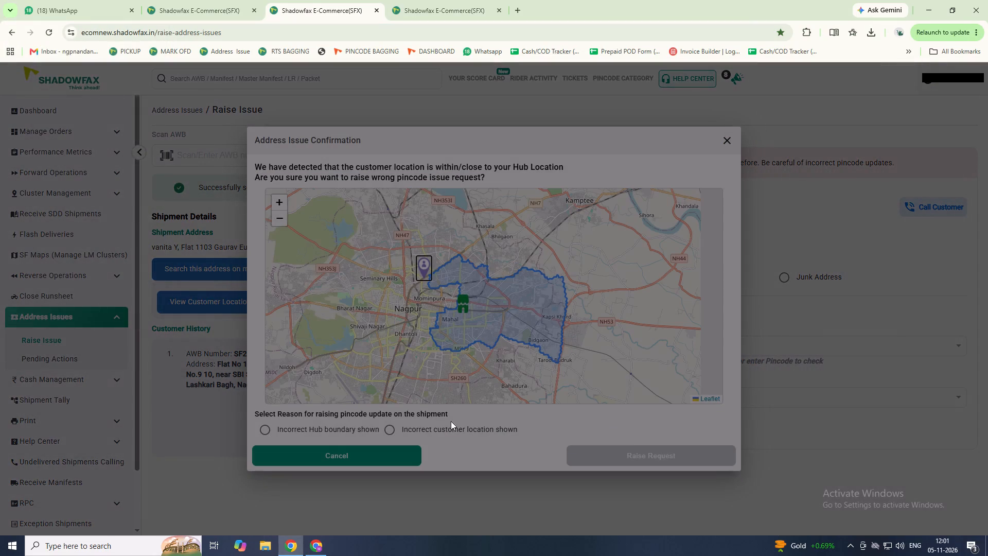
pyautogui.click(451, 423)
pyautogui.click(452, 427)
pyautogui.click(617, 453)
pyautogui.click(224, 0)
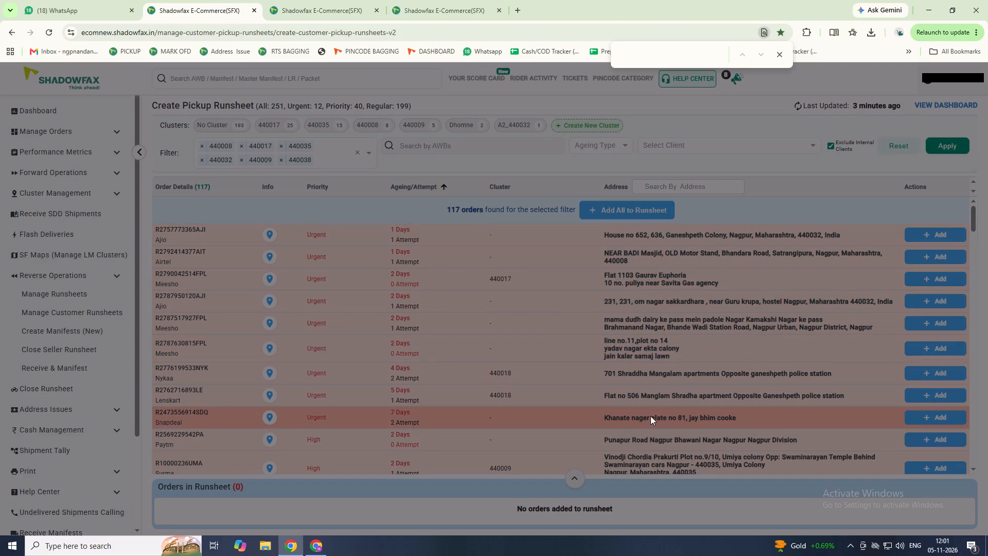
pyautogui.scroll(-1, 646, 419)
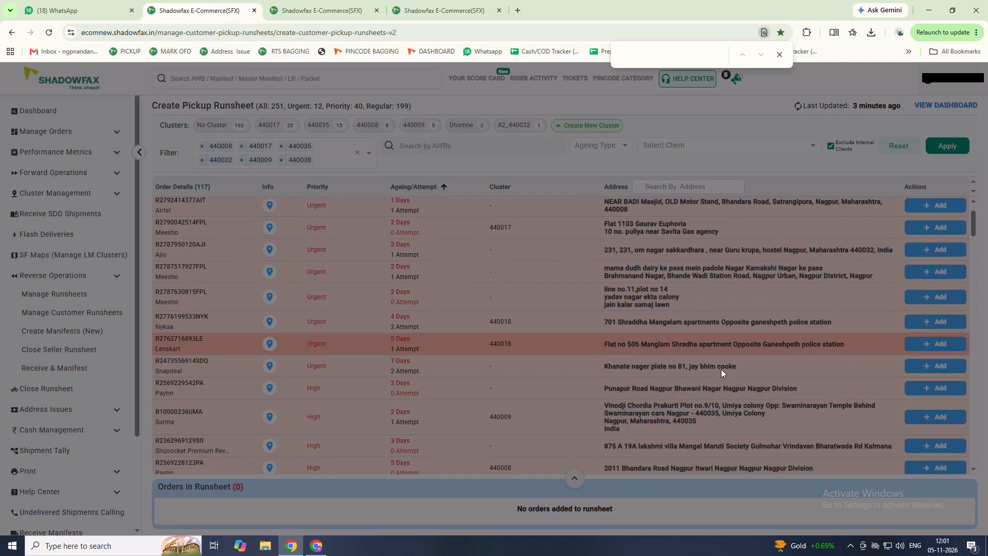
pyautogui.scroll(-1, 564, 387)
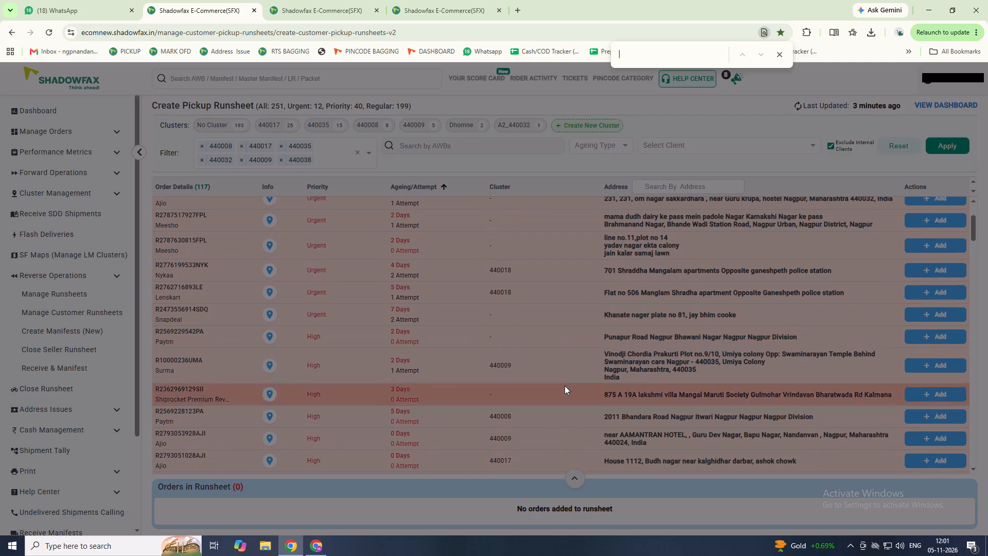
pyautogui.moveTo(624, 336); pyautogui.dragTo(738, 345)
pyautogui.moveTo(626, 372); pyautogui.dragTo(708, 375)
pyautogui.moveTo(623, 369); pyautogui.dragTo(668, 369)
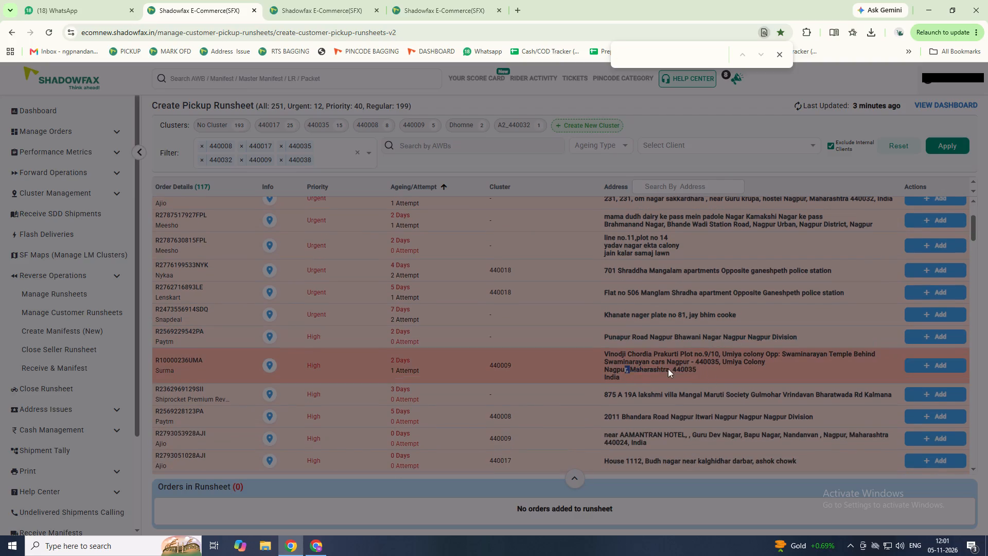
pyautogui.moveTo(668, 369); pyautogui.dragTo(711, 367)
pyautogui.moveTo(580, 361); pyautogui.dragTo(669, 364)
pyautogui.moveTo(616, 363); pyautogui.dragTo(706, 365)
pyautogui.click(708, 366)
pyautogui.click(773, 373)
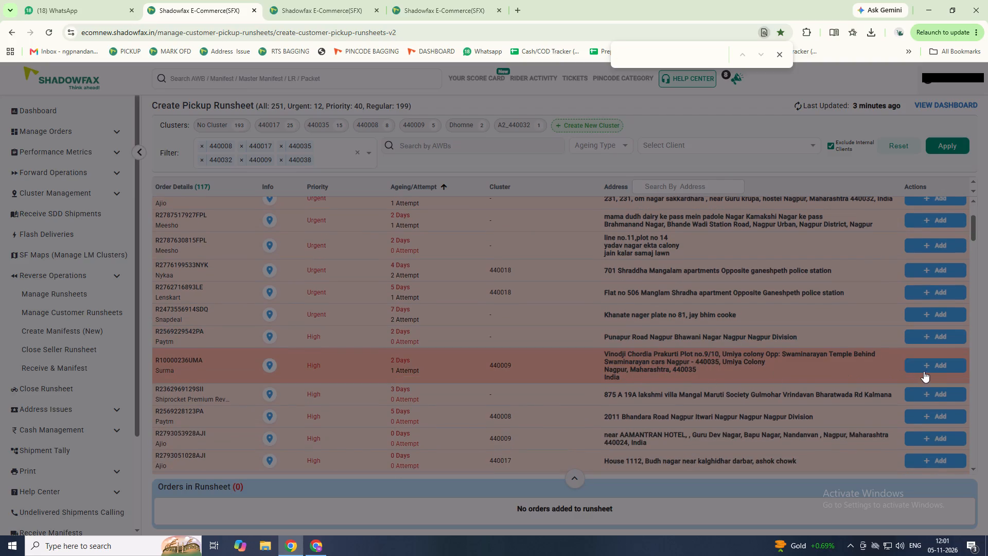
pyautogui.click(932, 367)
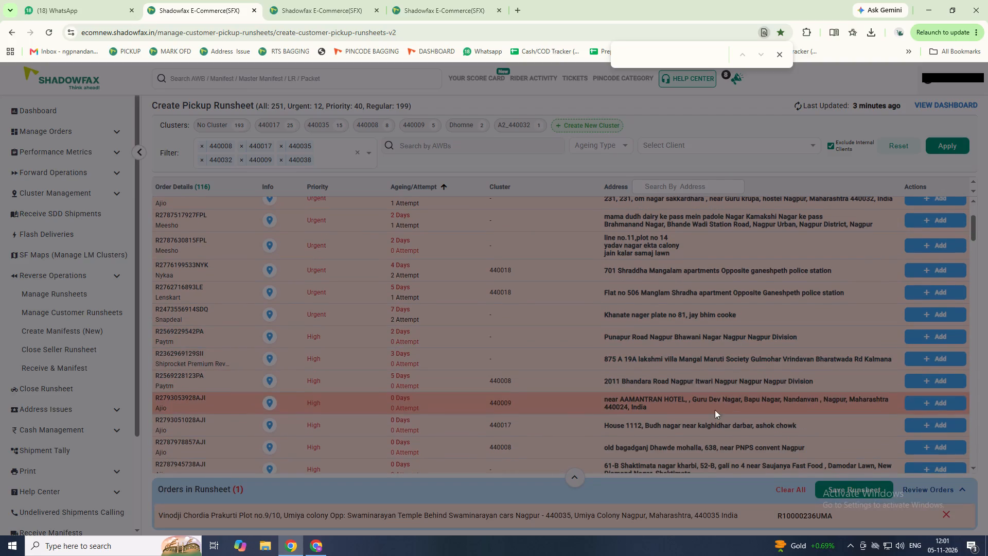
pyautogui.scroll(-1, 696, 451)
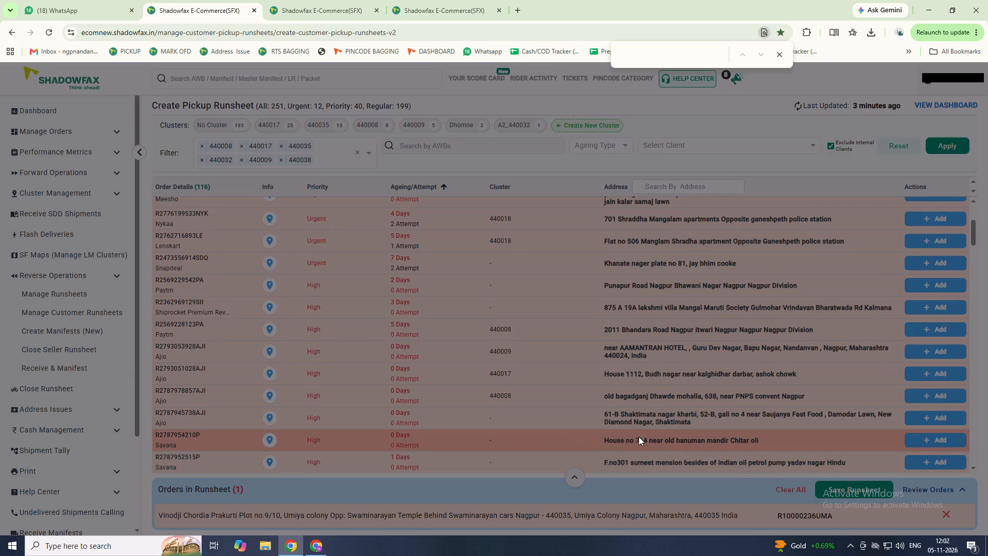
pyautogui.scroll(-2, 638, 437)
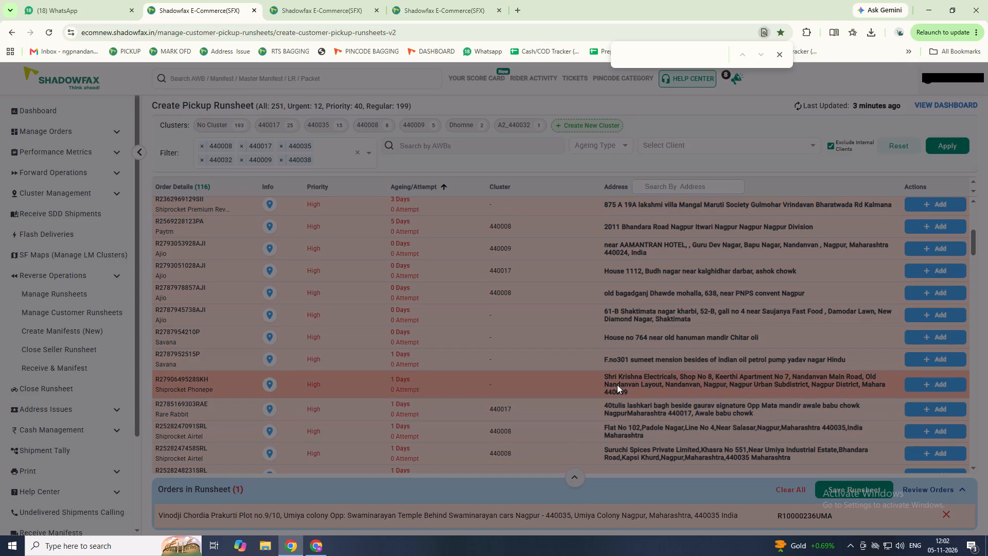
pyautogui.scroll(-2, 617, 384)
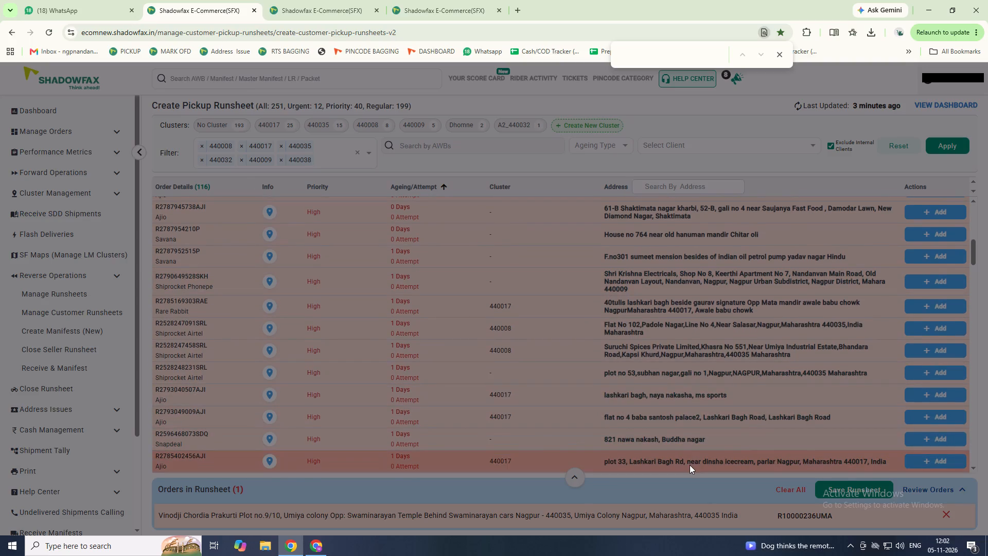
pyautogui.scroll(-1, 668, 443)
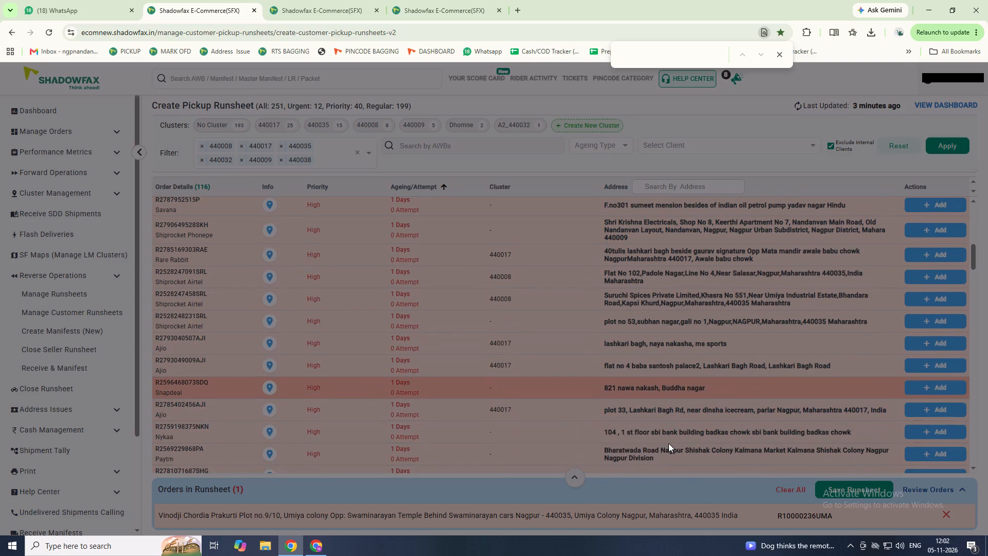
pyautogui.scroll(-1, 668, 443)
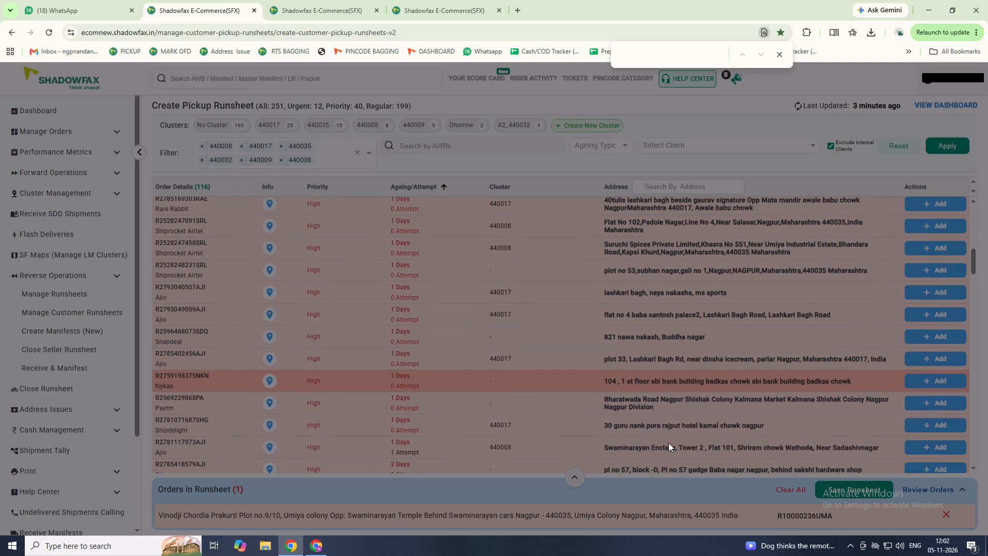
pyautogui.scroll(-1, 668, 443)
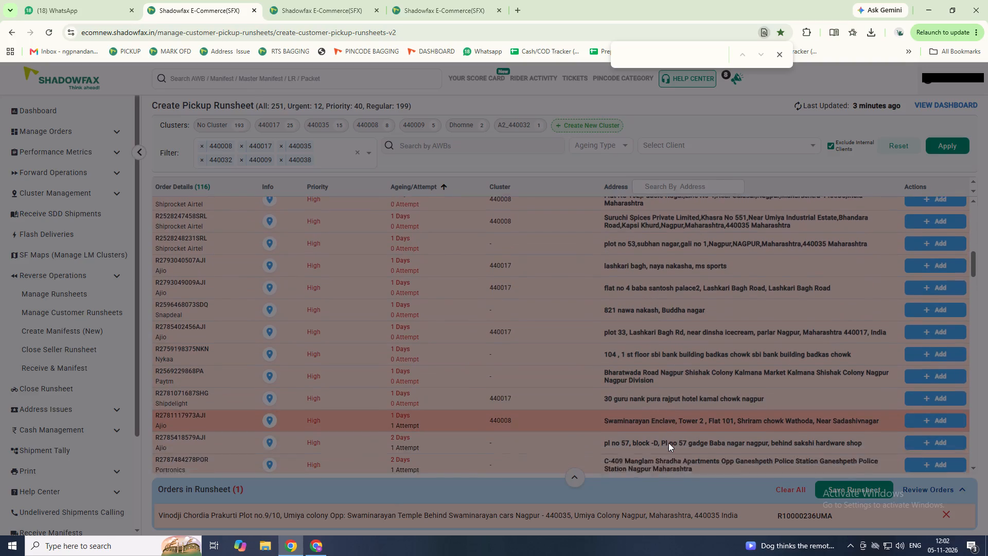
pyautogui.click(928, 392)
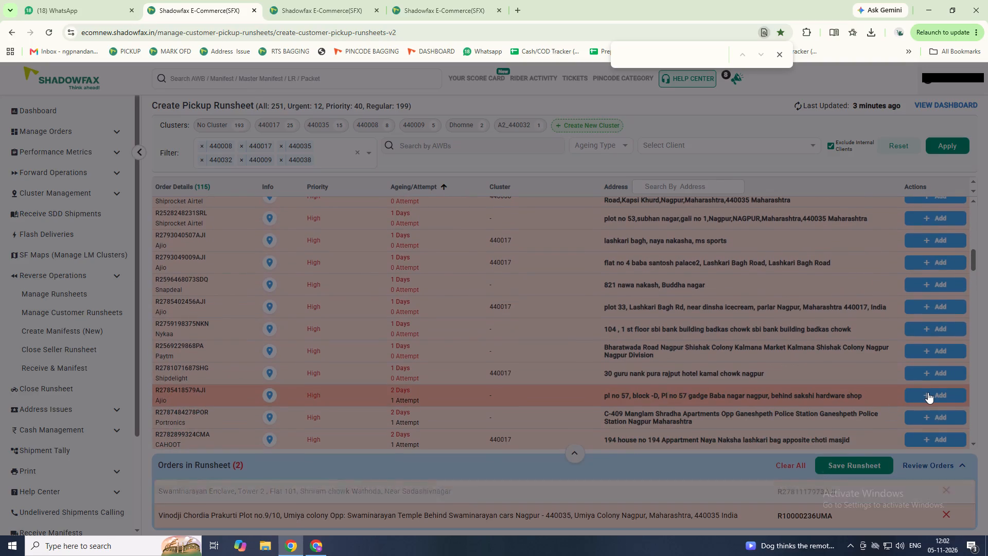
pyautogui.scroll(-1, 807, 418)
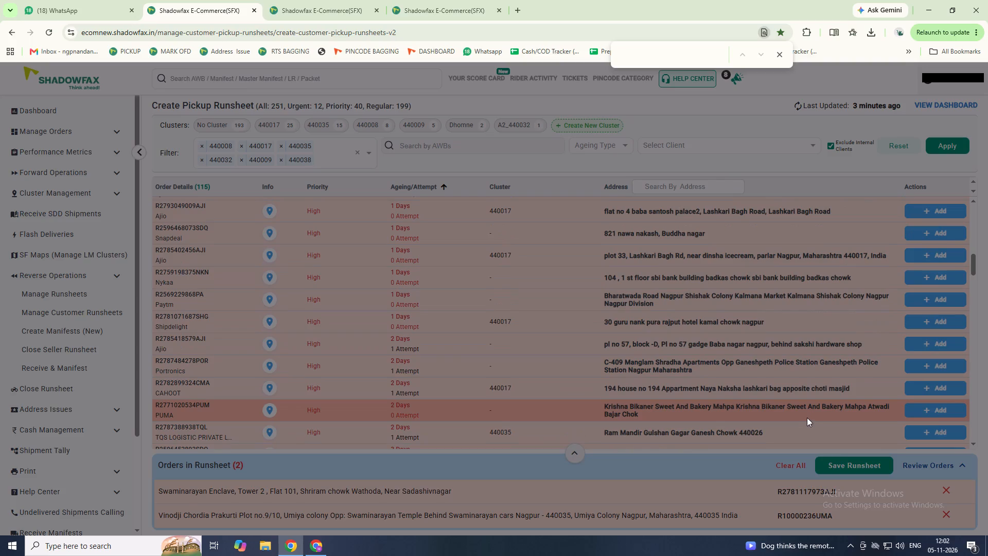
pyautogui.scroll(-1, 806, 418)
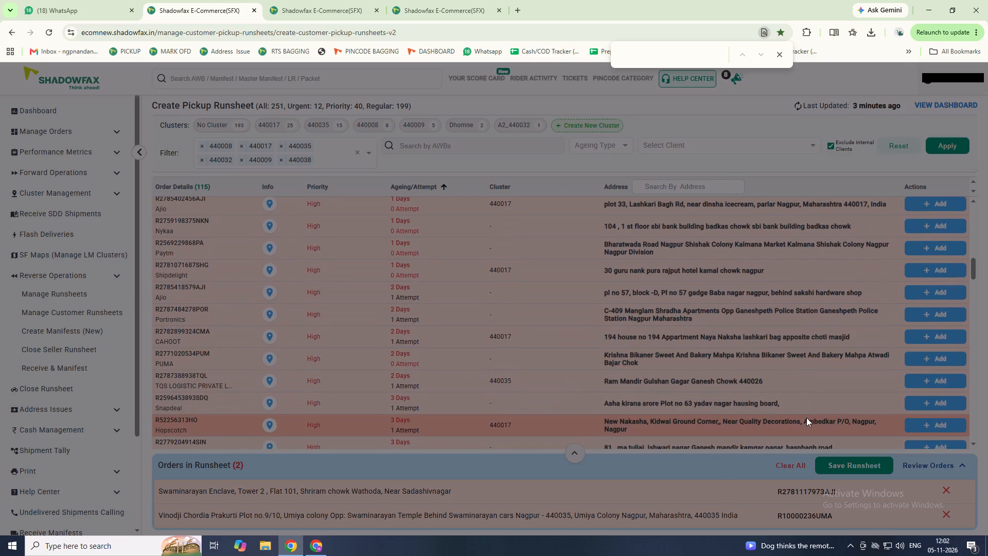
pyautogui.scroll(-1, 806, 418)
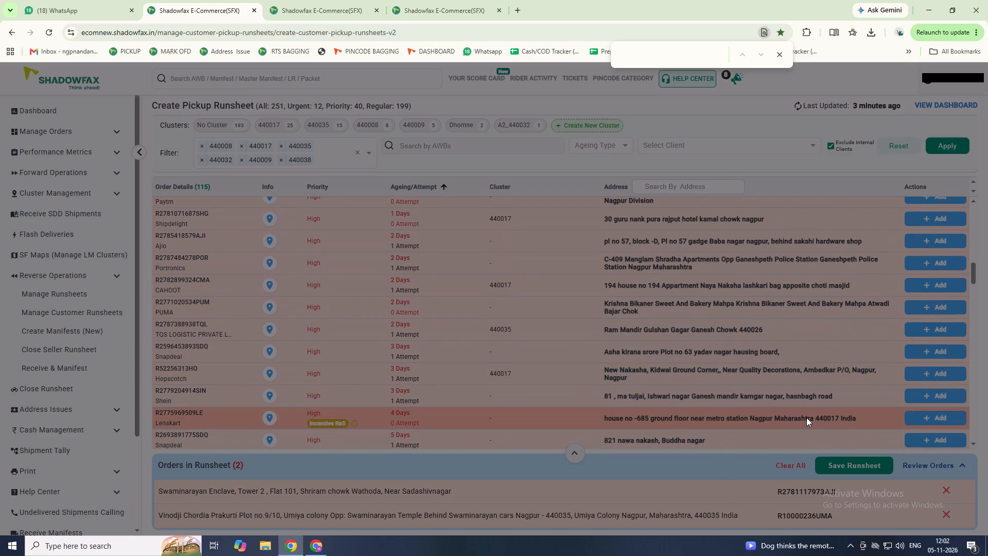
pyautogui.scroll(-1, 806, 418)
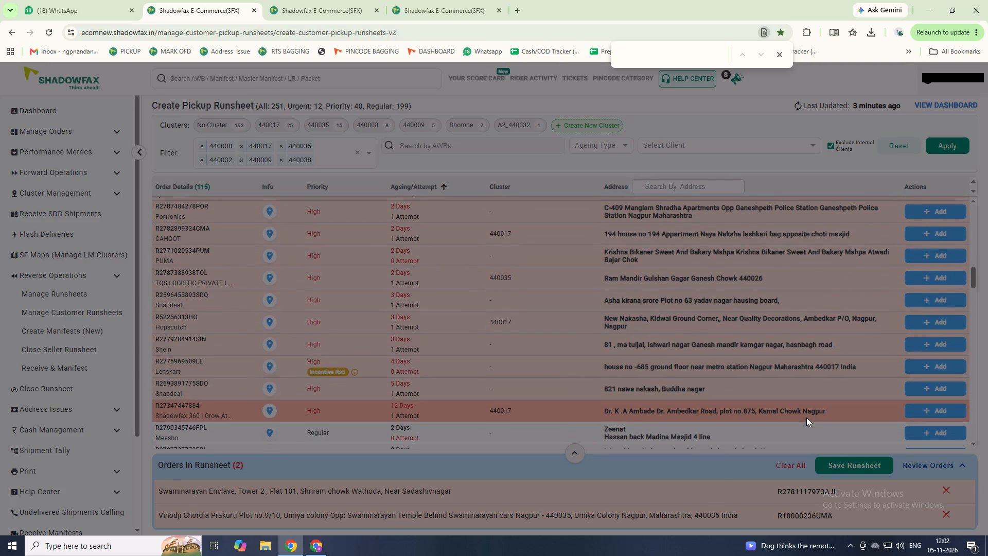
pyautogui.scroll(-1, 806, 418)
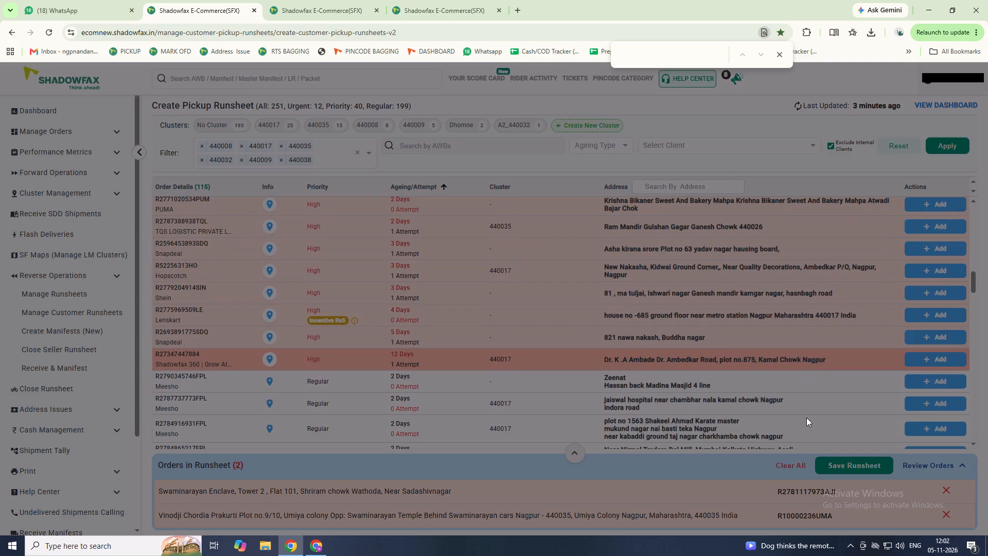
pyautogui.scroll(-1, 713, 410)
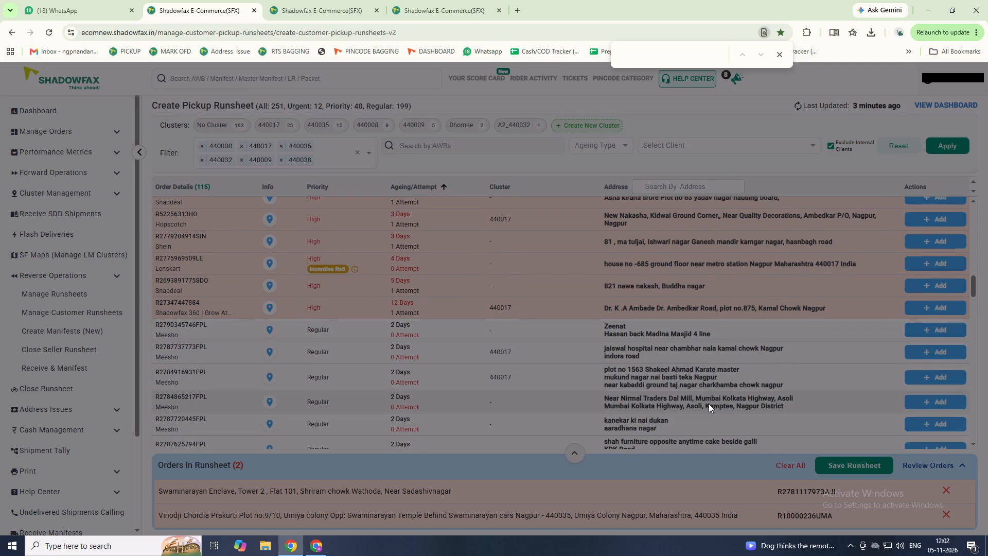
pyautogui.scroll(-1, 706, 405)
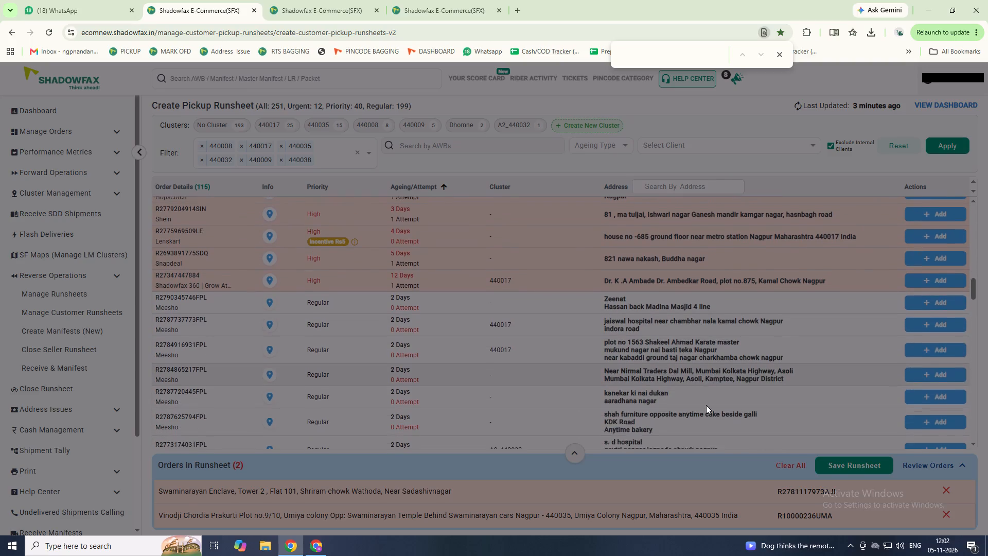
pyautogui.scroll(-1, 706, 405)
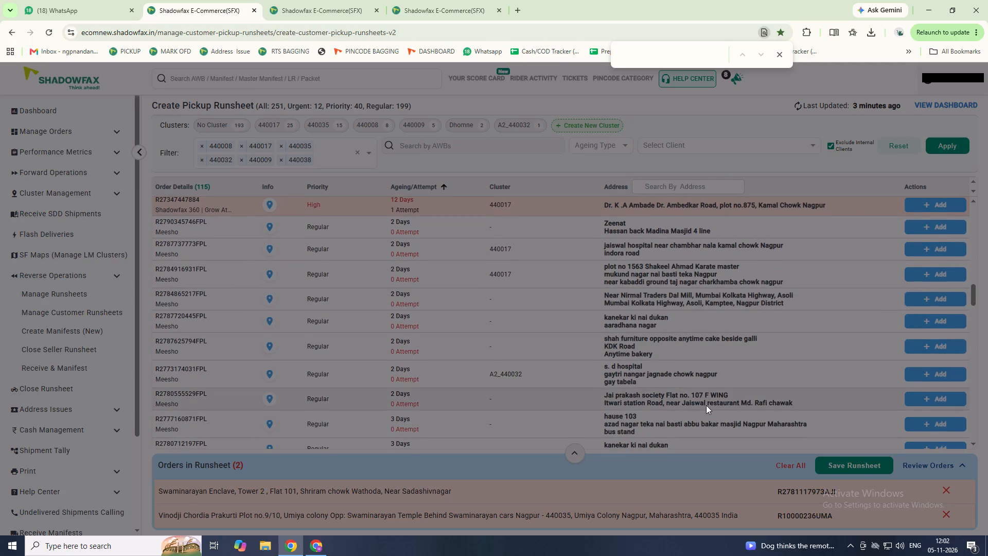
pyautogui.scroll(-1, 706, 405)
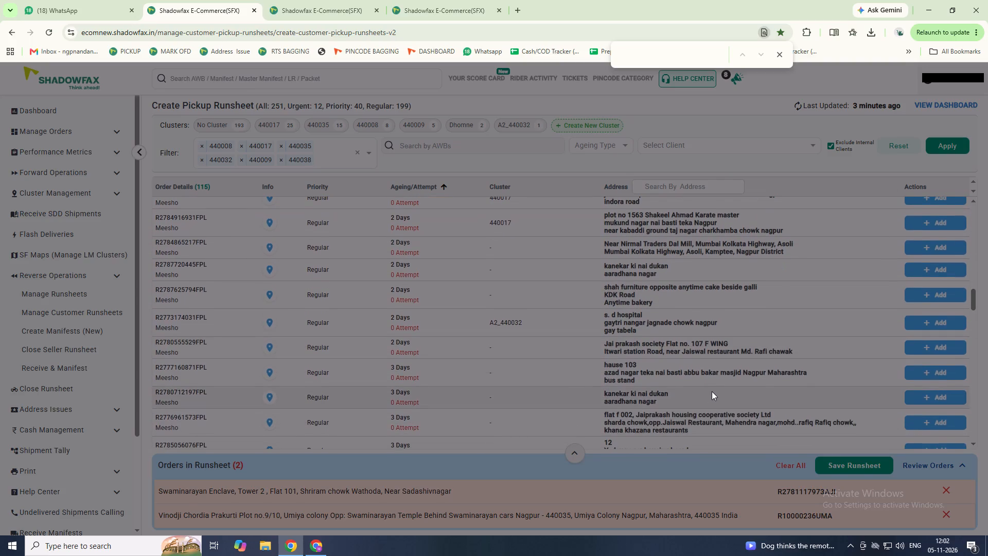
pyautogui.scroll(-2, 711, 396)
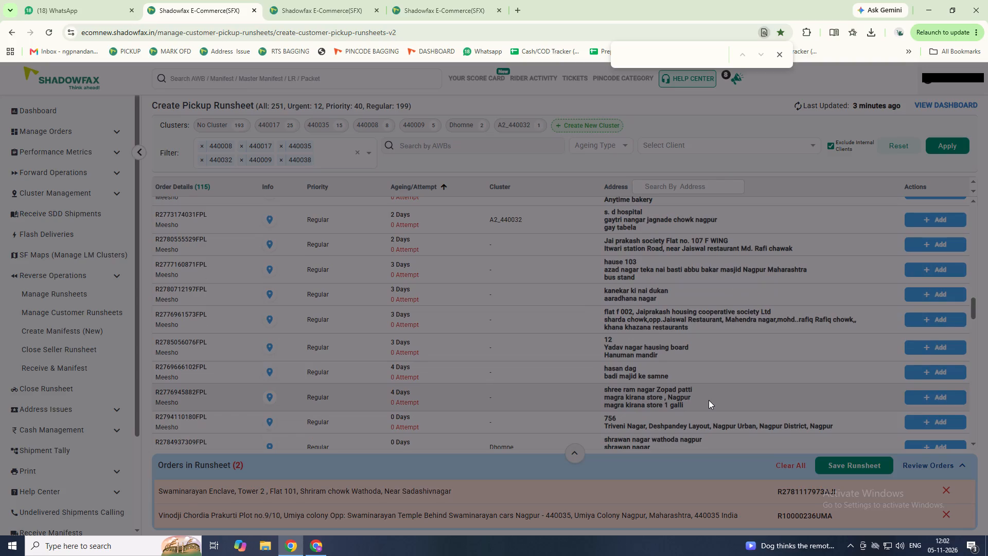
pyautogui.scroll(-2, 709, 400)
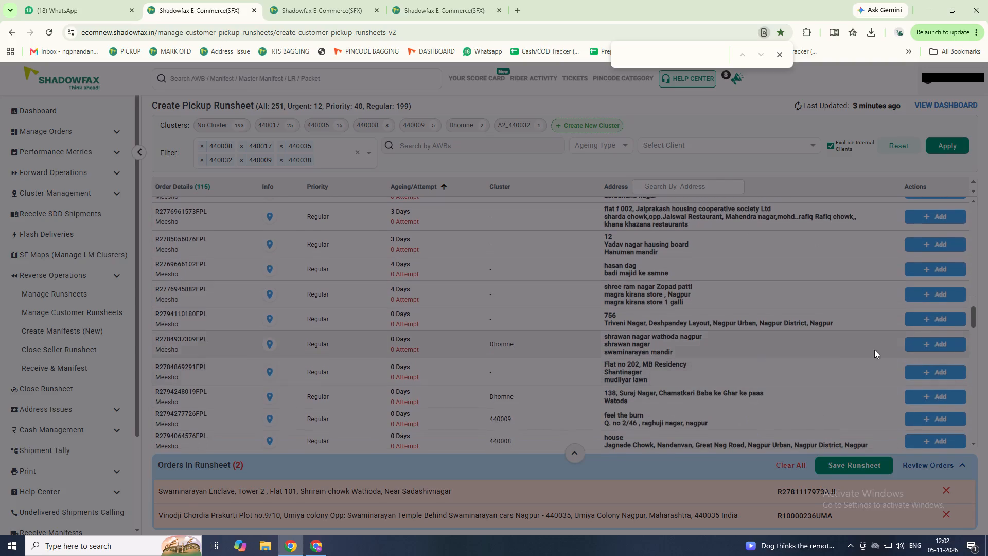
pyautogui.click(928, 339)
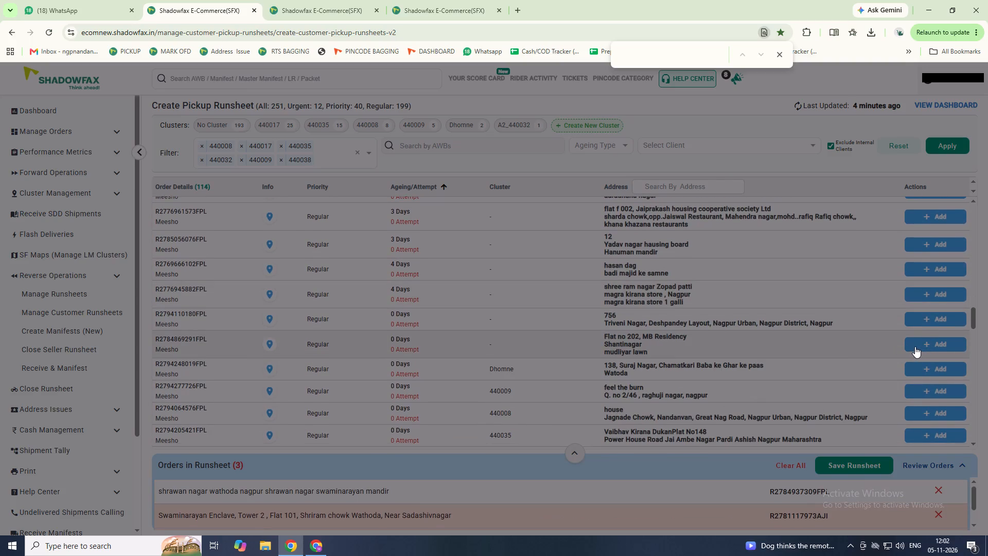
pyautogui.click(921, 369)
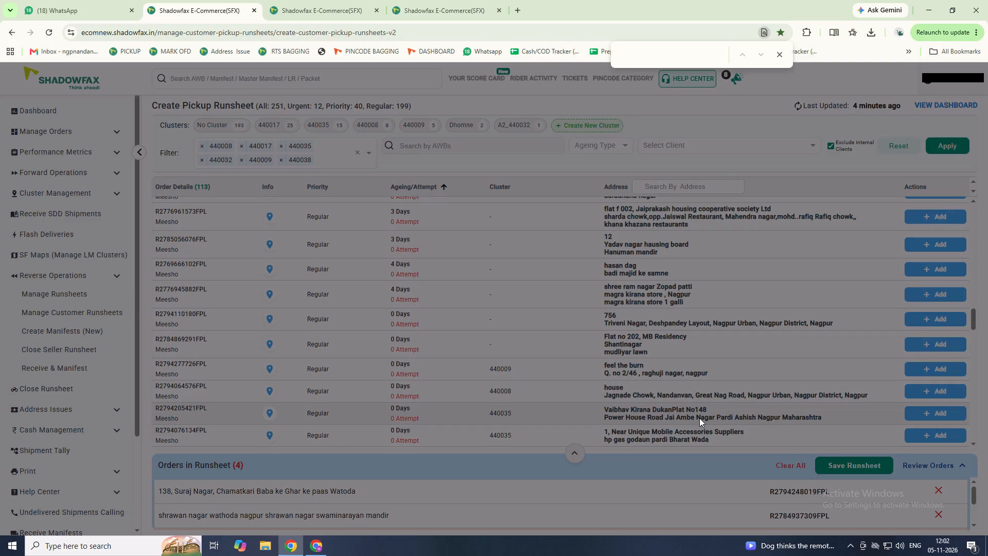
pyautogui.scroll(-1, 700, 418)
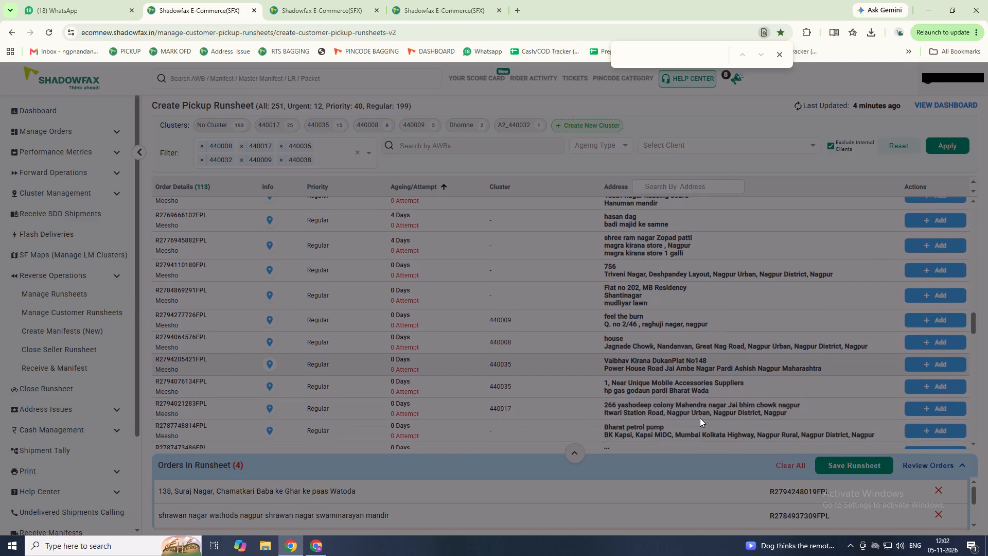
pyautogui.scroll(-1, 700, 418)
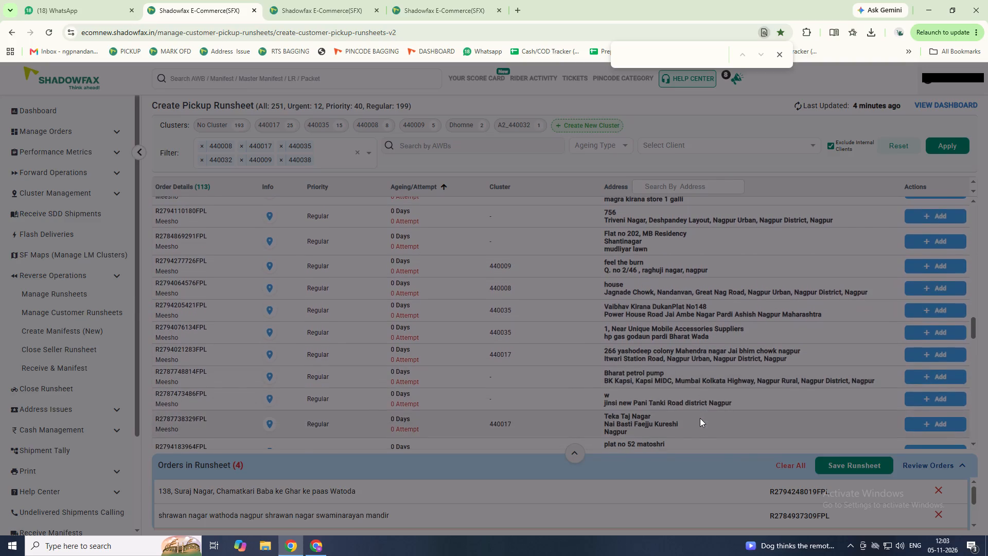
pyautogui.scroll(-2, 700, 418)
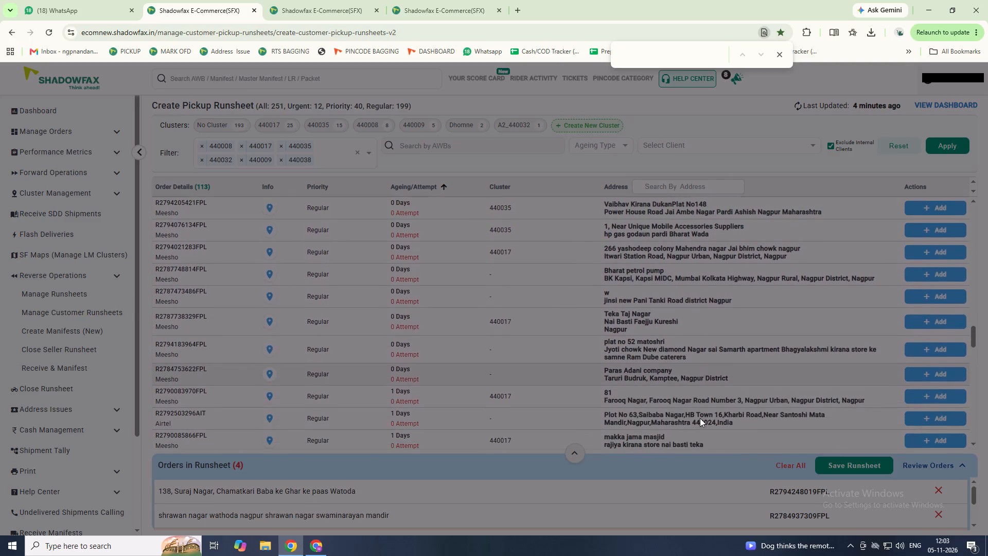
pyautogui.scroll(-1, 700, 418)
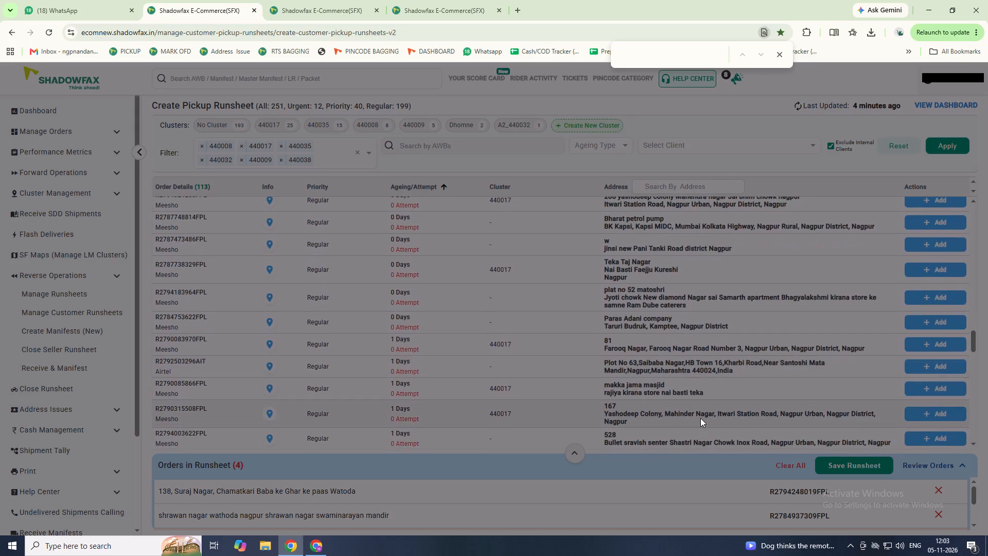
pyautogui.scroll(-1, 700, 418)
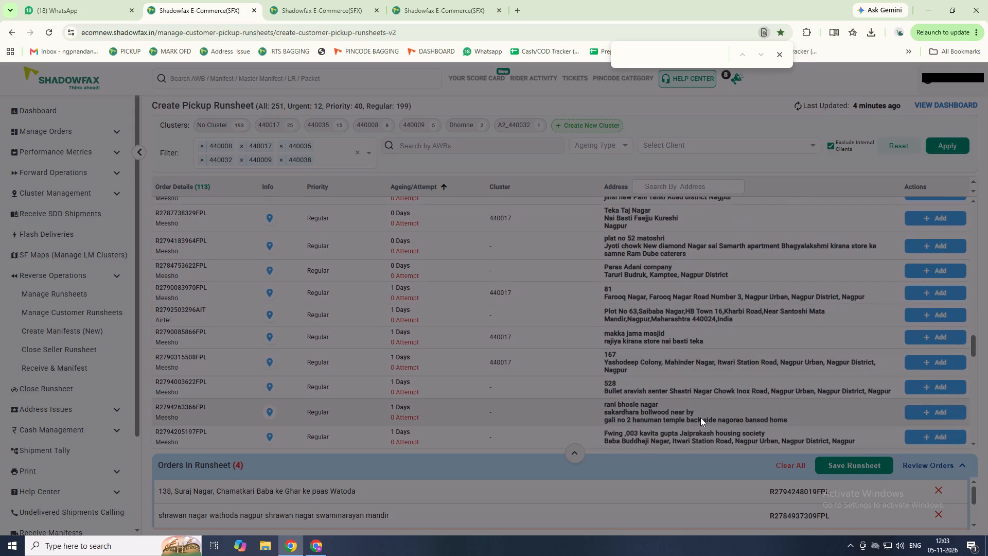
pyautogui.scroll(-1, 700, 418)
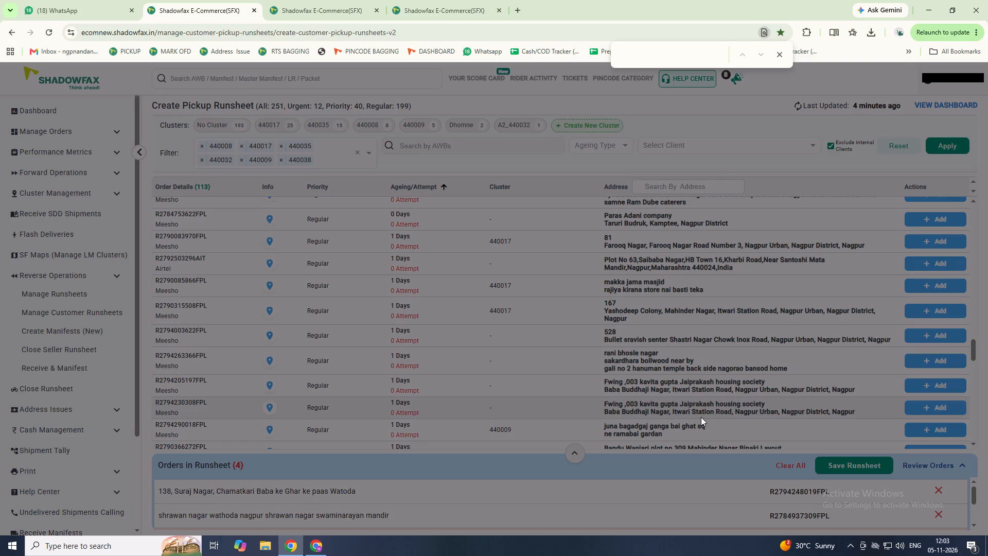
pyautogui.scroll(-1, 701, 417)
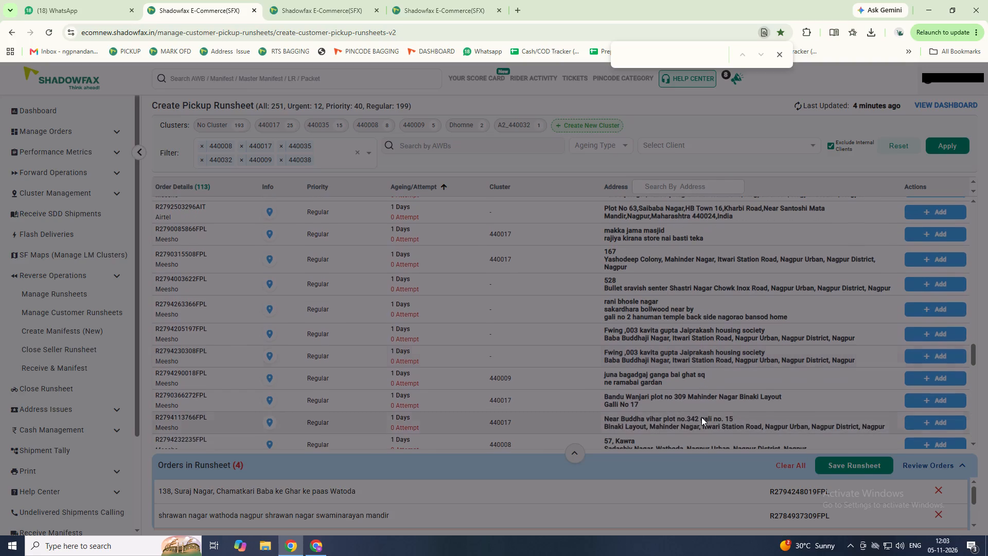
pyautogui.scroll(-1, 701, 417)
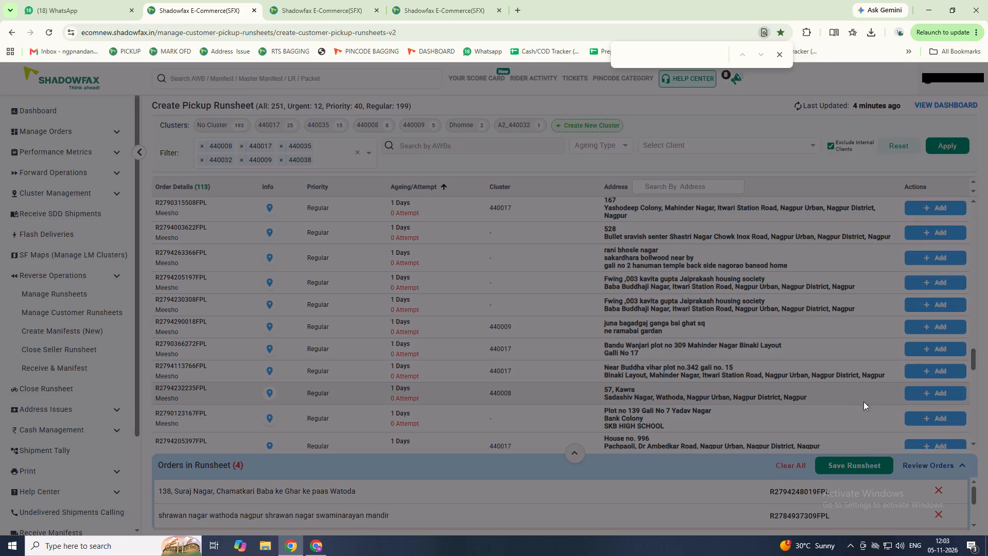
pyautogui.click(919, 395)
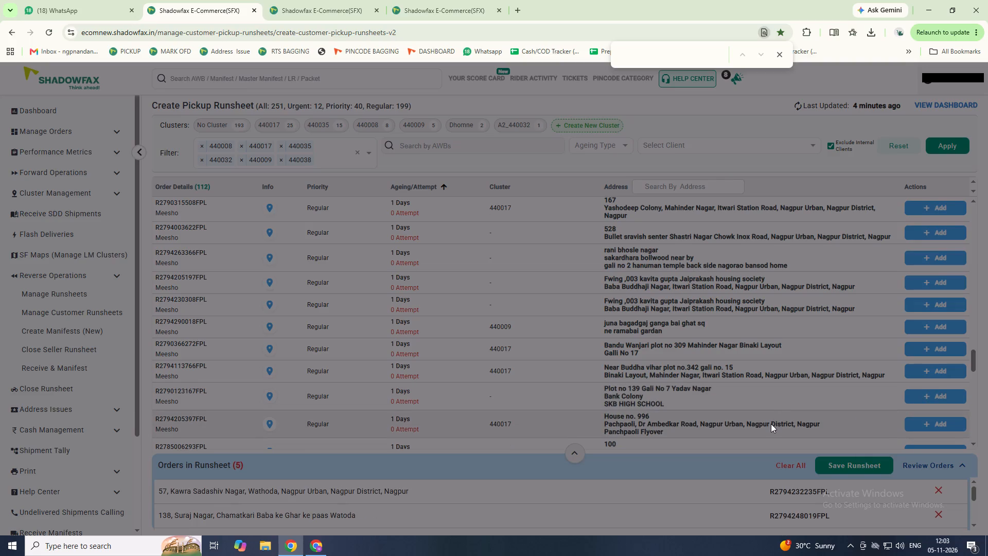
# Check the addresses of the remaining pickup orders through the end of the list for more Wathoda-area pickups.
pyautogui.scroll(-1, 771, 424)
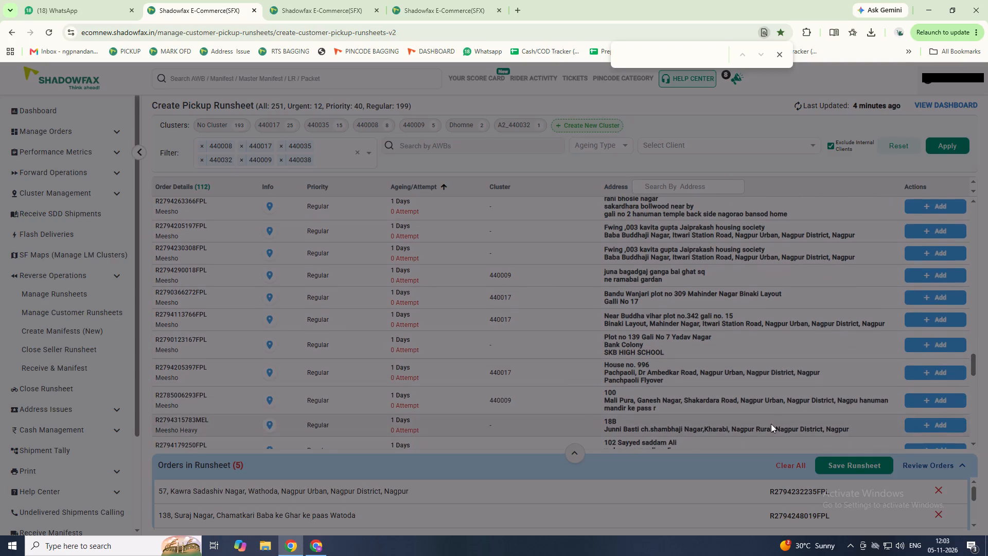
pyautogui.scroll(-2, 771, 424)
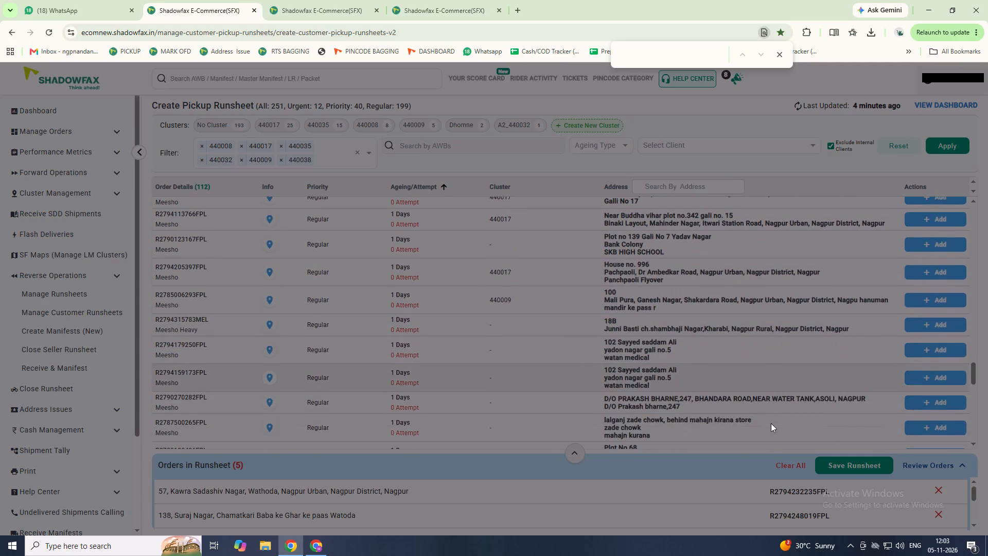
pyautogui.scroll(-1, 771, 423)
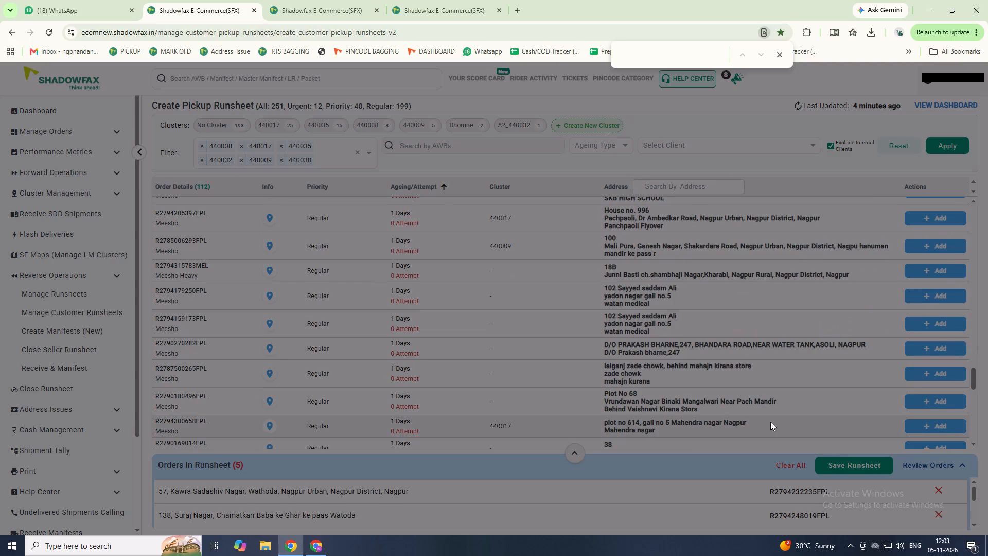
pyautogui.scroll(-2, 770, 422)
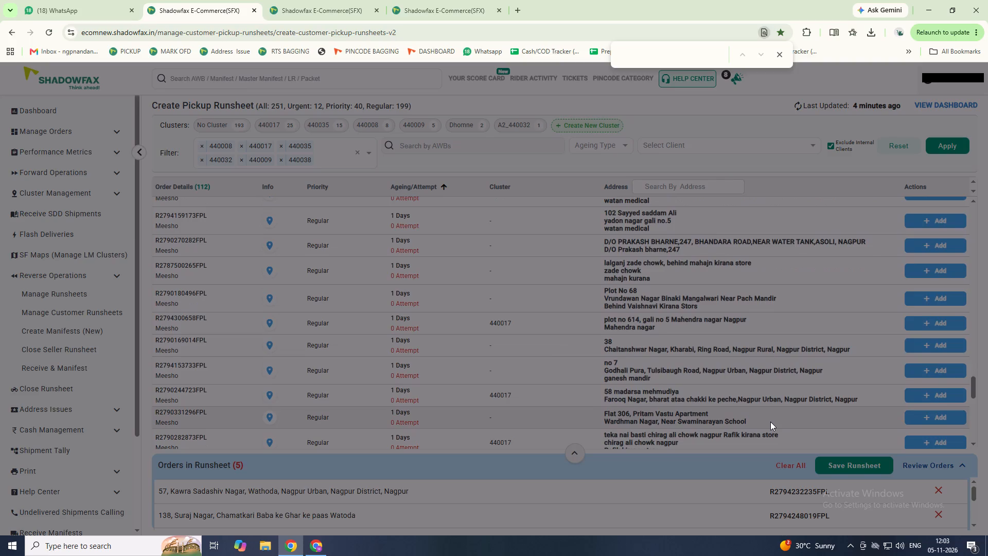
pyautogui.scroll(-2, 770, 422)
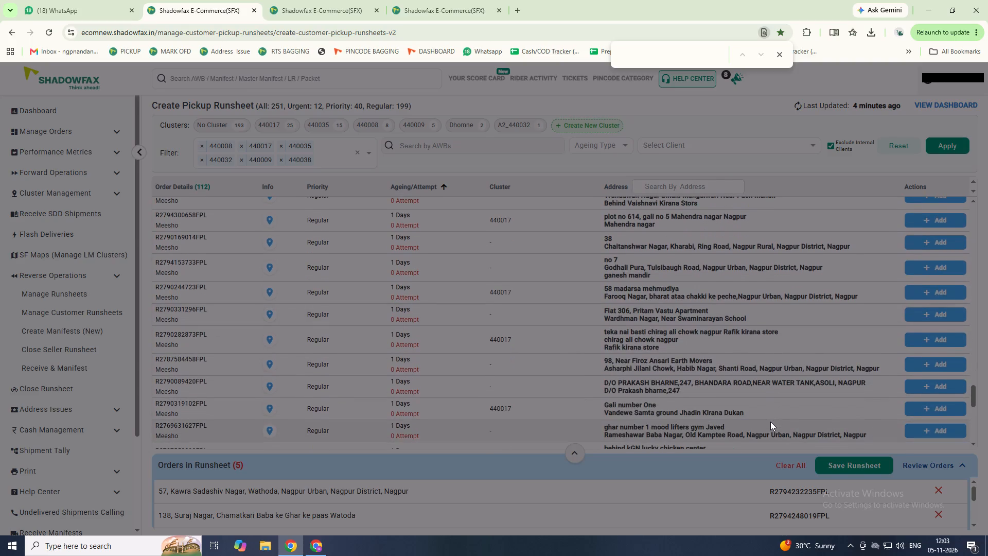
pyautogui.scroll(-2, 770, 422)
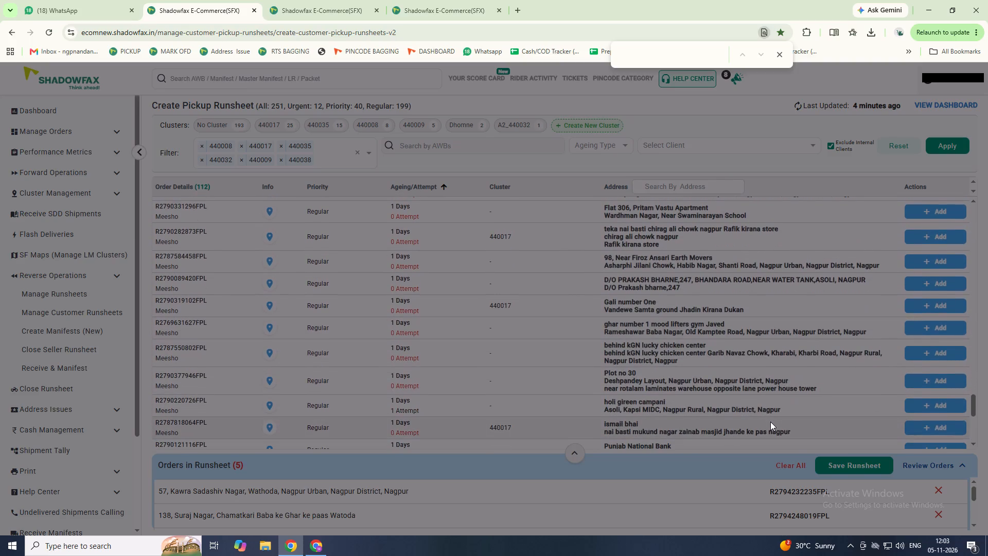
pyautogui.scroll(-2, 770, 422)
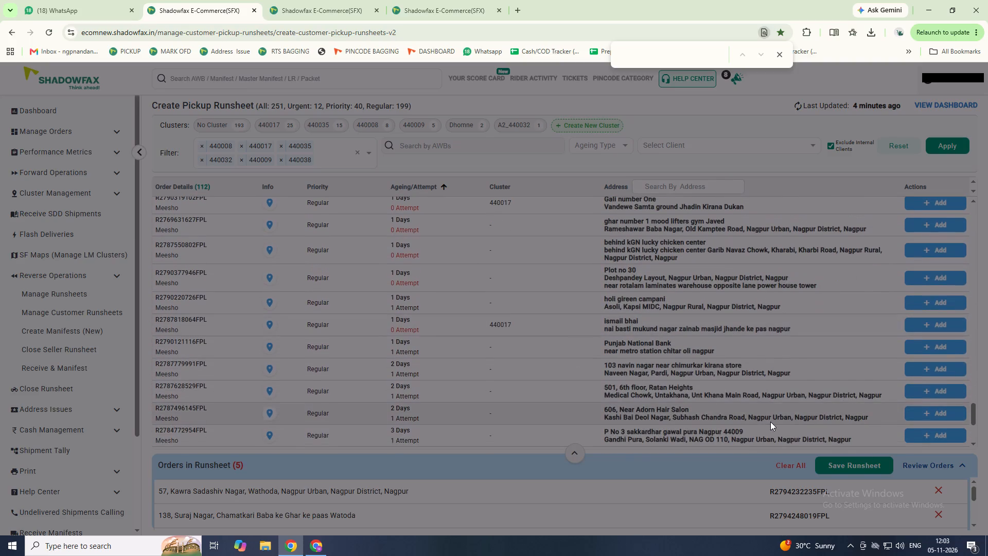
pyautogui.scroll(-1, 770, 422)
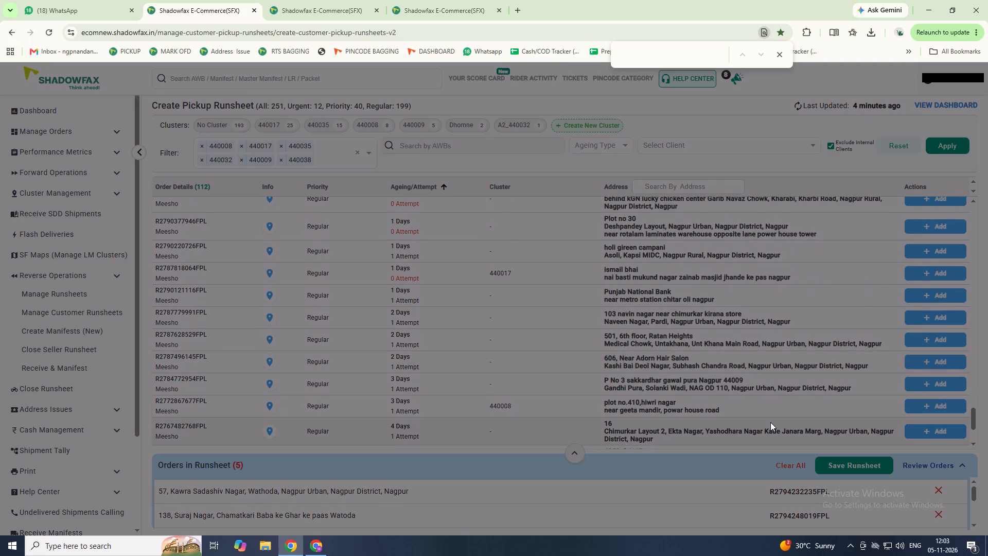
pyautogui.scroll(-2, 770, 423)
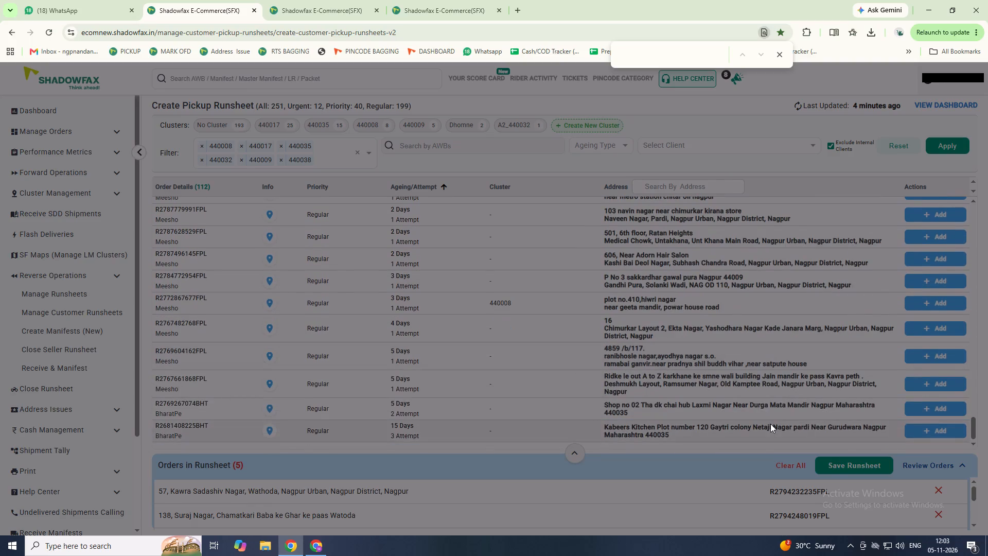
pyautogui.scroll(-1, 770, 424)
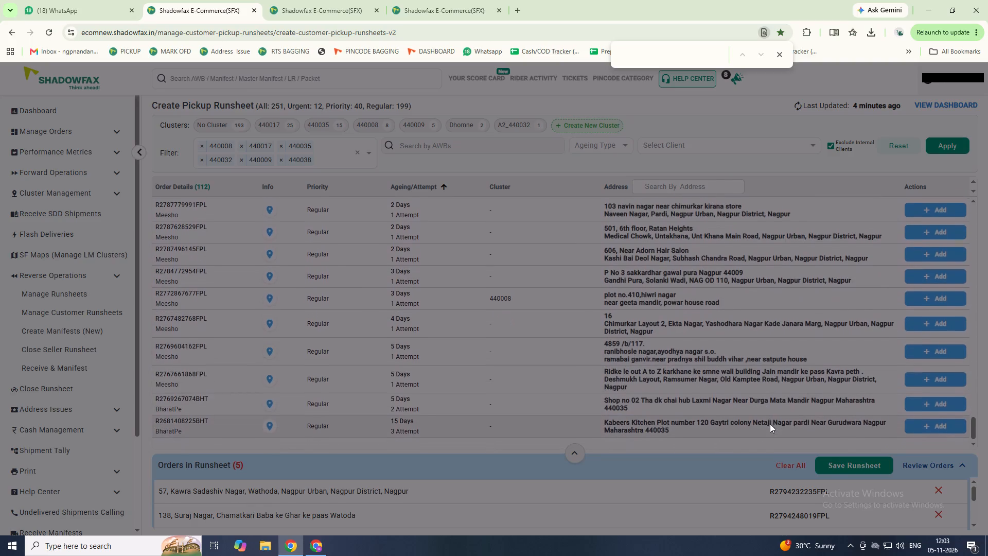
pyautogui.scroll(-1, 770, 424)
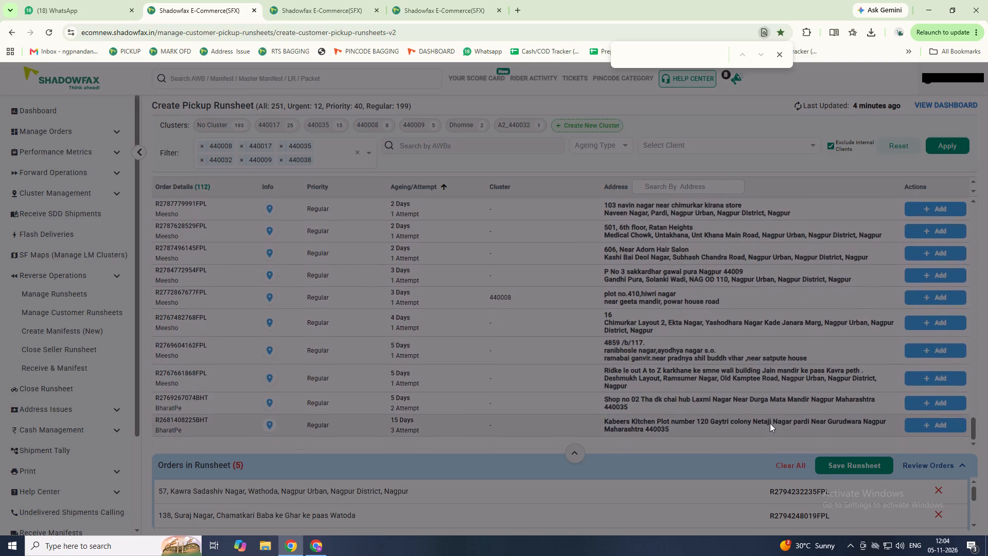
# Save the pickup runsheet without selecting any of the suggested same-route and urgent AWBs.
pyautogui.click(860, 471)
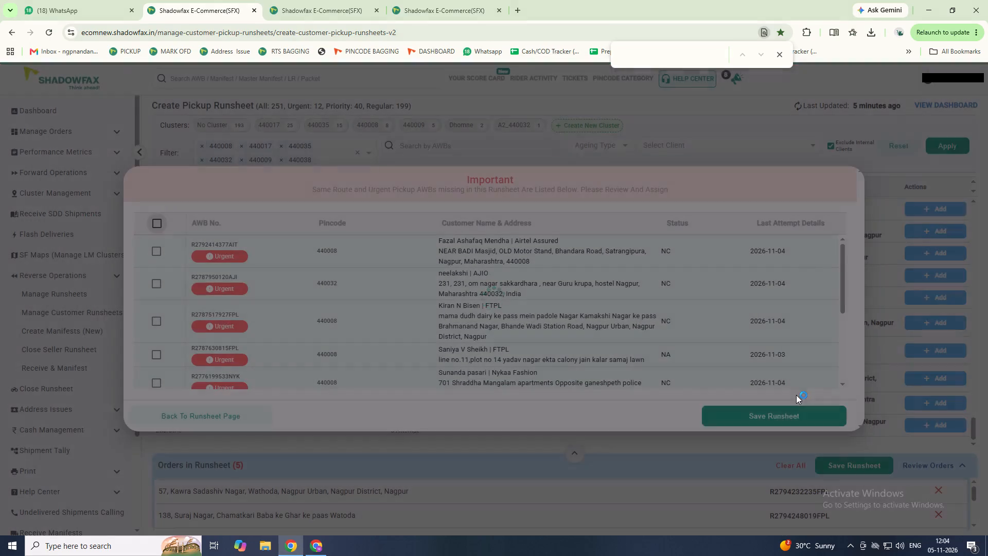
pyautogui.click(778, 409)
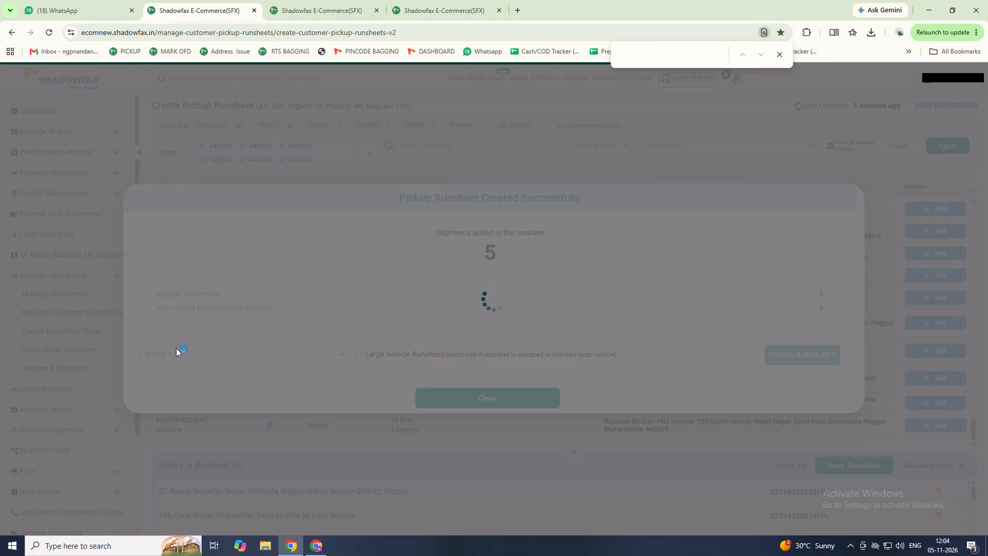
# Assign the saved pickup runsheet to the rider matching "dhomn", then confirm it and mark it OFP.
pyautogui.click(238, 347)
pyautogui.write('dhomn')
pyautogui.press('Return')
pyautogui.press('Tab')
pyautogui.press('Tab')
pyautogui.press('Return')
pyautogui.press('Tab')
pyautogui.press('Return')
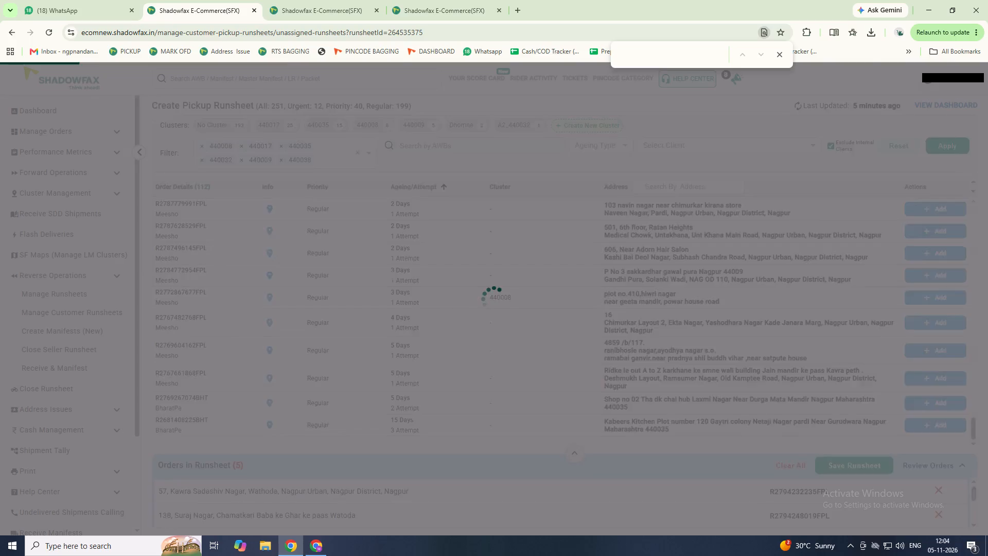
# Return to the customer pickup runsheets dashboard and start creating a new runsheet.
pyautogui.click(927, 109)
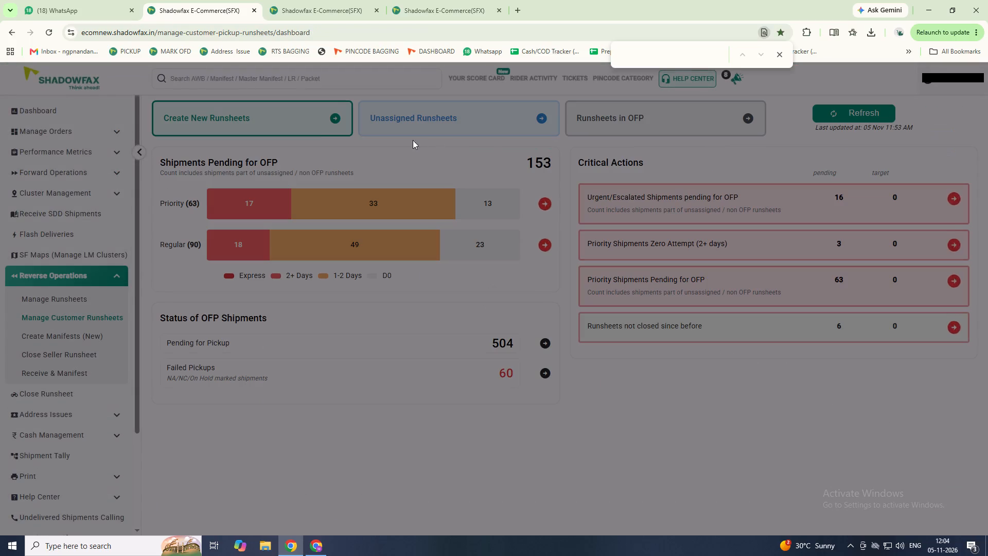
pyautogui.click(319, 137)
pyautogui.click(323, 136)
pyautogui.click(321, 132)
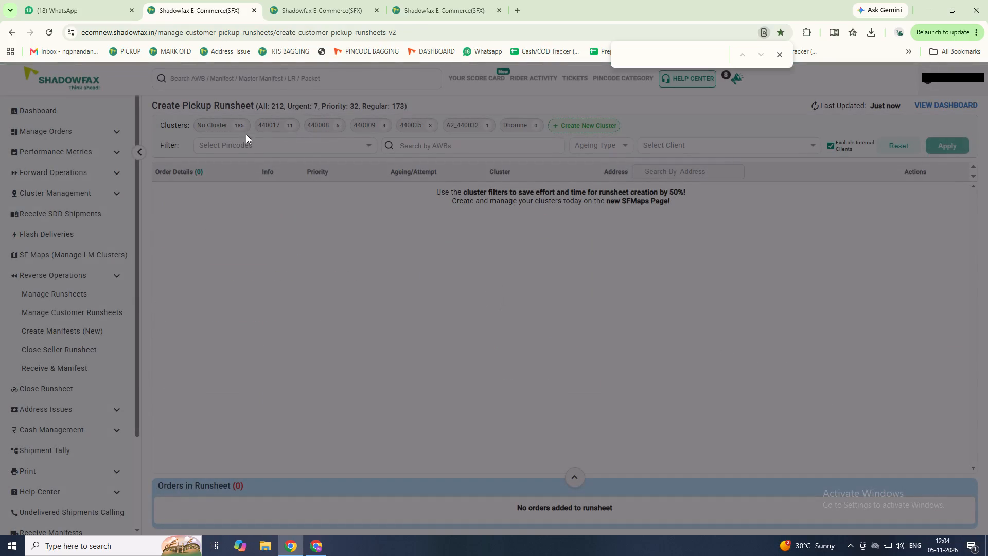
# List the pickup orders for all available pincodes and sort them by ageing in ascending order.
pyautogui.click(226, 147)
pyautogui.click(227, 154)
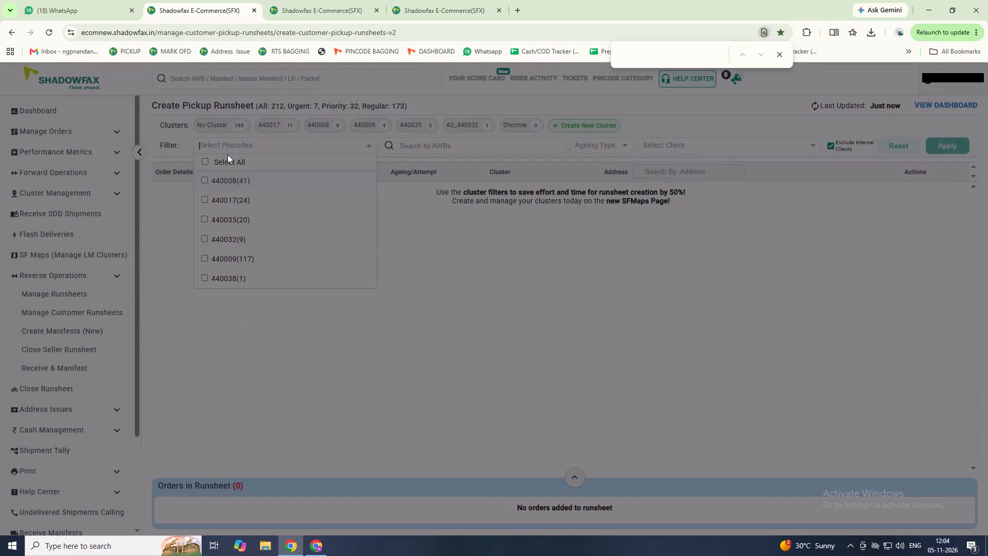
pyautogui.click(228, 160)
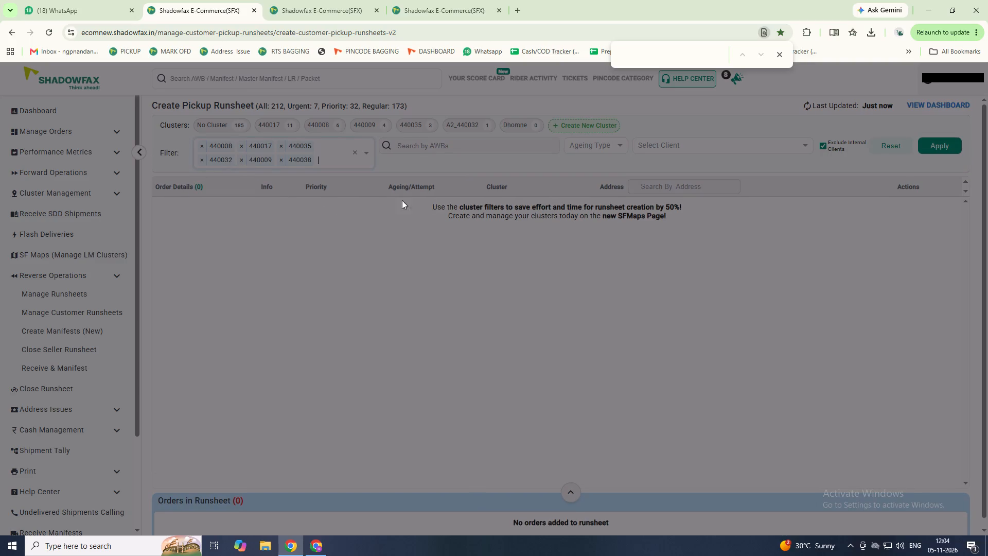
pyautogui.click(948, 153)
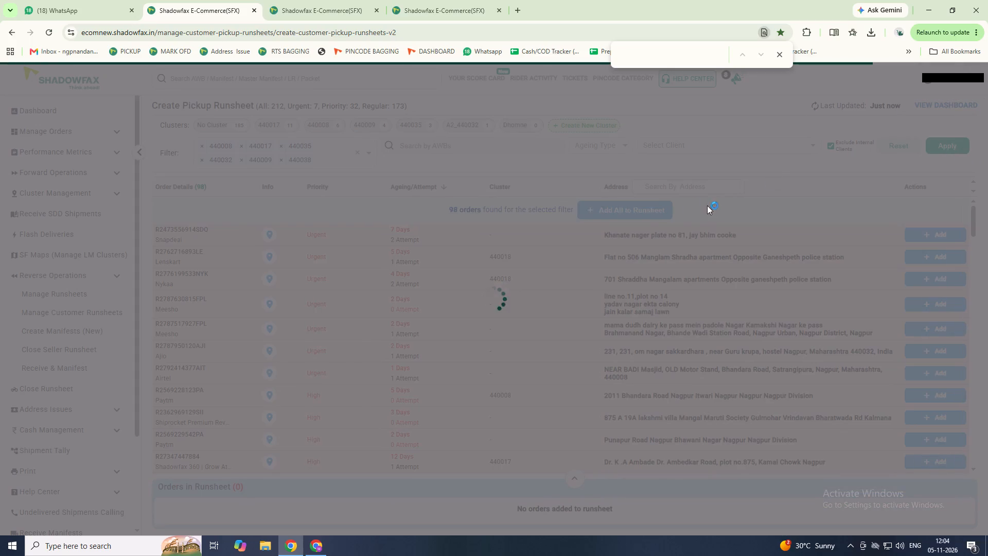
pyautogui.click(432, 181)
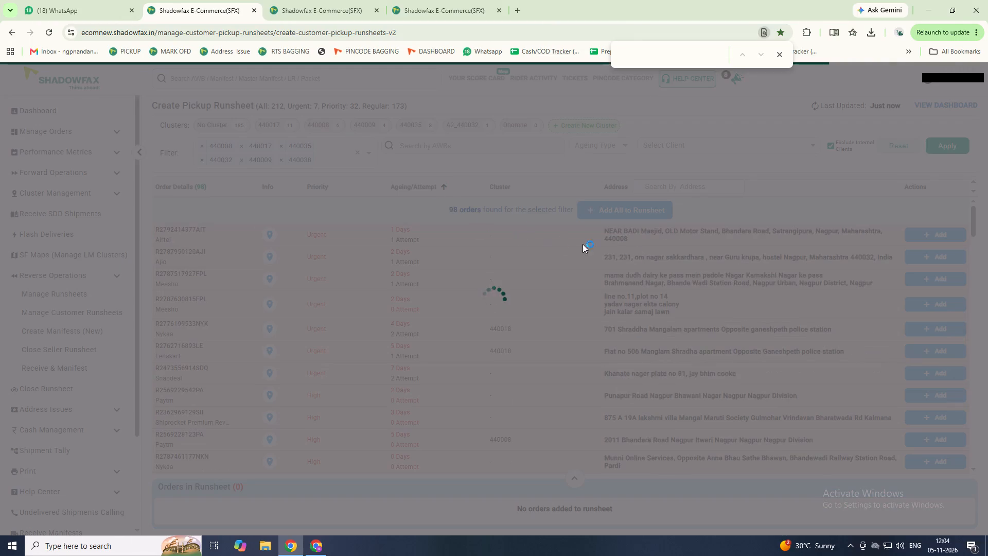
pyautogui.moveTo(595, 262); pyautogui.dragTo(721, 260)
pyautogui.click(722, 259)
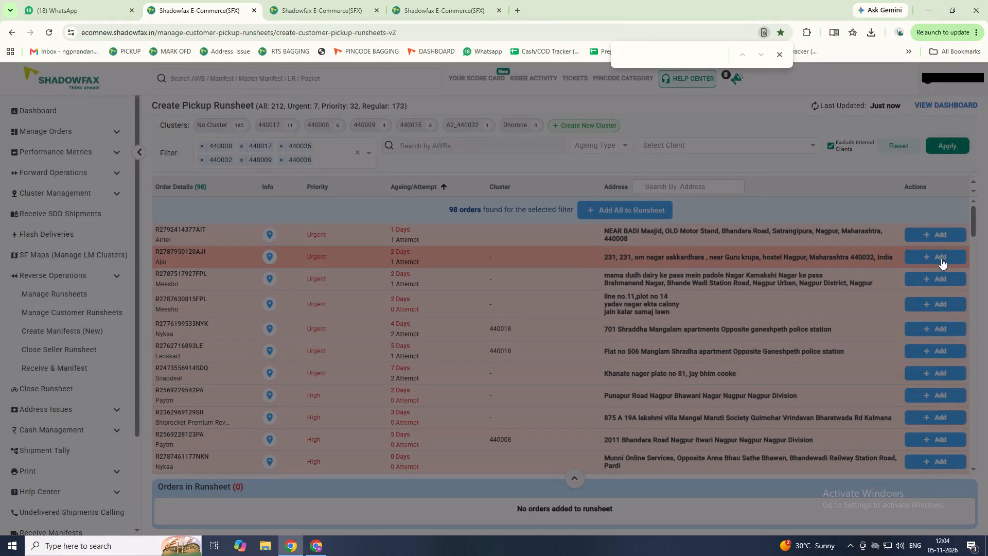
pyautogui.click(949, 256)
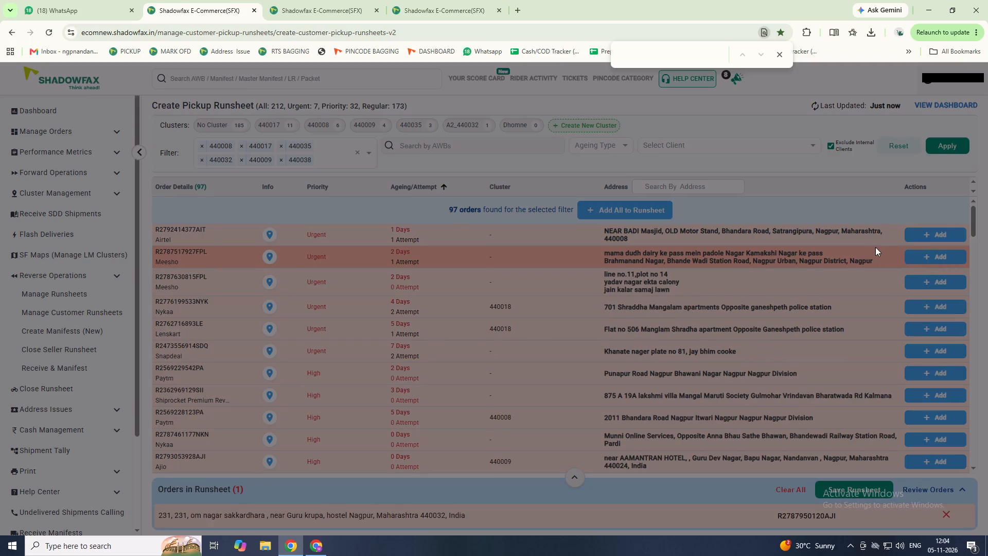
# Check the addresses of the urgent and high-priority orders for more Sakkardara-area pickups and for wrong pincodes.
pyautogui.scroll(-2, 732, 313)
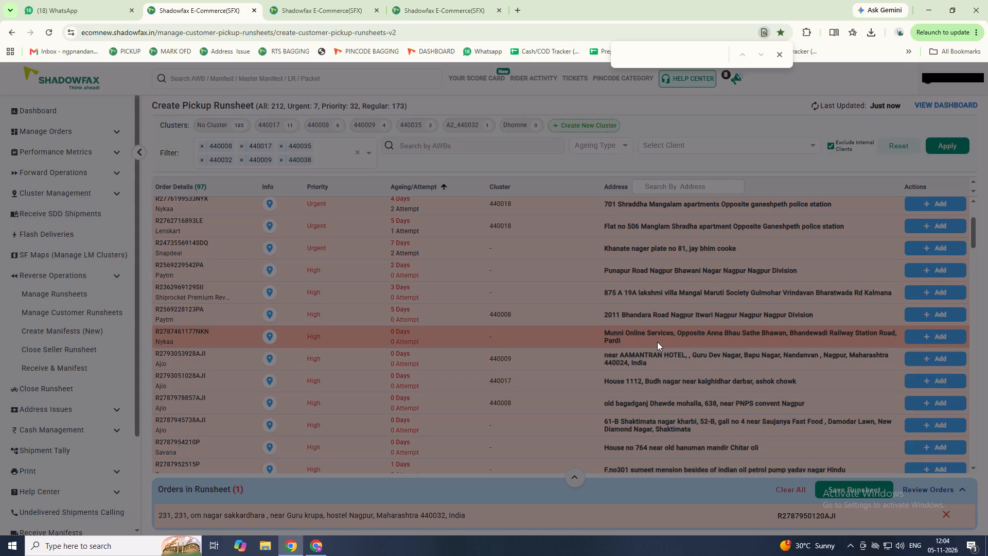
pyautogui.scroll(-1, 657, 342)
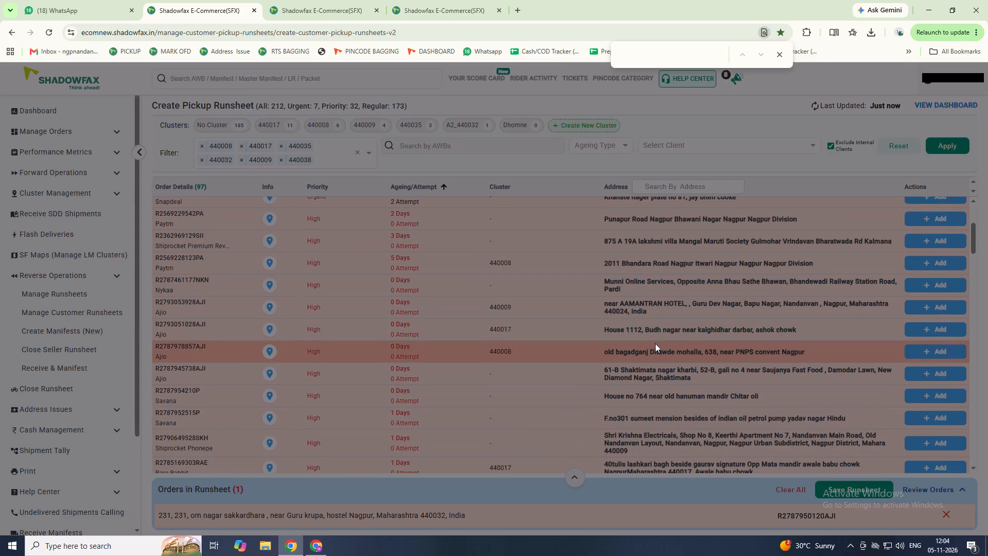
pyautogui.scroll(-2, 655, 344)
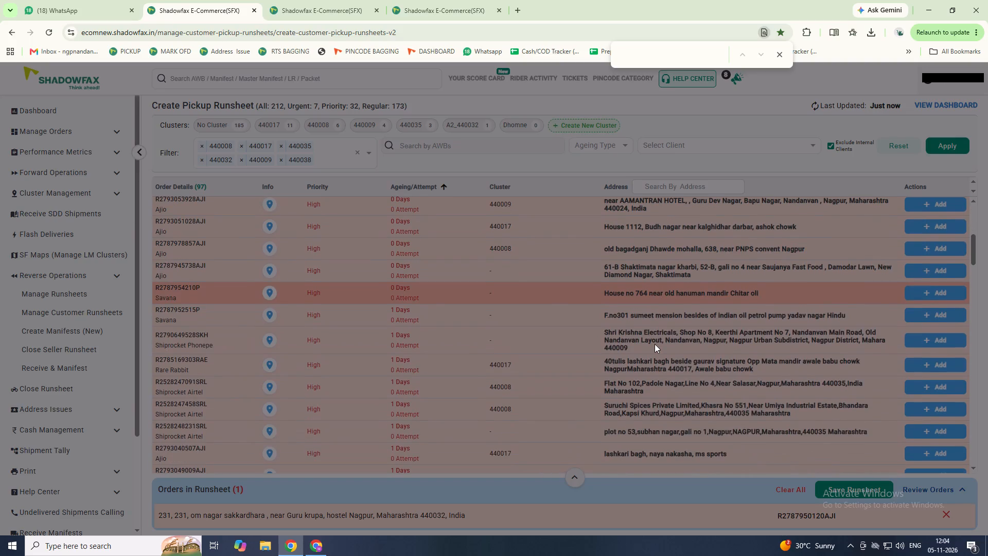
pyautogui.scroll(-1, 655, 344)
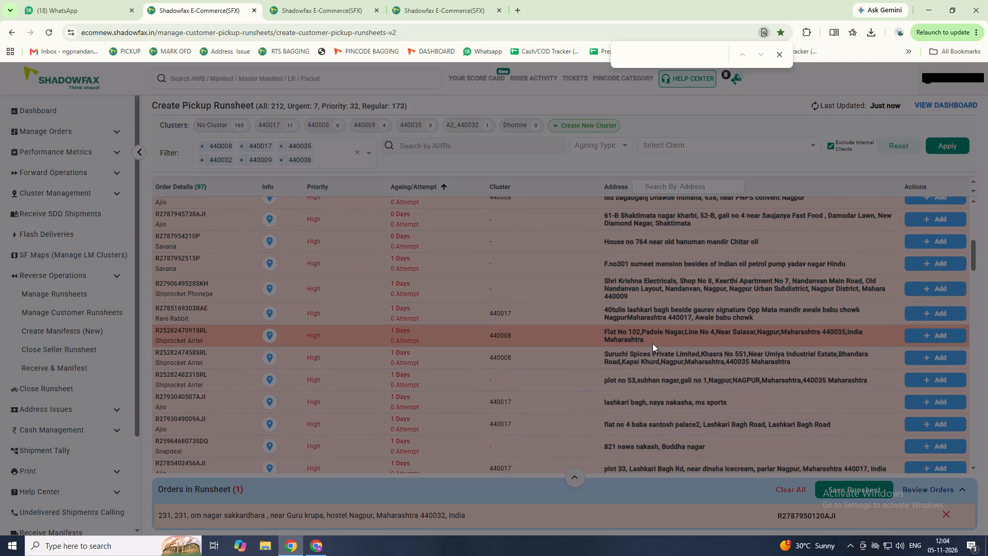
pyautogui.scroll(-1, 652, 343)
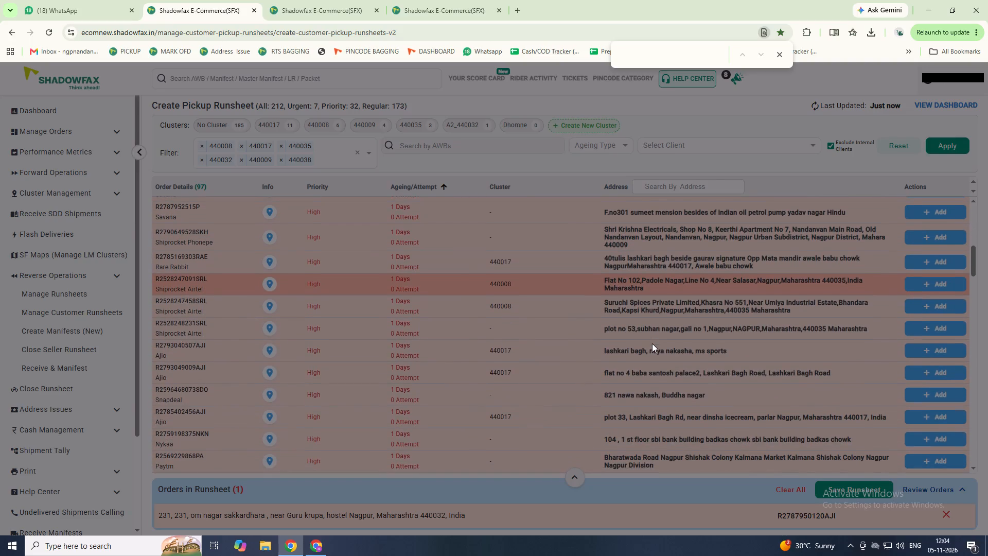
pyautogui.scroll(-1, 652, 344)
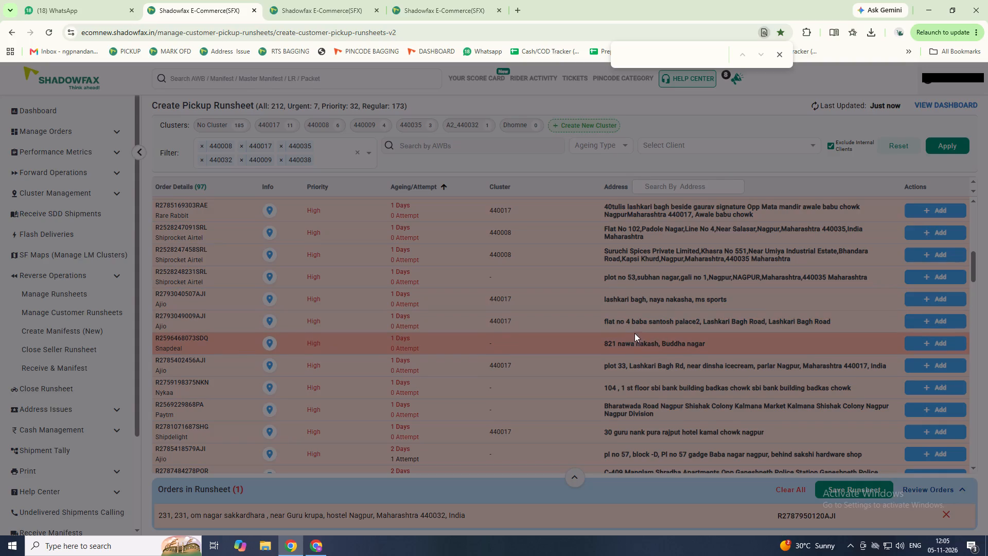
pyautogui.scroll(-1, 629, 351)
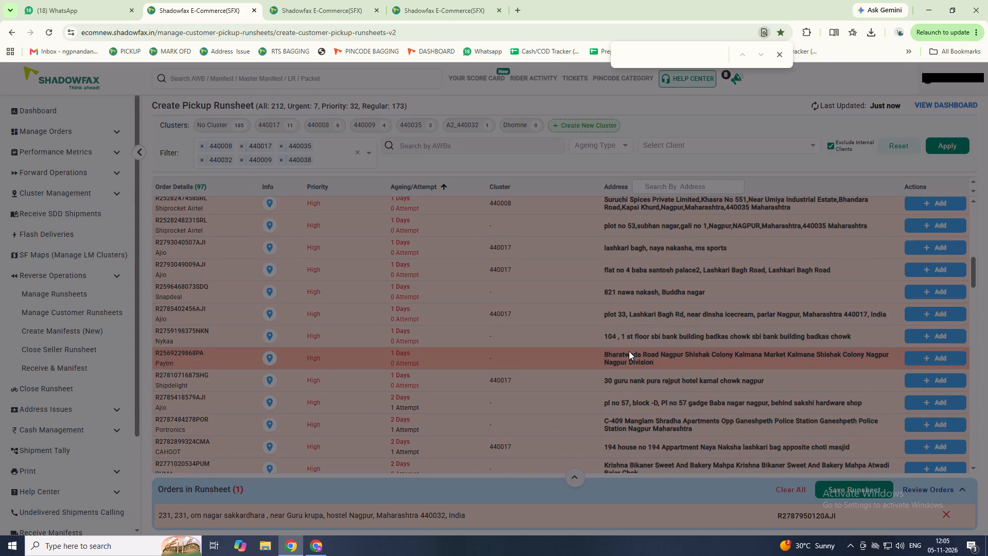
pyautogui.scroll(-1, 629, 351)
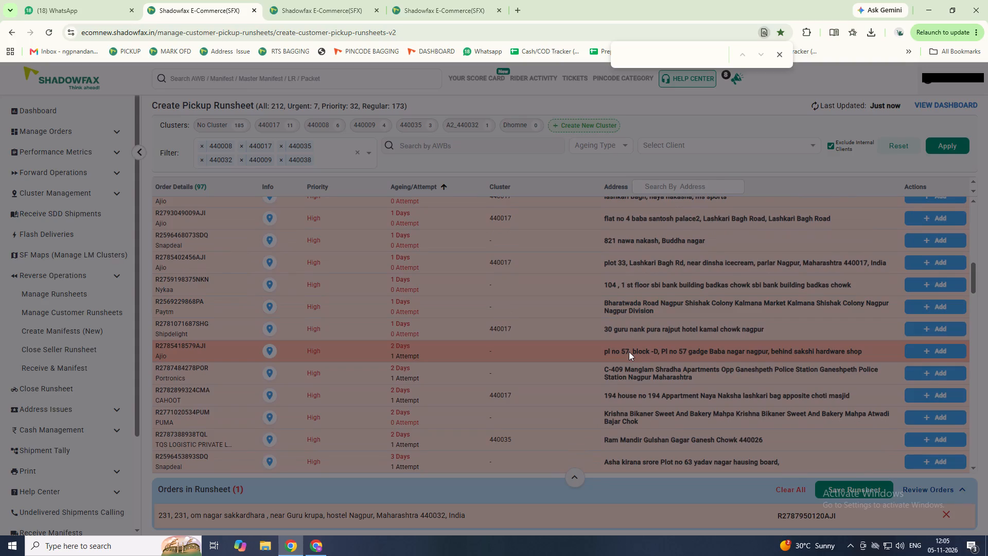
pyautogui.scroll(-1, 623, 358)
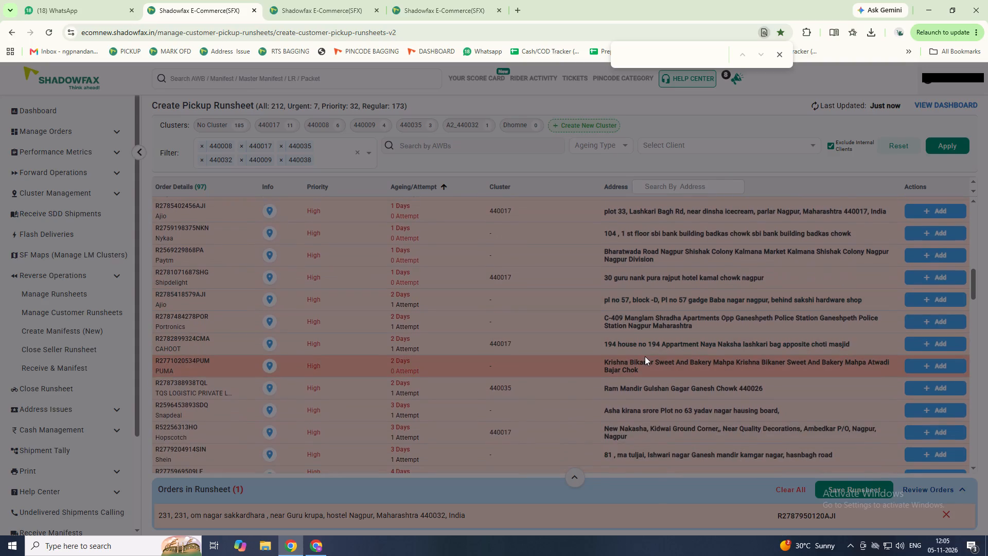
pyautogui.scroll(-1, 645, 356)
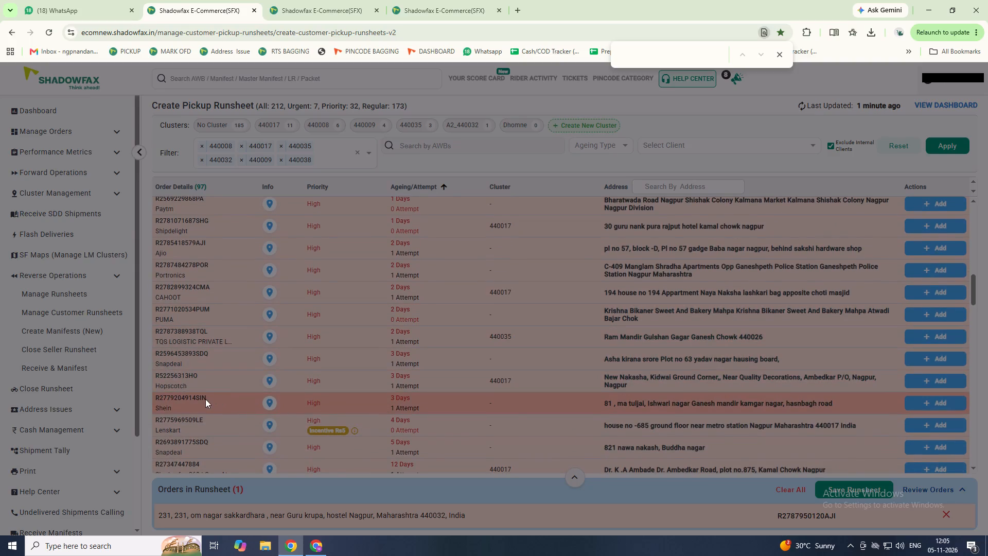
pyautogui.doubleClick(205, 400)
pyautogui.tripleClick(201, 396)
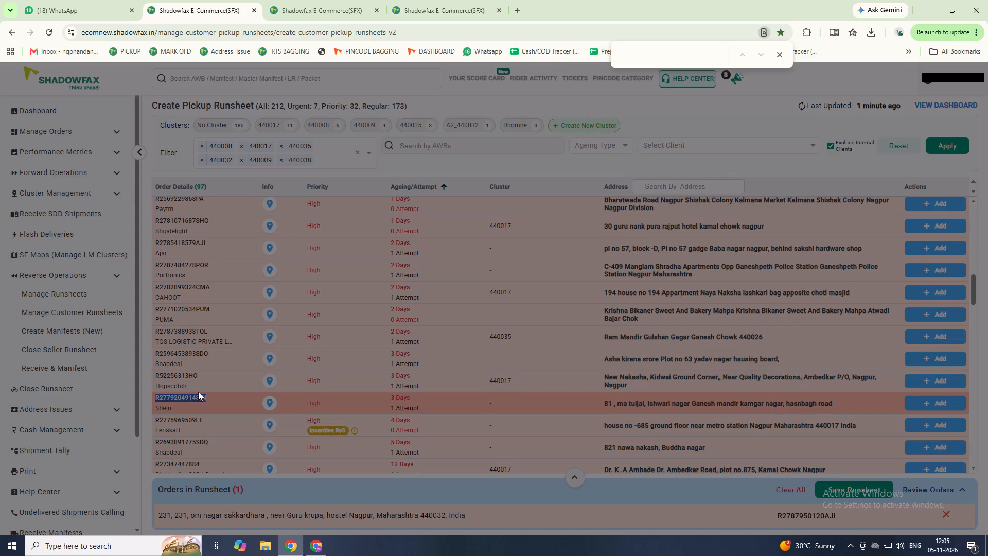
pyautogui.hotkey('ctrl', 'f')
pyautogui.hotkey('ctrl', 'x')
pyautogui.hotkey('ctrl', 'f')
pyautogui.hotkey('ctrl', 'x')
pyautogui.click(294, 10)
pyautogui.doubleClick(285, 152)
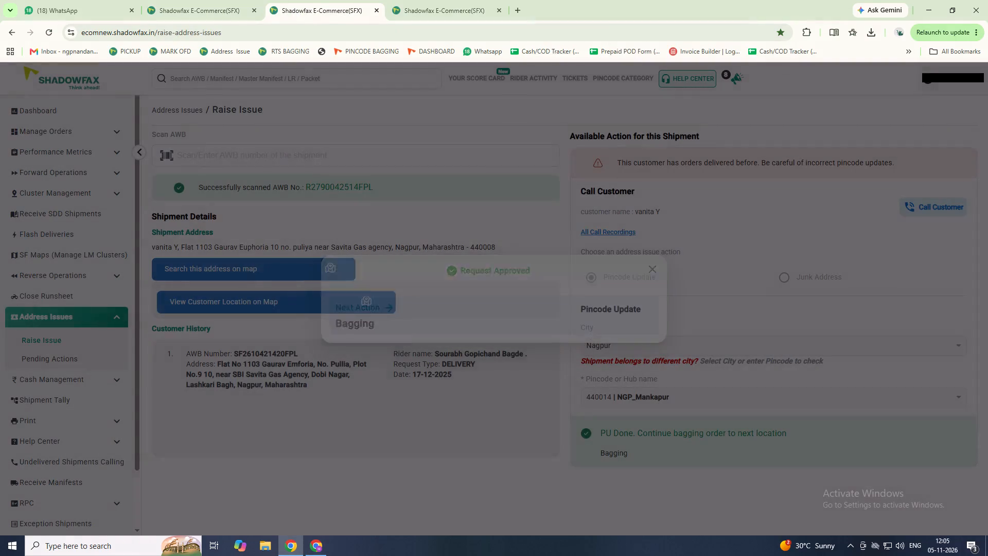
pyautogui.hotkey('ctrl', 'v')
pyautogui.press('Return')
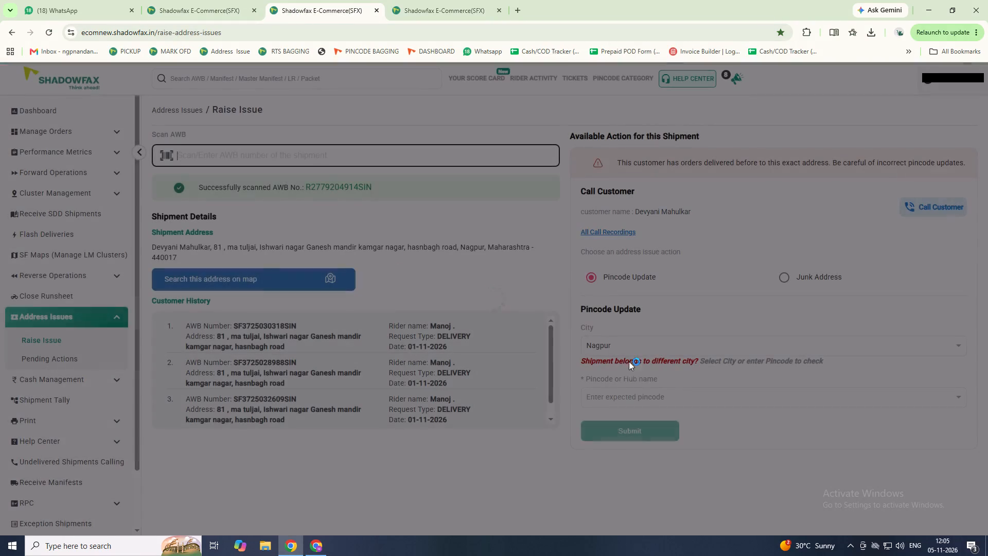
pyautogui.click(646, 401)
pyautogui.write('024')
pyautogui.press('Return')
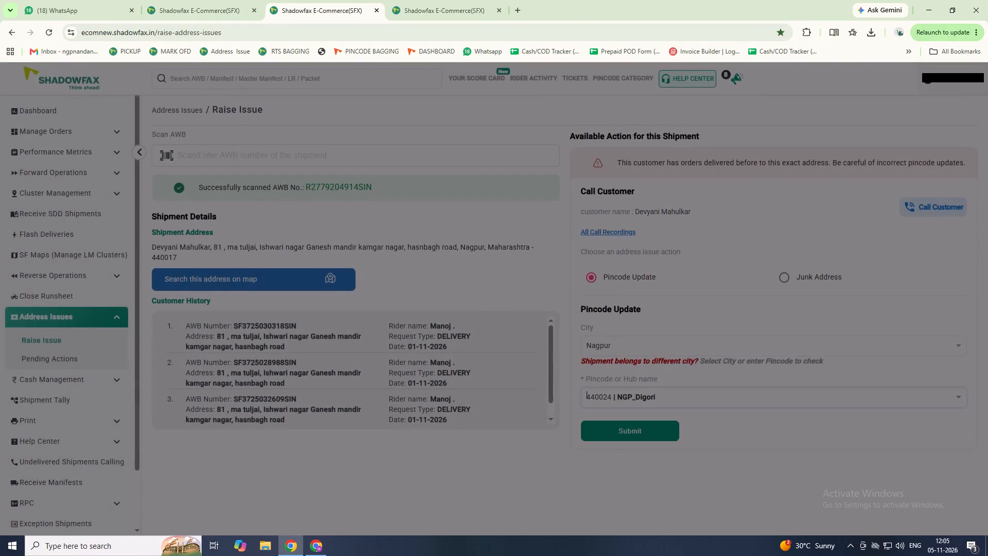
pyautogui.press('Tab')
pyautogui.press('Return')
pyautogui.press('Tab')
pyautogui.press('Return')
pyautogui.click(183, 0)
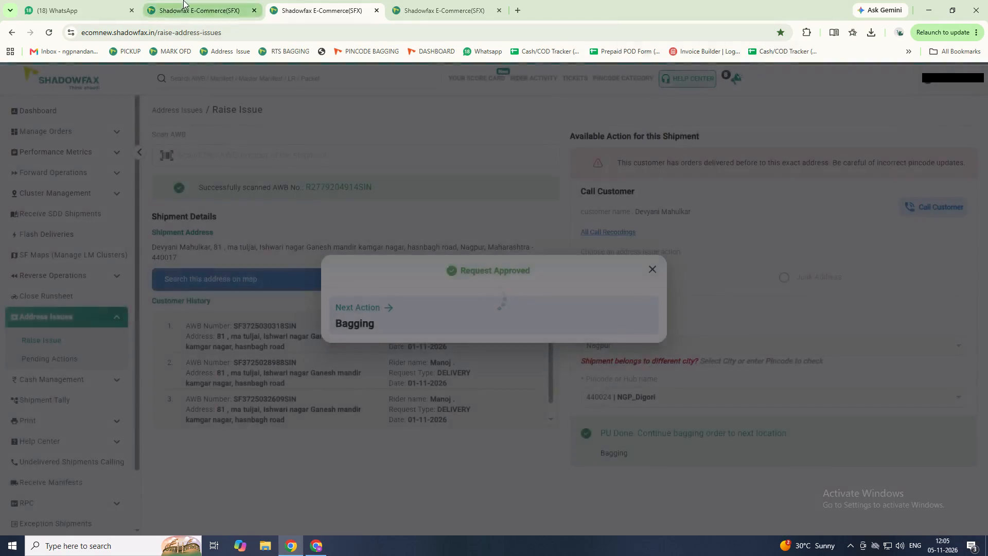
pyautogui.scroll(-1, 686, 426)
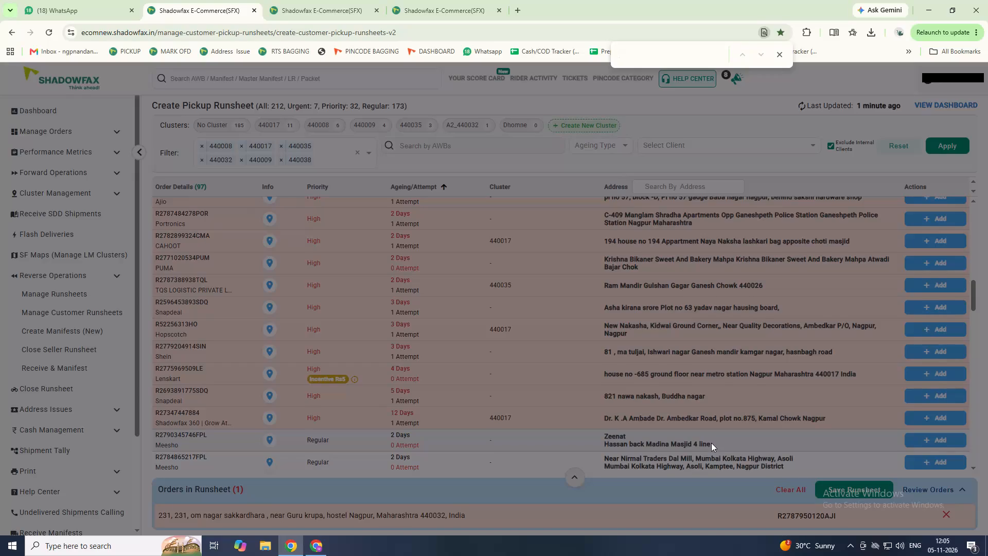
pyautogui.scroll(-2, 711, 443)
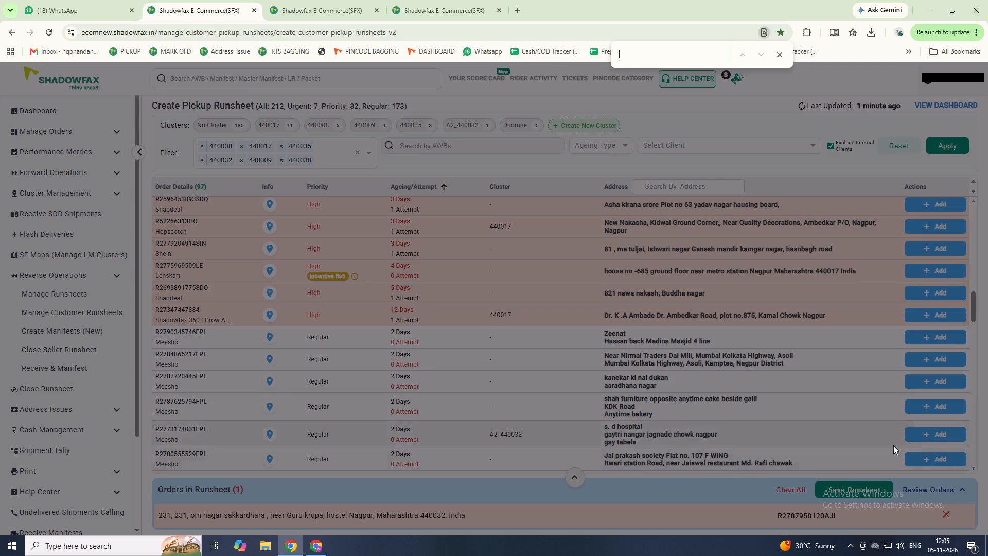
pyautogui.click(920, 440)
pyautogui.scroll(-2, 779, 438)
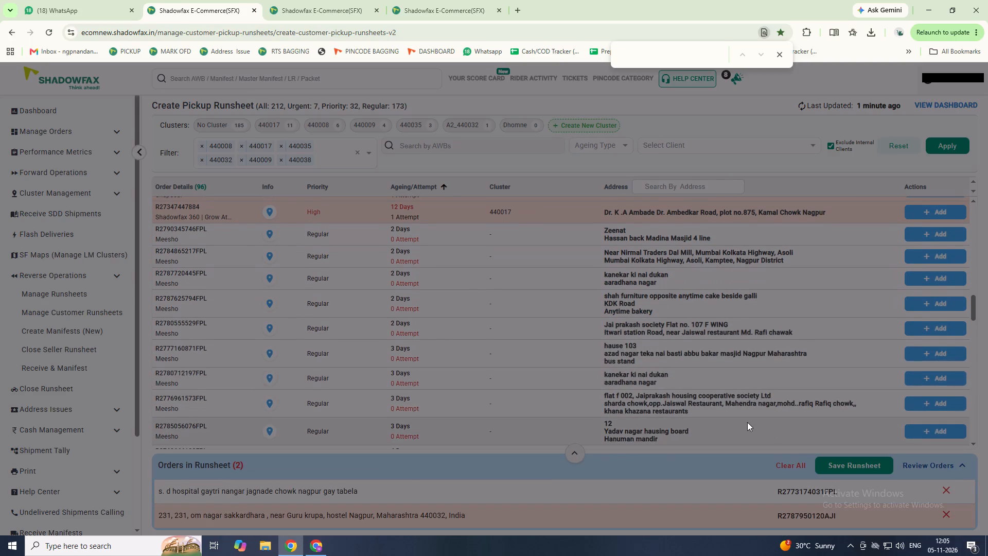
pyautogui.scroll(-2, 747, 422)
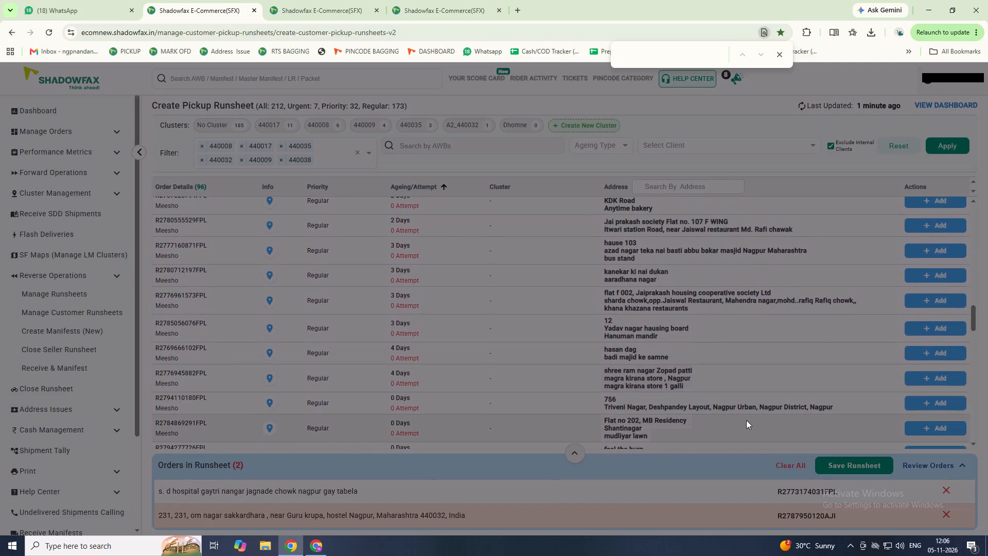
pyautogui.scroll(-2, 745, 420)
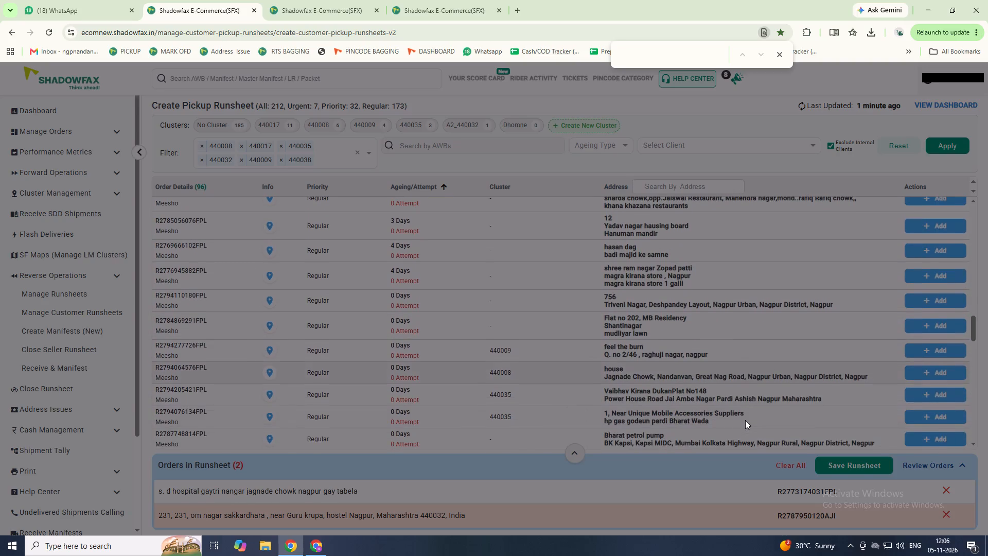
pyautogui.scroll(-1, 745, 420)
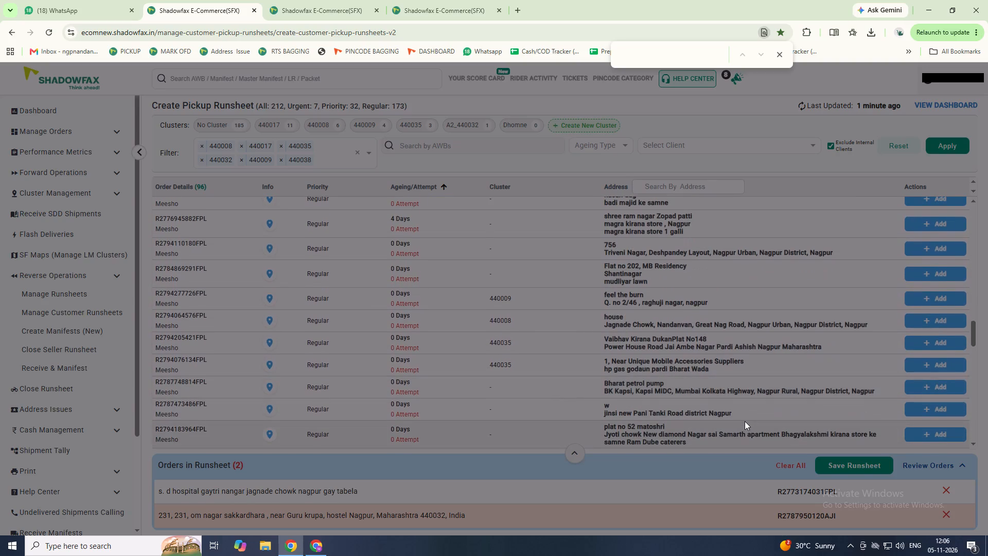
pyautogui.scroll(-2, 744, 422)
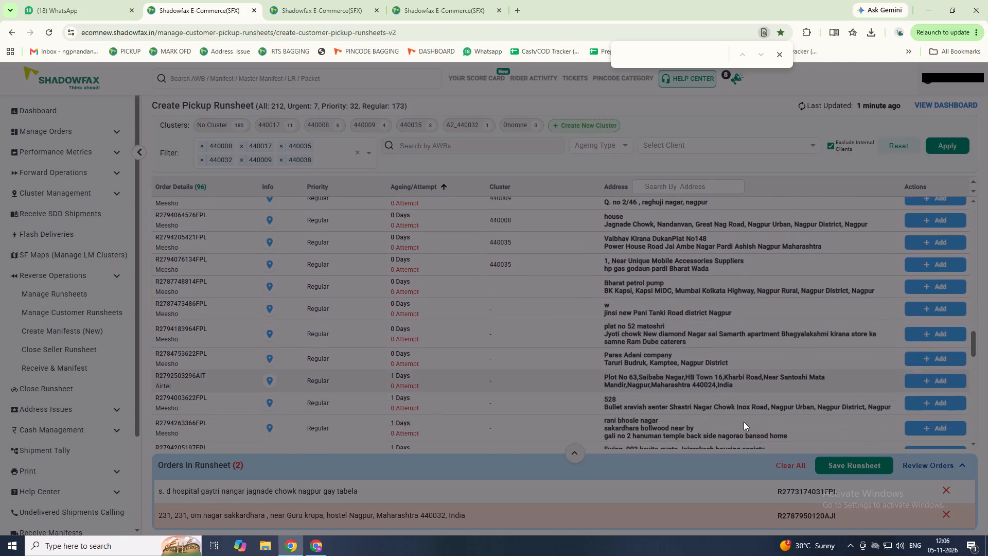
pyautogui.scroll(-1, 744, 423)
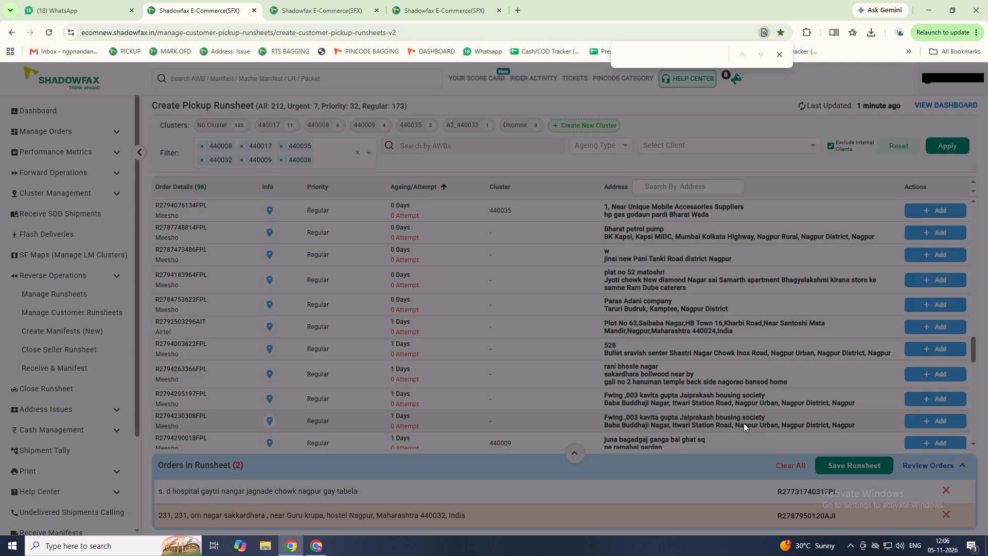
pyautogui.scroll(-2, 744, 423)
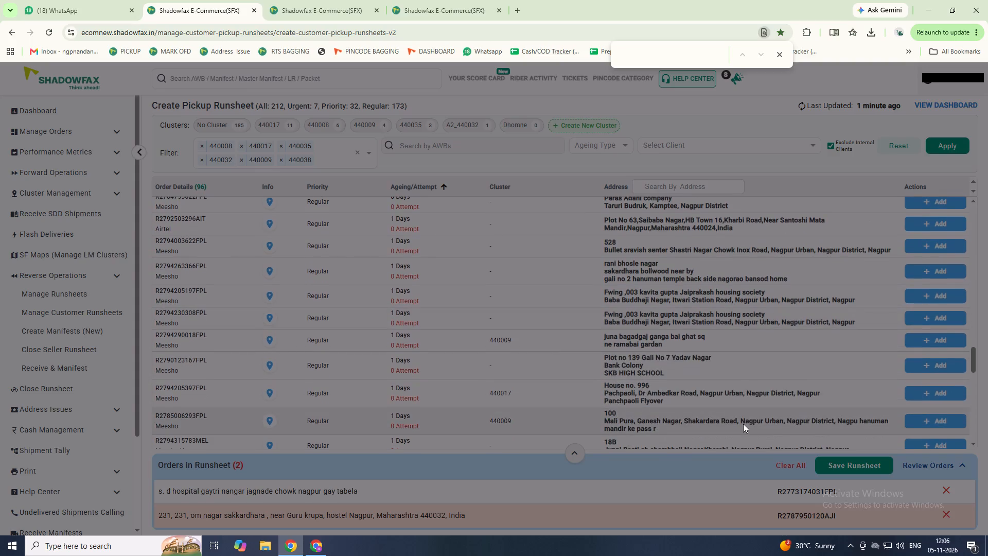
pyautogui.scroll(-1, 743, 424)
pyautogui.click(919, 369)
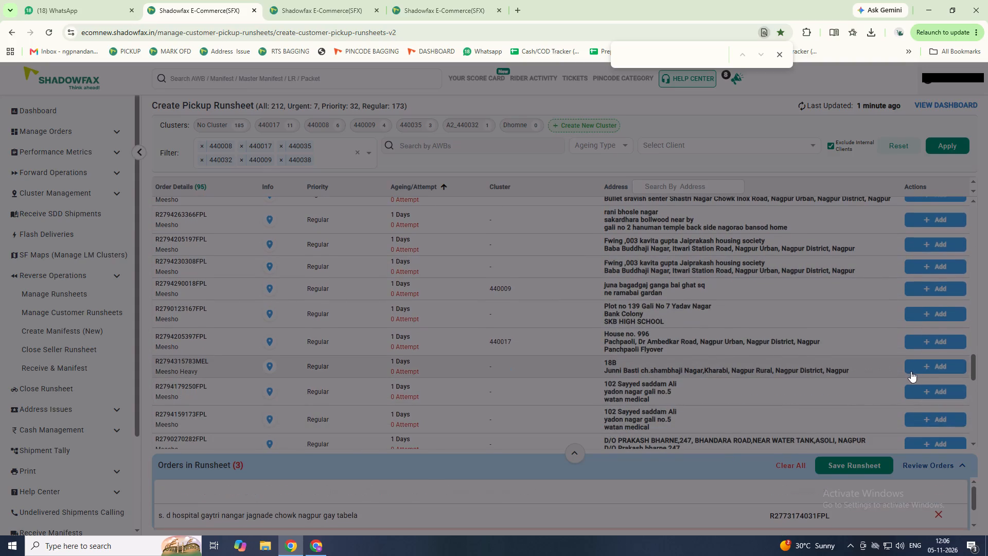
# Look through the remaining regular orders for further pickups that belong in this runsheet.
pyautogui.scroll(-2, 758, 412)
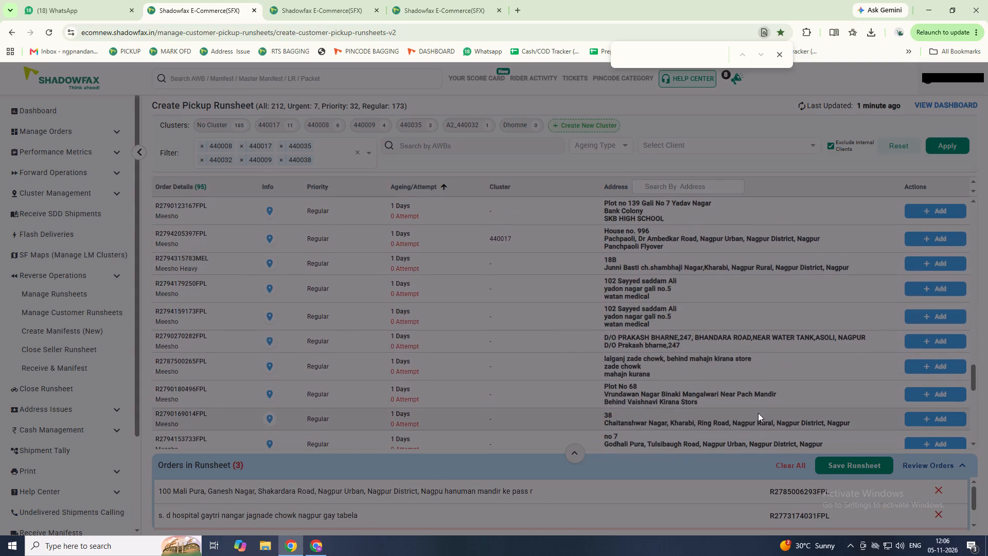
pyautogui.scroll(-1, 758, 413)
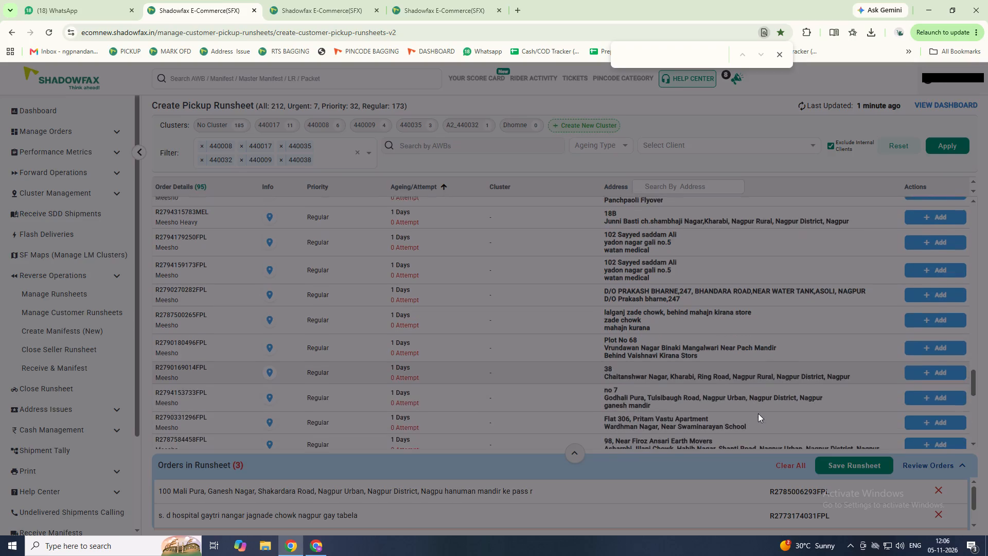
pyautogui.scroll(-3, 758, 413)
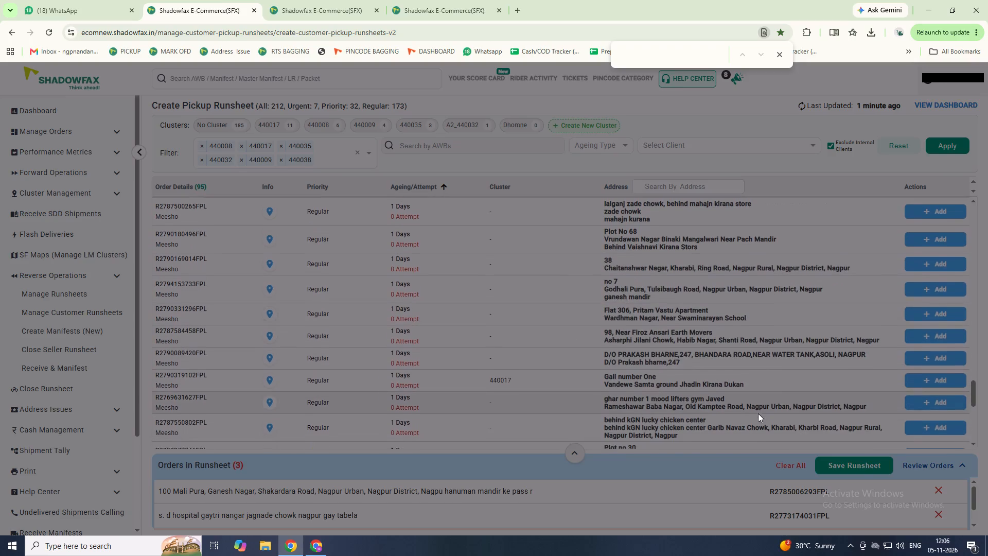
pyautogui.scroll(-1, 757, 413)
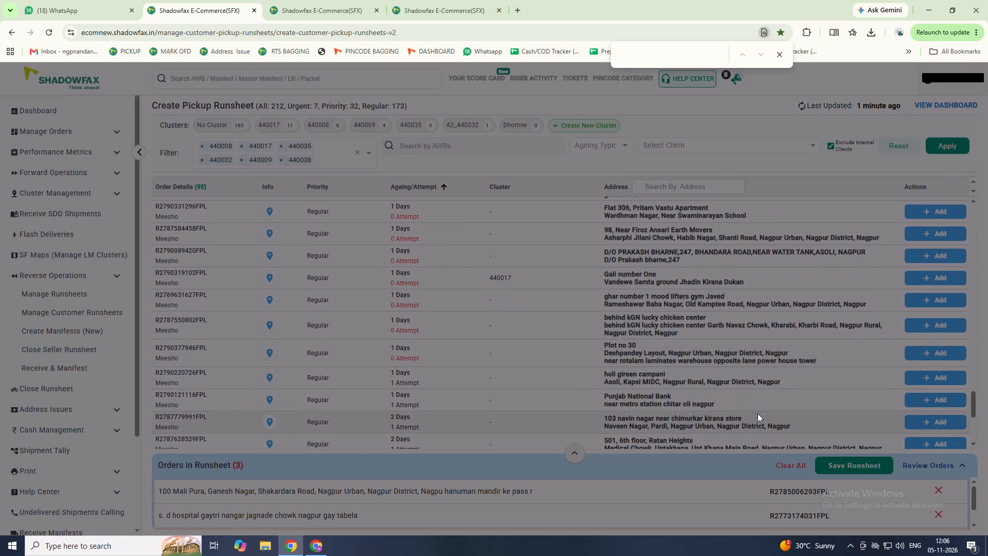
pyautogui.scroll(-3, 757, 413)
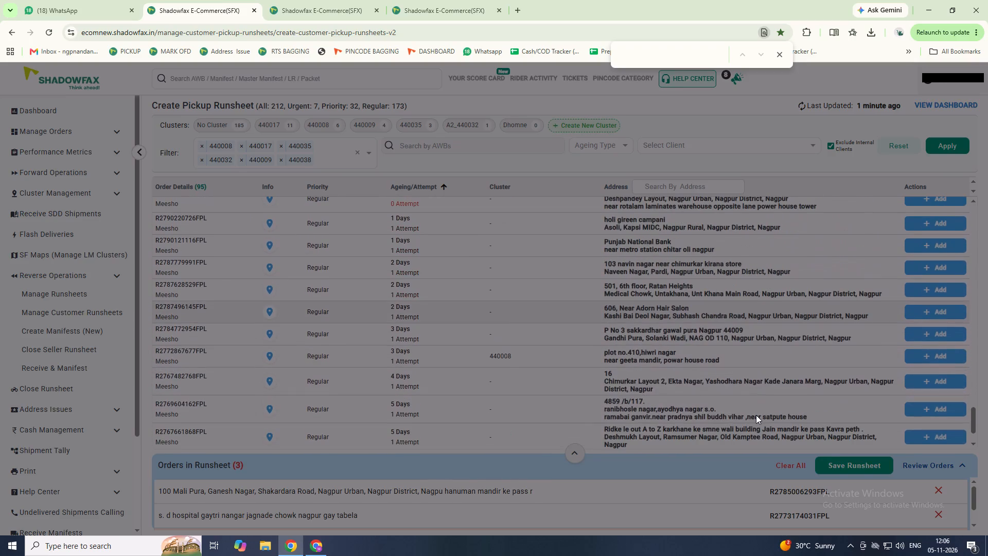
pyautogui.scroll(-3, 756, 415)
# Save the three-order pickup runsheet without including any of the listed missing urgent AWBs.
pyautogui.click(841, 462)
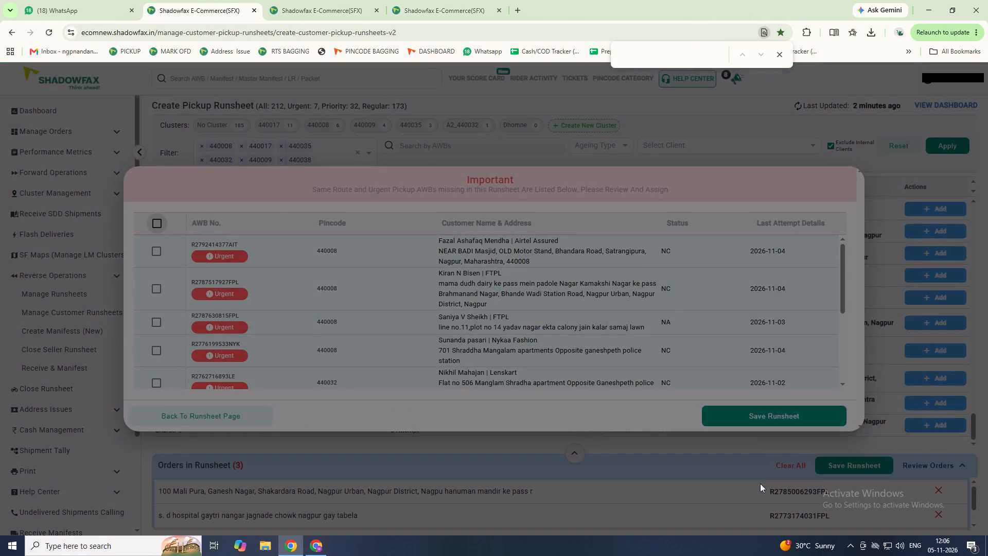
pyautogui.click(751, 424)
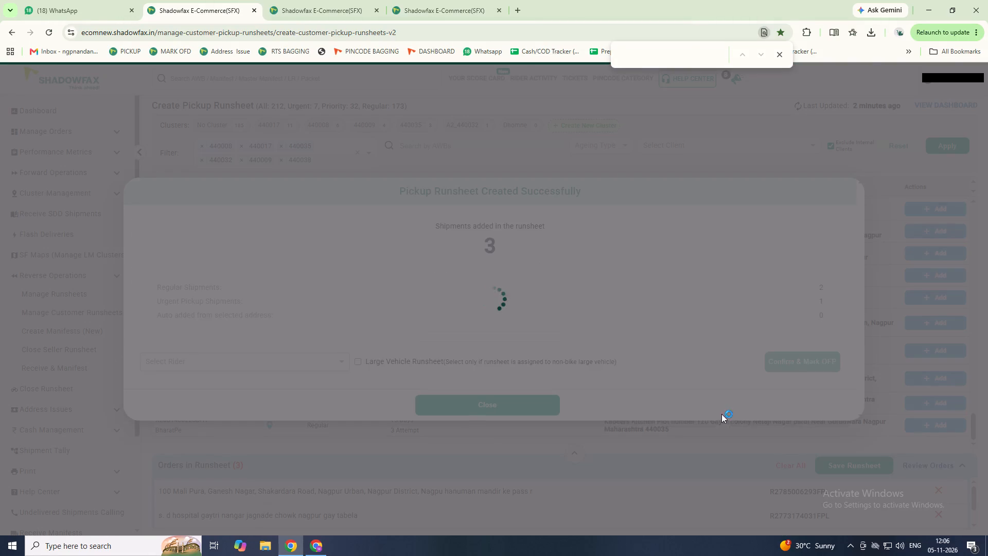
# Assign the saved runsheet to rider Aniket, confirm it as OFP without the large vehicle option, and close the summary.
pyautogui.doubleClick(267, 352)
pyautogui.write('anik')
pyautogui.press('Return')
pyautogui.press('Tab')
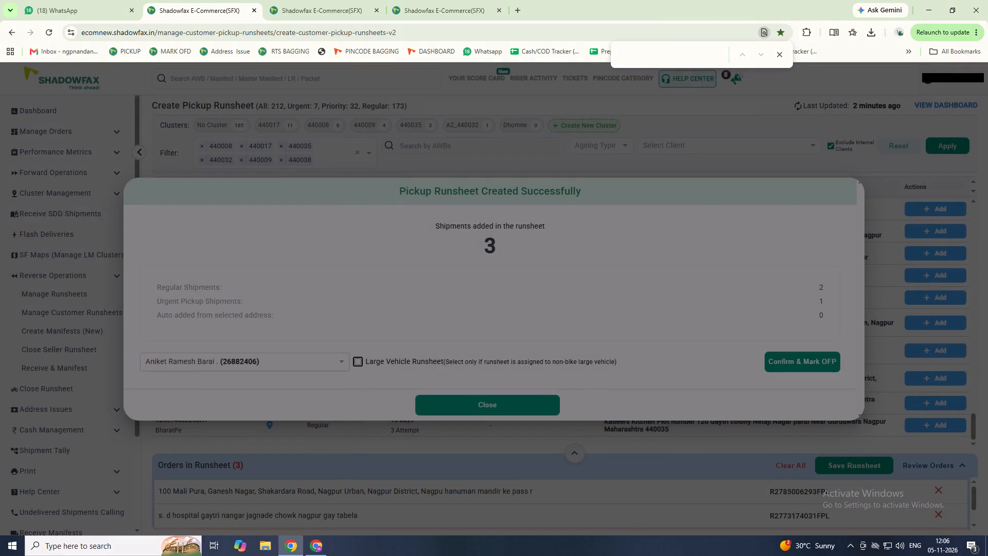
pyautogui.press('Tab')
pyautogui.press('Return')
pyautogui.press('Tab')
pyautogui.press('Return')
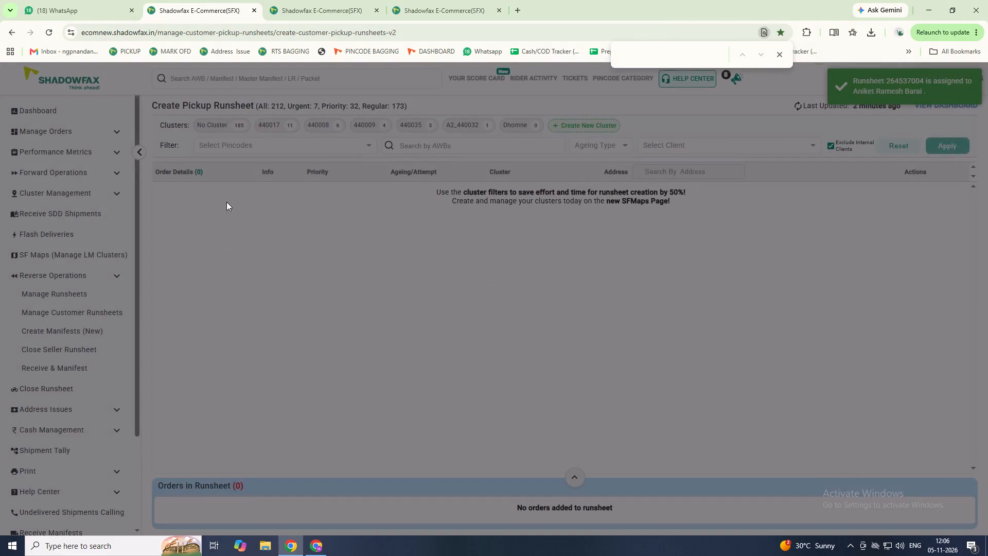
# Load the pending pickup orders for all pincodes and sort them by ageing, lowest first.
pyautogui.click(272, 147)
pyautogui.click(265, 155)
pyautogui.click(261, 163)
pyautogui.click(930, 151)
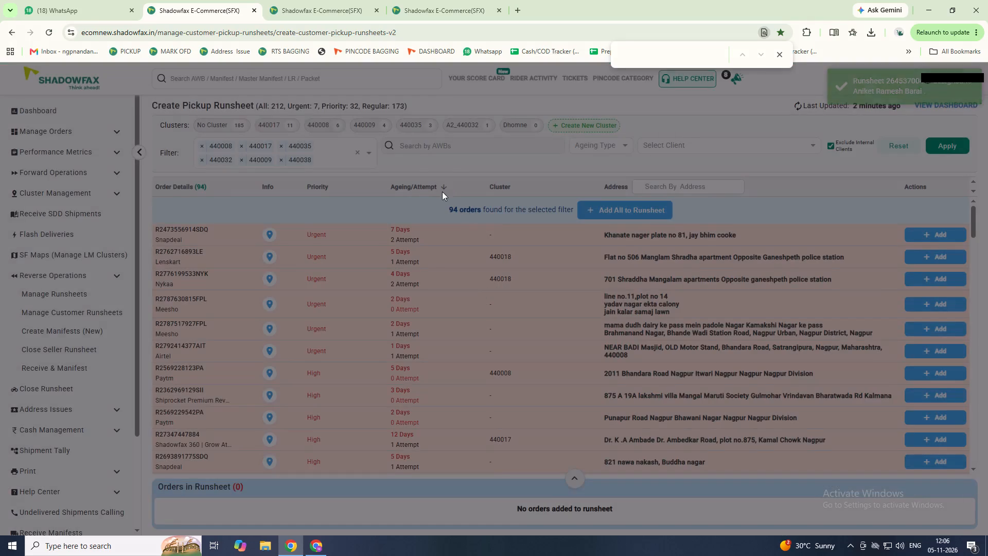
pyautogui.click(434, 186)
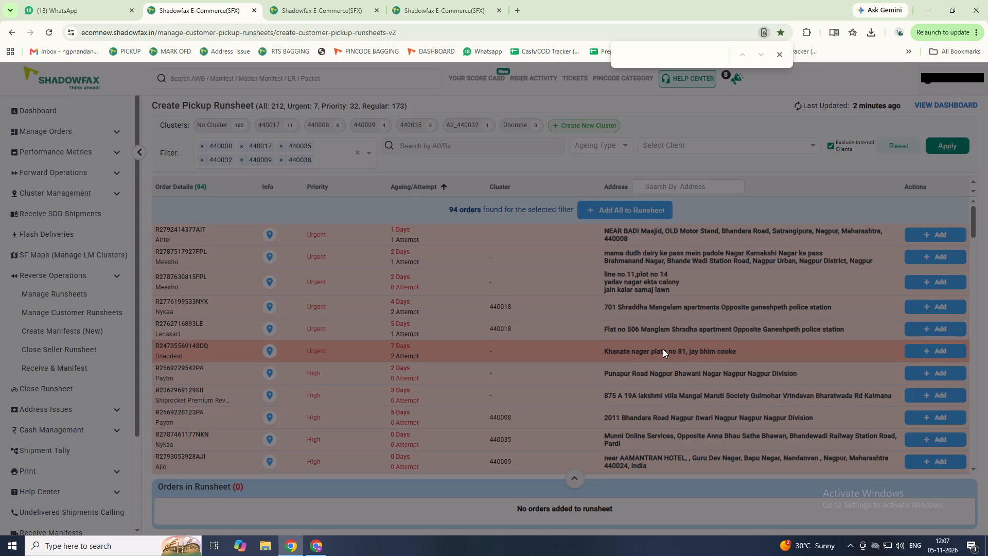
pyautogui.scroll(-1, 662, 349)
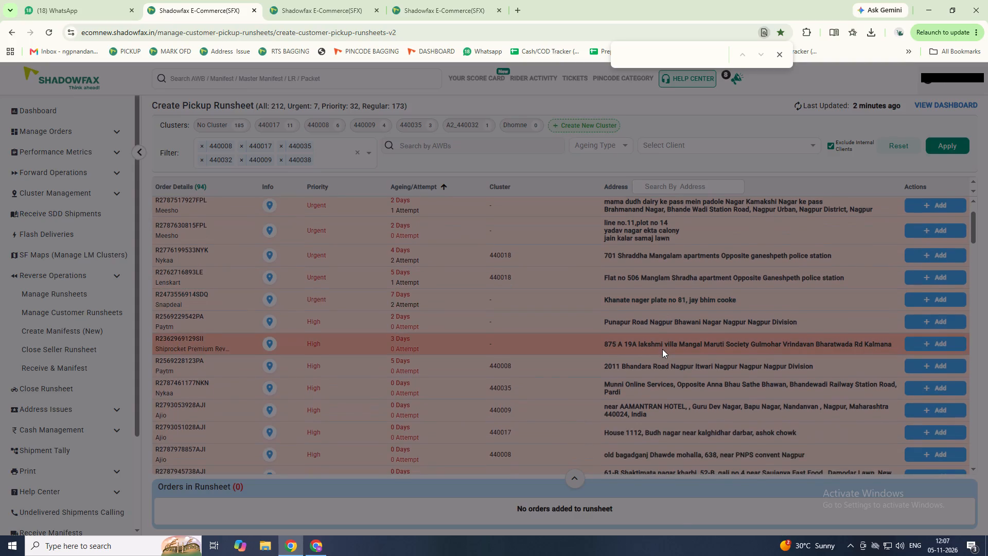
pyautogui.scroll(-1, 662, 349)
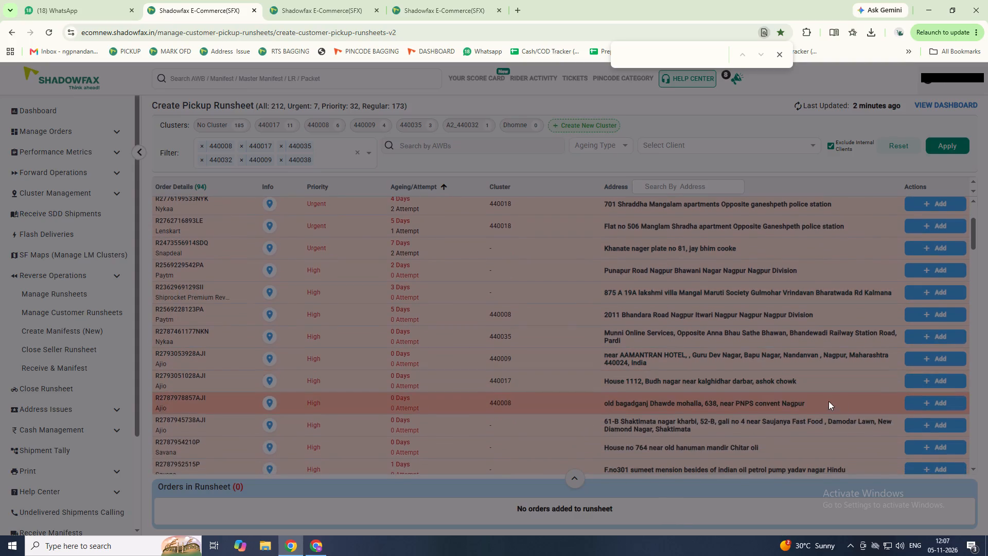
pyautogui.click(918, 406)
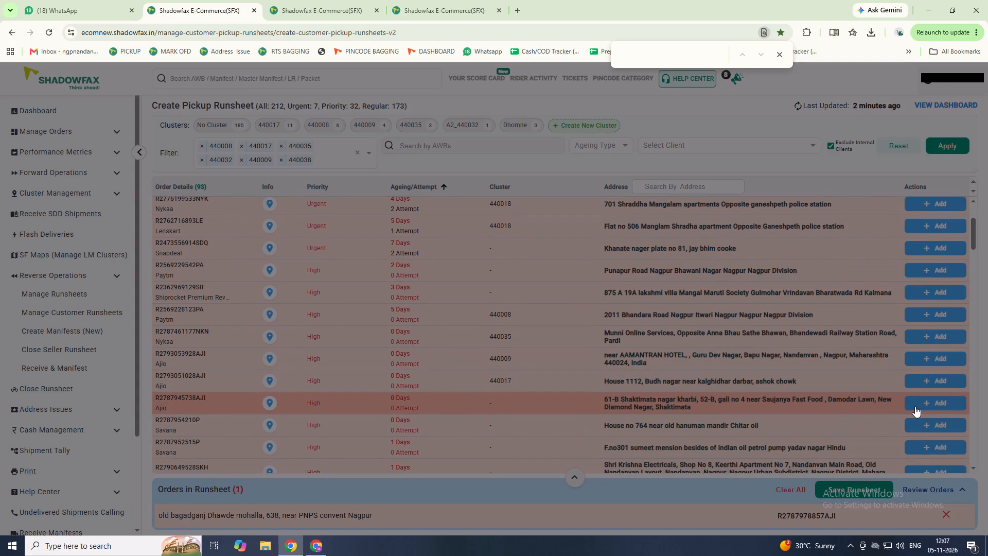
# Look through the remaining high-priority orders and their addresses for more pickups on the same route.
pyautogui.scroll(-2, 867, 405)
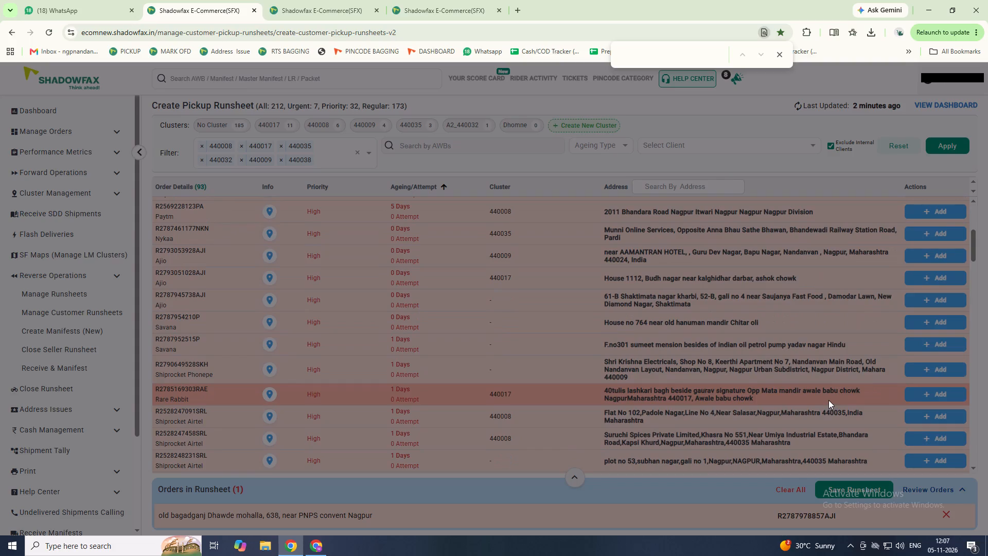
pyautogui.scroll(-3, 817, 399)
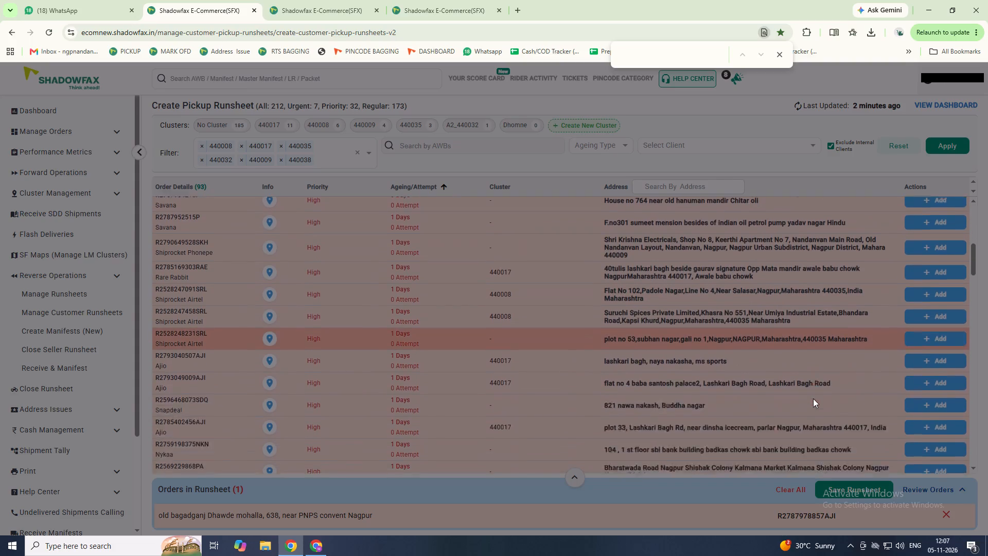
pyautogui.scroll(-1, 812, 398)
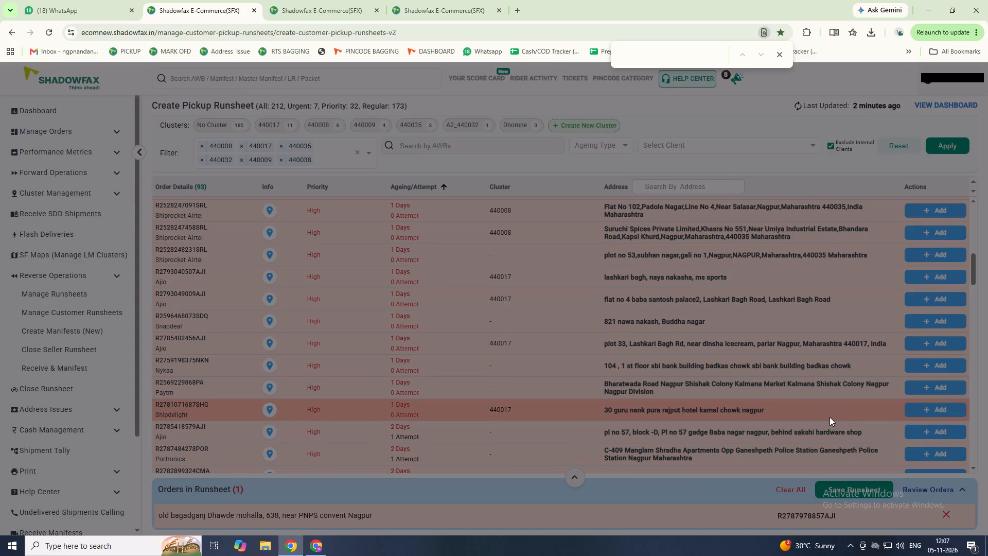
pyautogui.scroll(-2, 822, 419)
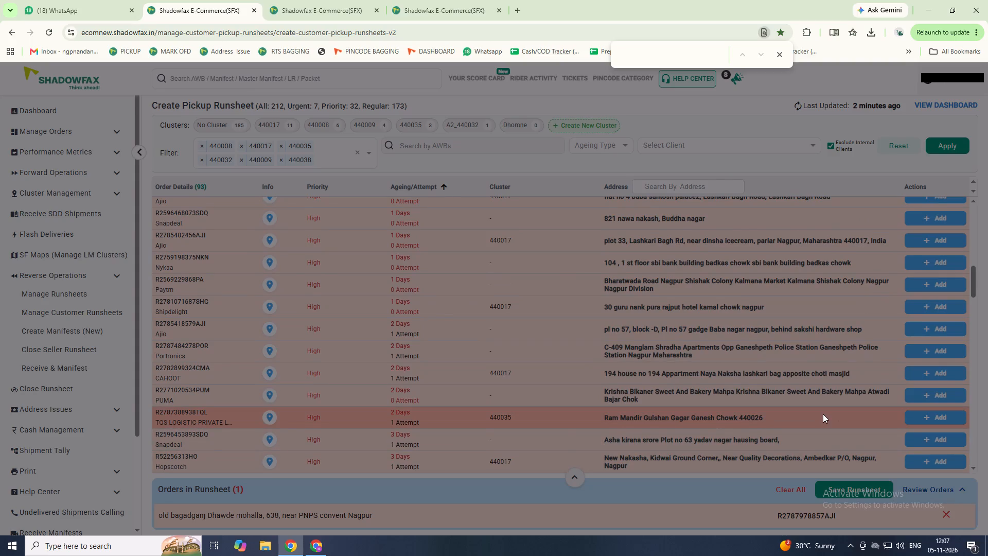
# Start a fresh pickup runsheet from the dashboard and apply the filter with all pincodes selected.
pyautogui.click(925, 108)
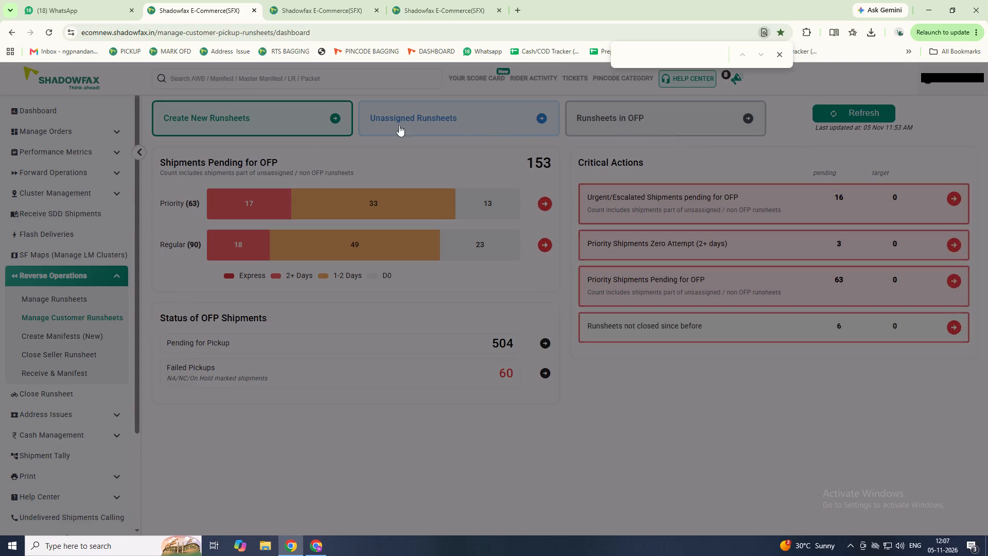
pyautogui.click(330, 116)
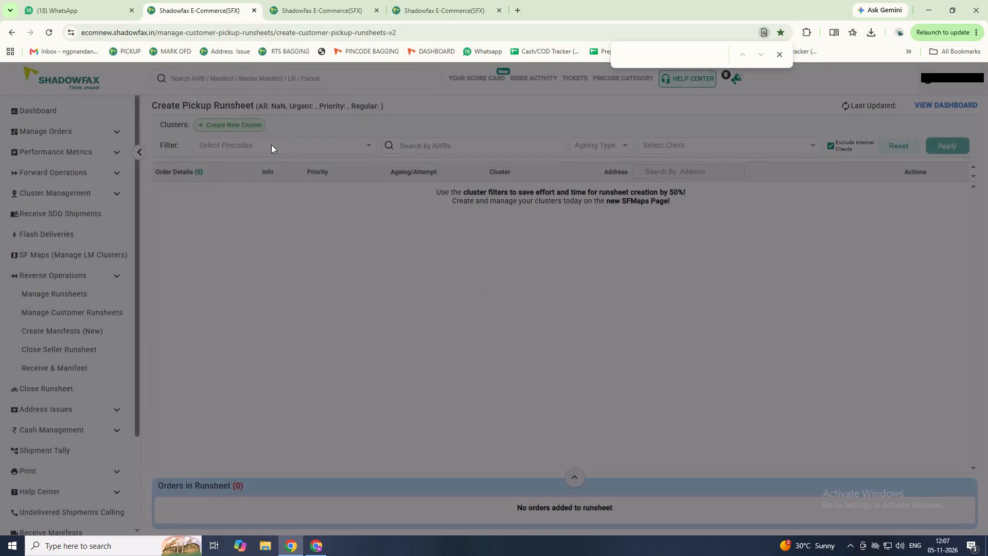
pyautogui.click(271, 145)
pyautogui.click(262, 231)
pyautogui.click(256, 148)
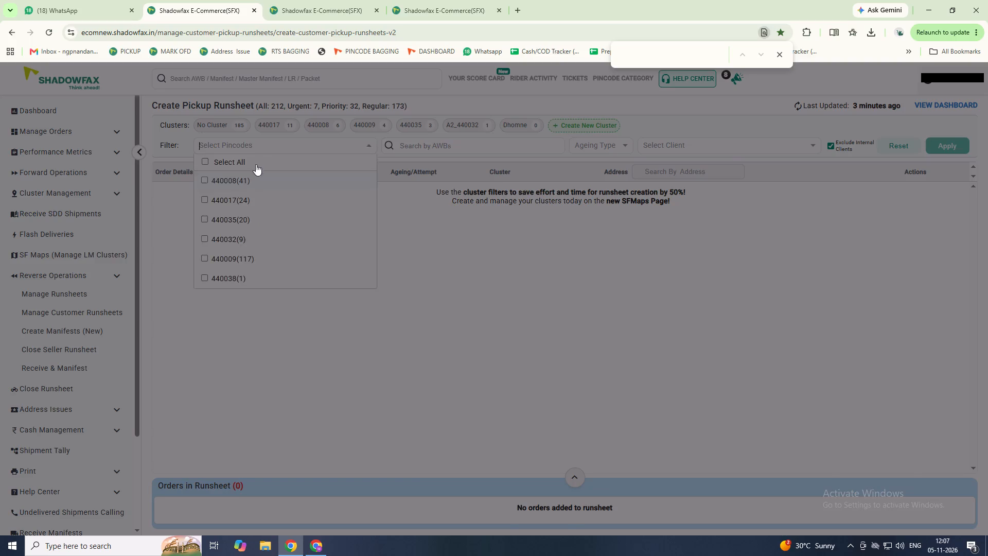
pyautogui.click(256, 164)
pyautogui.click(939, 141)
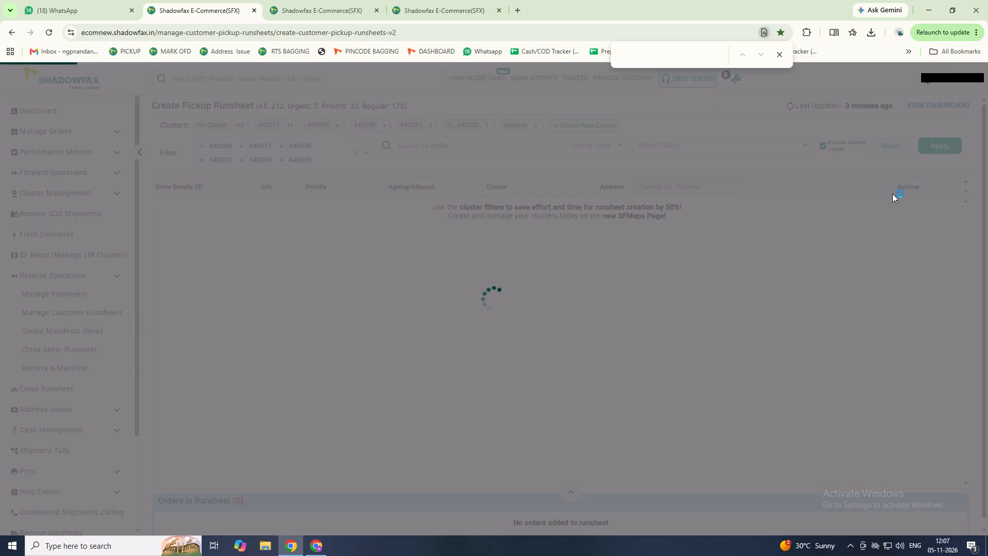
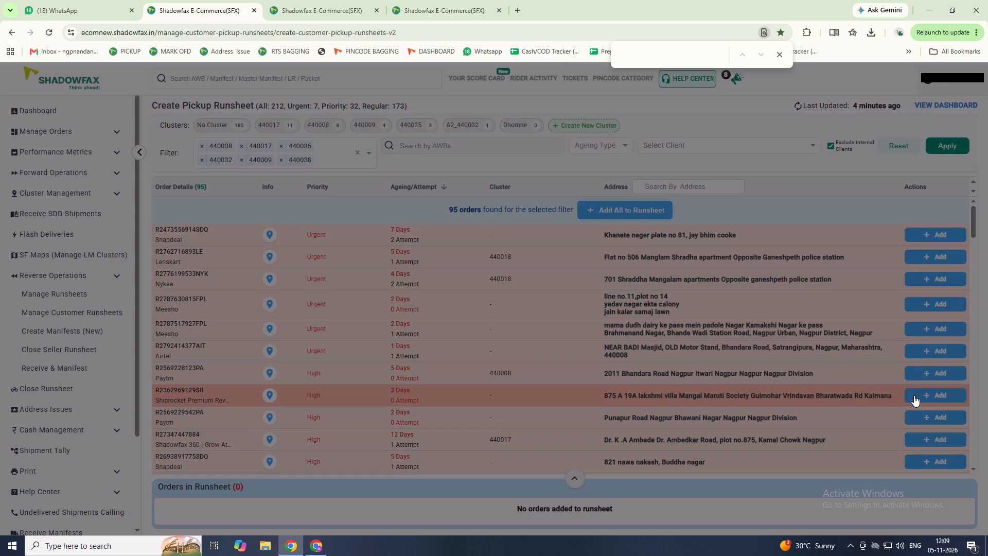
pyautogui.click(914, 395)
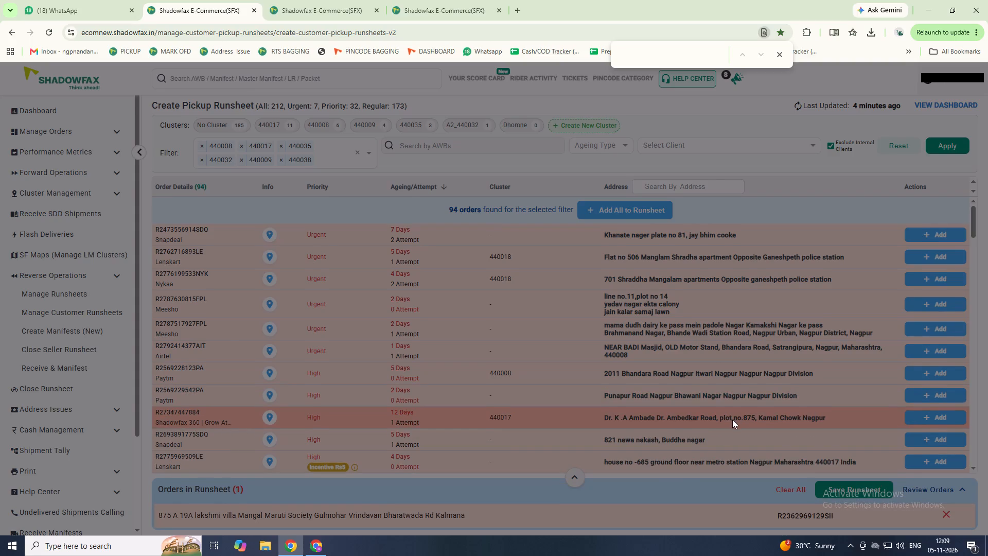
# Look through the remaining urgent and high-priority orders and their addresses for more pickups on the Kalmana route.
pyautogui.scroll(-1, 732, 420)
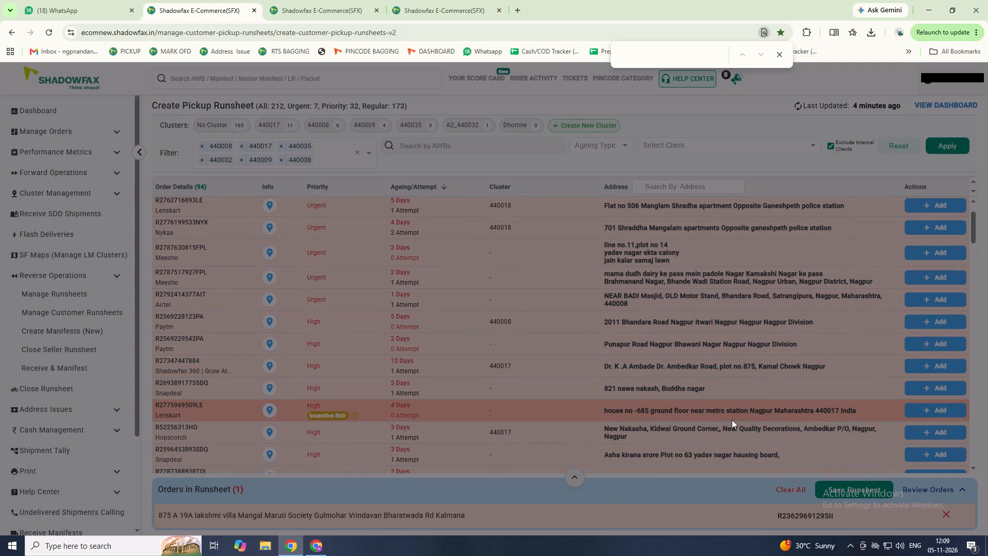
pyautogui.scroll(-1, 731, 420)
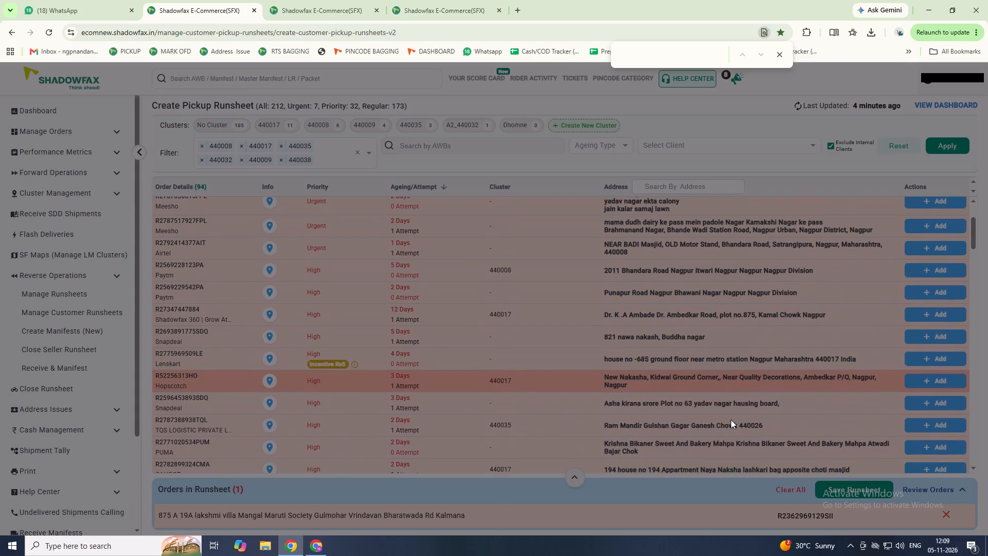
pyautogui.scroll(-1, 731, 420)
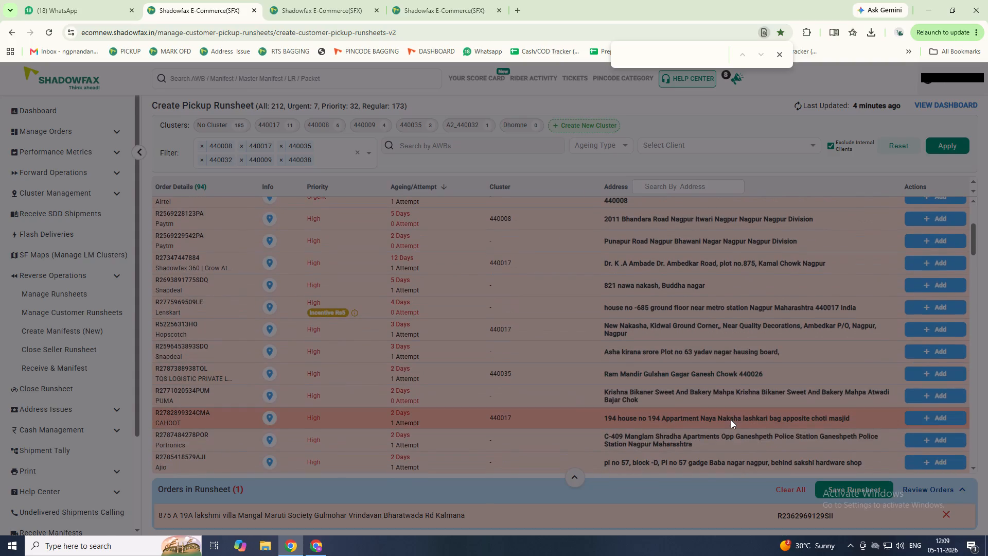
pyautogui.scroll(-1, 731, 420)
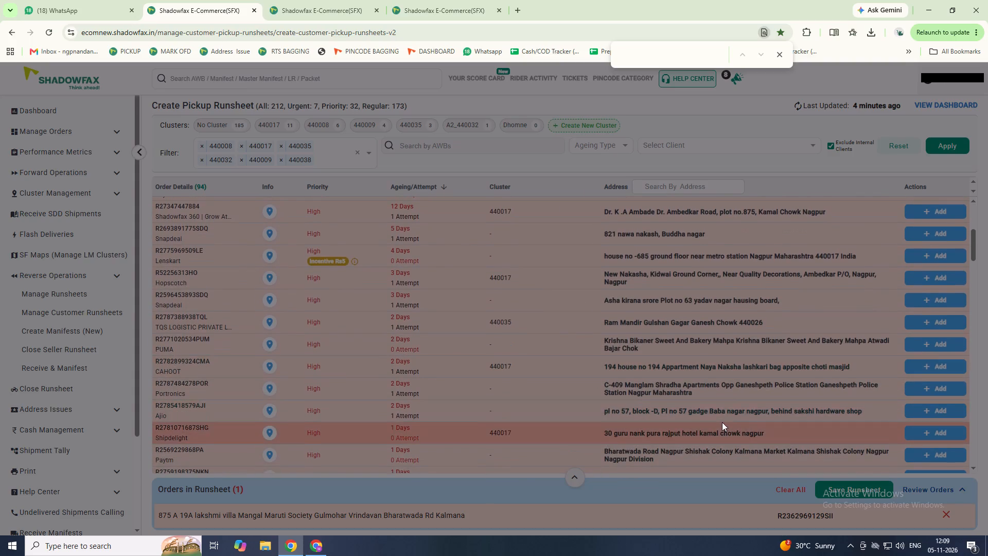
pyautogui.scroll(-2, 713, 420)
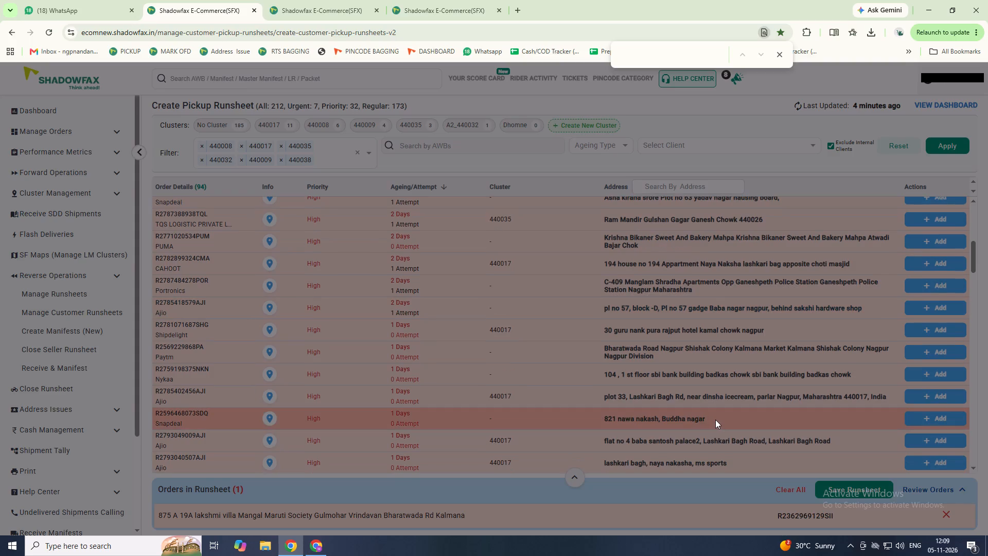
pyautogui.scroll(-3, 716, 420)
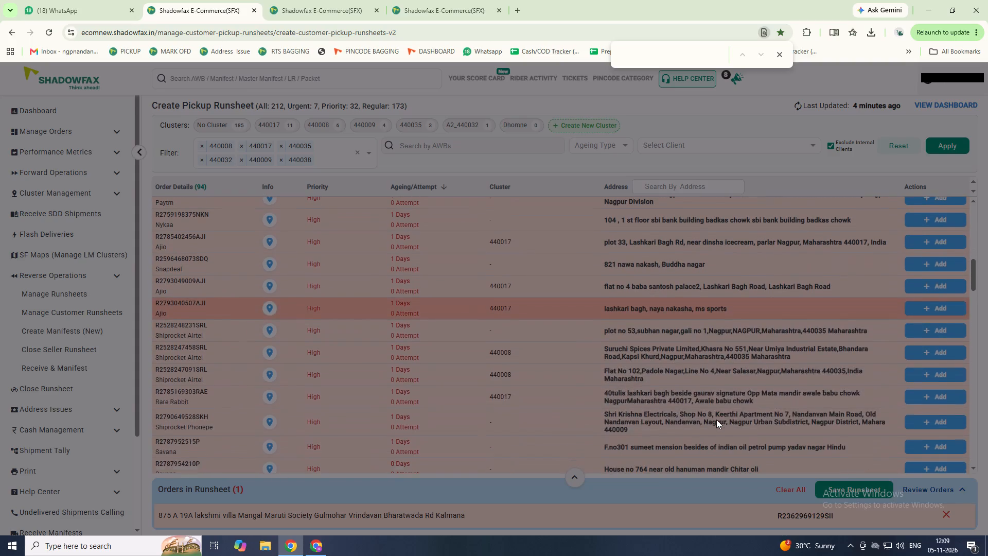
pyautogui.scroll(-1, 775, 396)
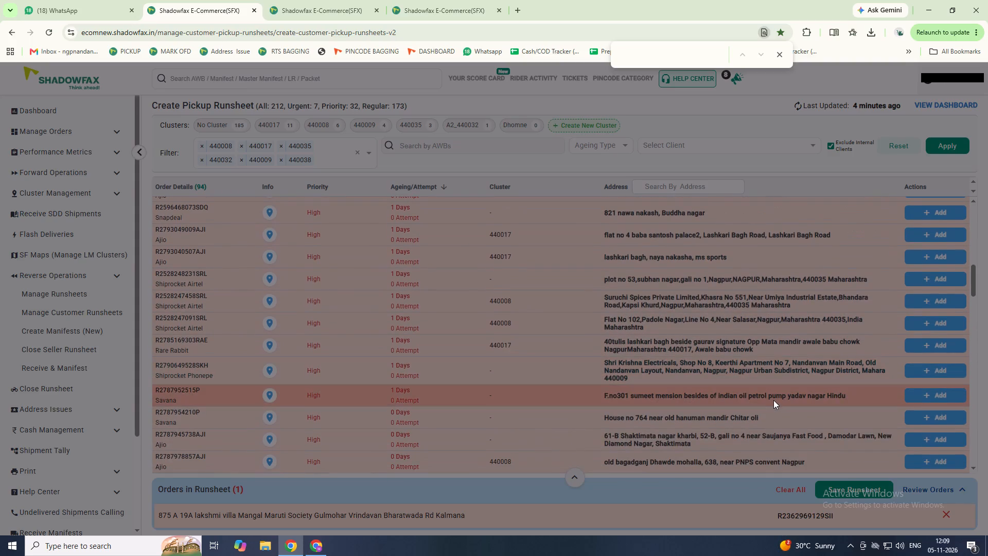
# Save the pickup runsheet without adding any of the suggested urgent and same-route orders.
pyautogui.click(853, 481)
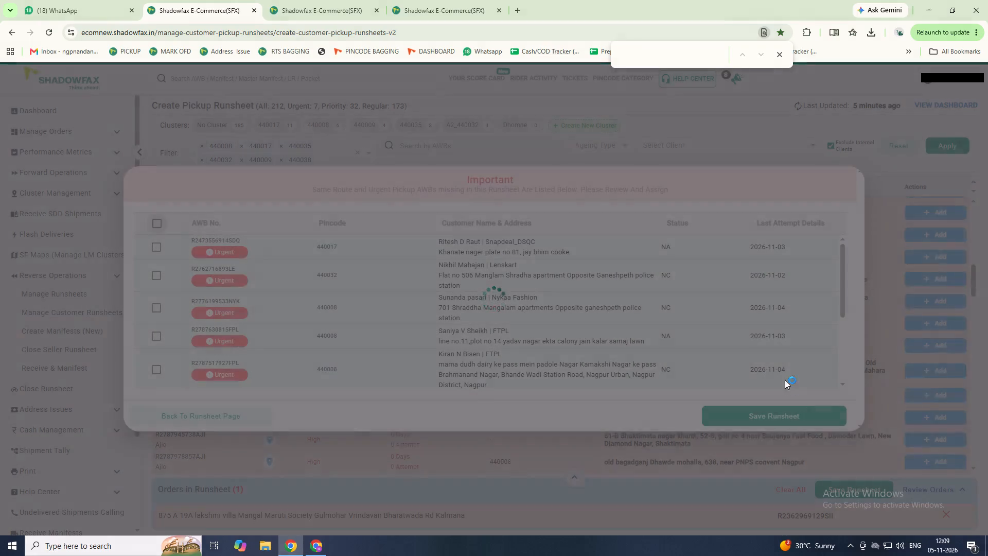
pyautogui.click(768, 420)
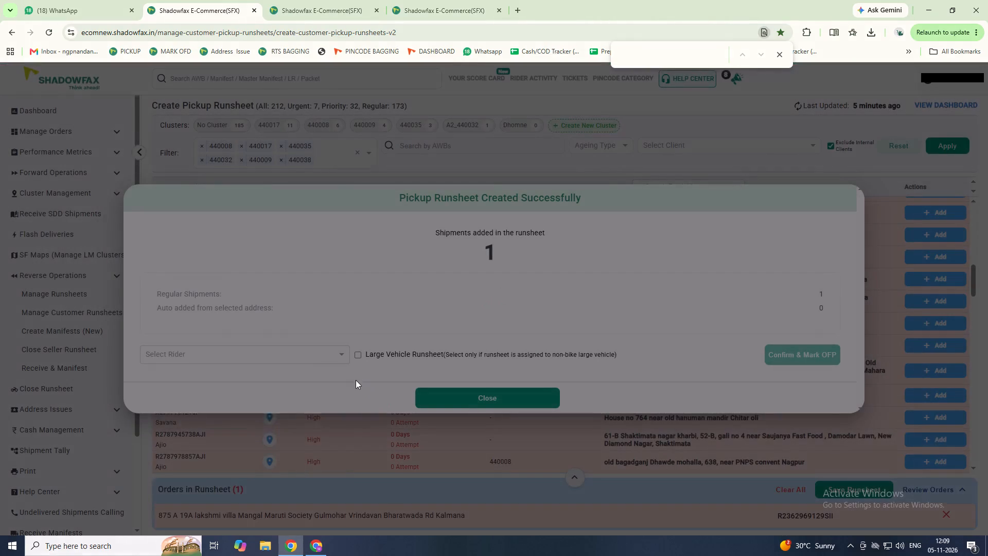
# Assign the saved runsheet to rider Raut, mark it OFP and close the confirmation.
pyautogui.click(307, 357)
pyautogui.write('raut')
pyautogui.press('Return')
pyautogui.press('Tab')
pyautogui.press('Tab')
pyautogui.press('Return')
pyautogui.press('Tab')
pyautogui.press('Return')
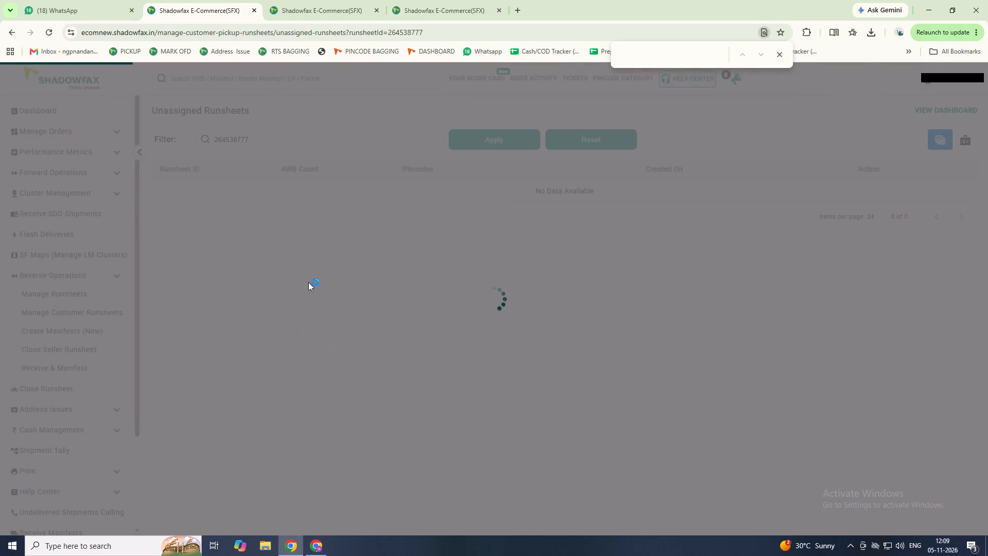
# Start a fresh pickup runsheet from the dashboard and apply the filter with all pincodes selected.
pyautogui.click(937, 110)
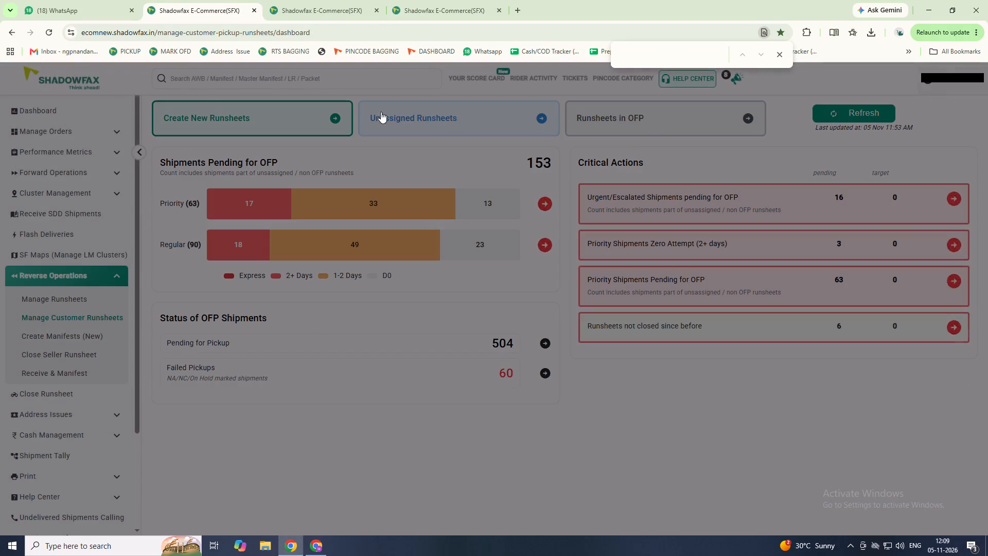
pyautogui.click(350, 120)
pyautogui.click(260, 153)
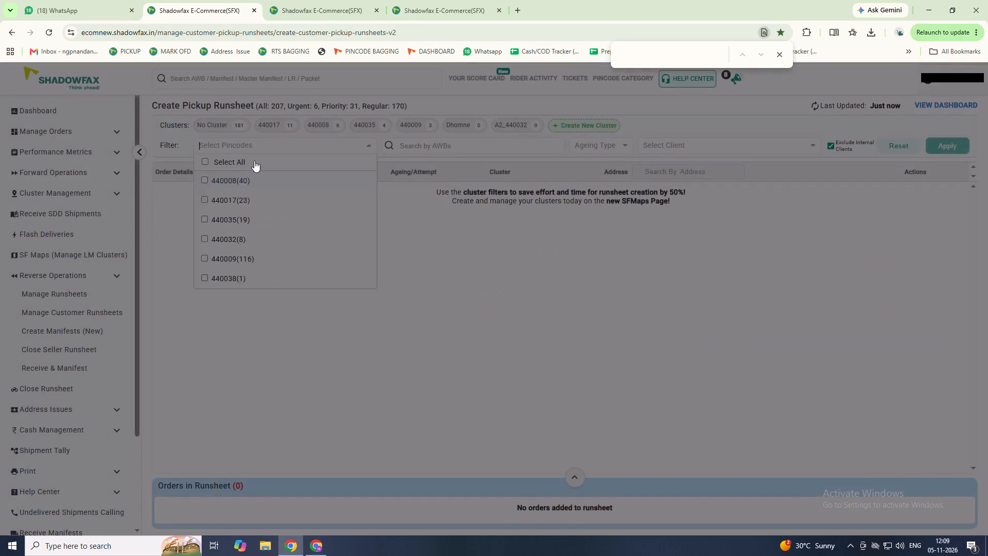
pyautogui.click(252, 164)
pyautogui.click(962, 138)
pyautogui.click(947, 150)
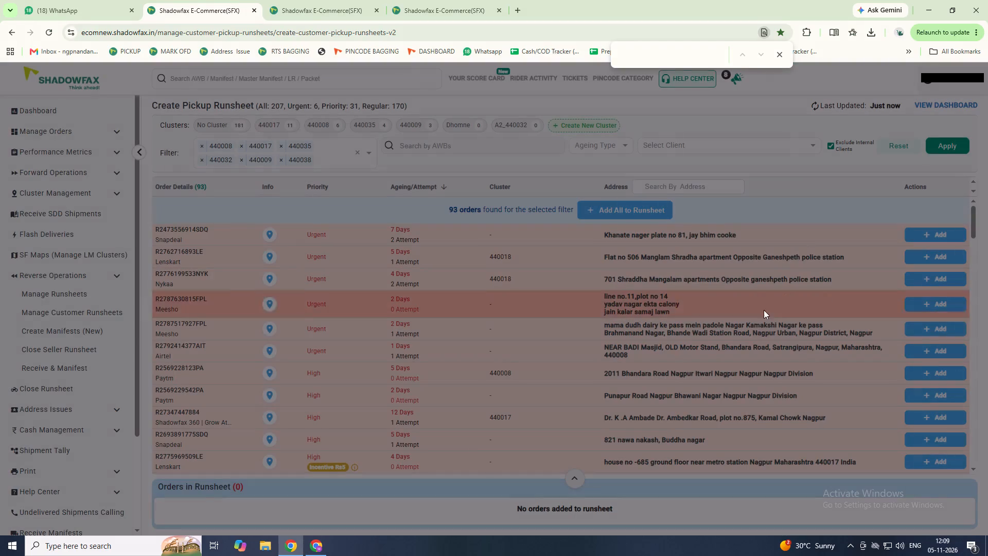
pyautogui.click(923, 427)
pyautogui.click(926, 421)
pyautogui.click(926, 421)
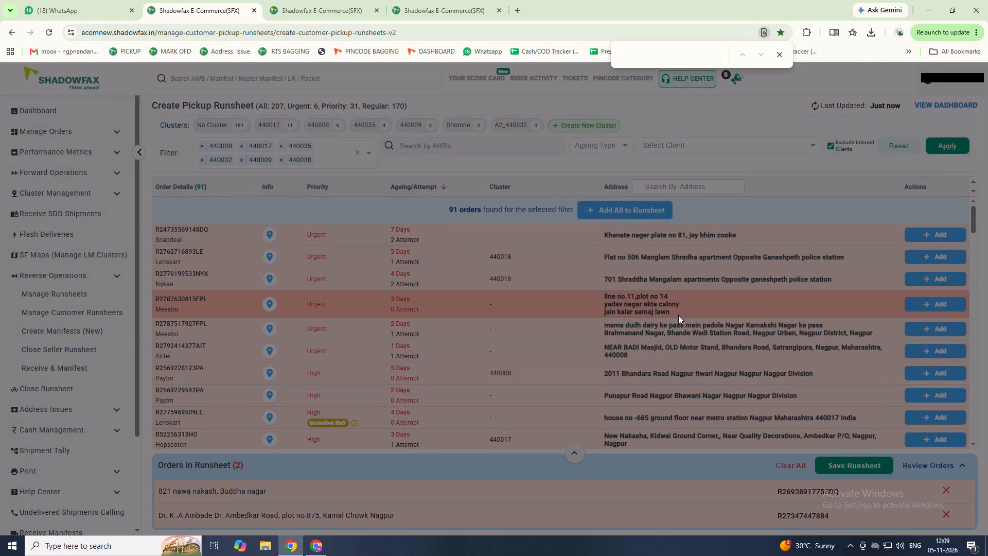
pyautogui.scroll(-1, 677, 318)
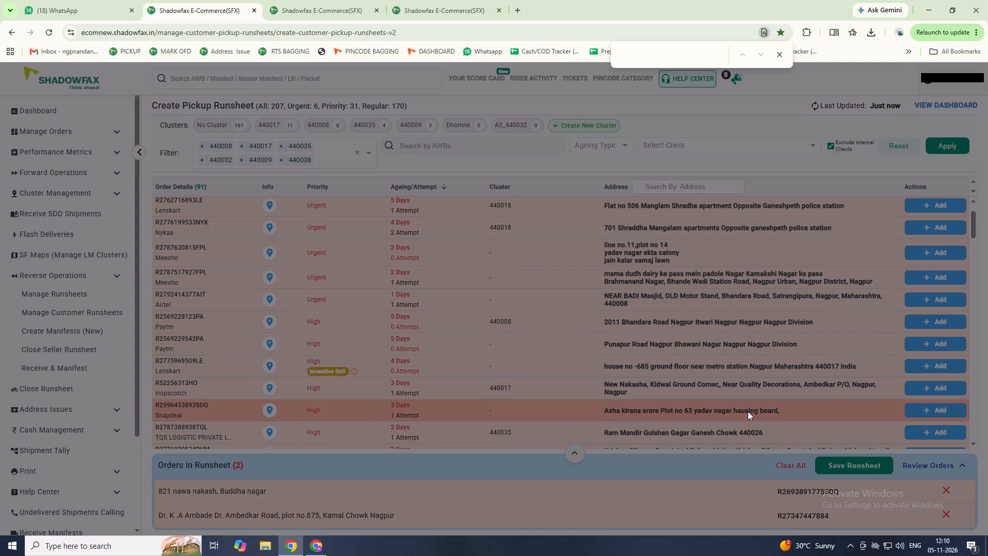
pyautogui.scroll(-1, 768, 423)
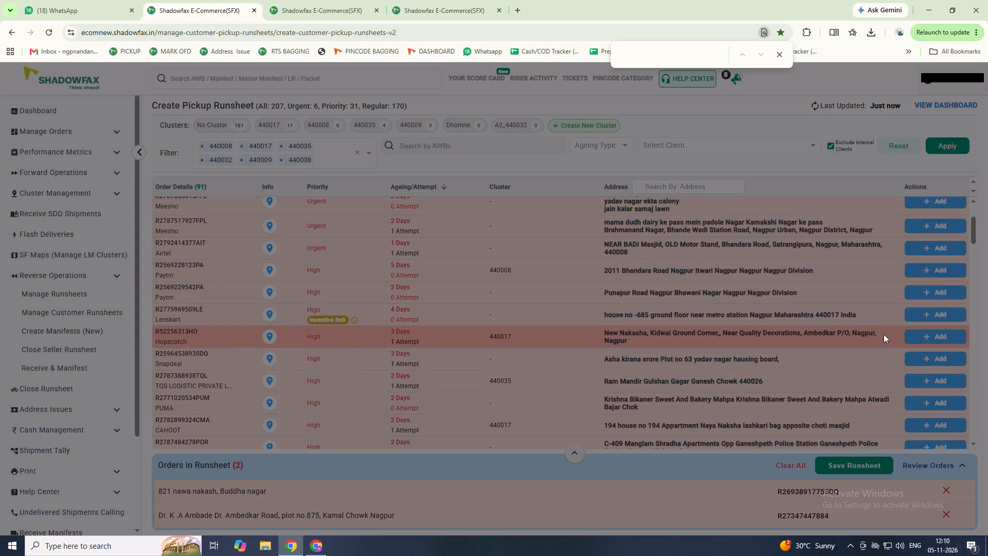
pyautogui.click(924, 334)
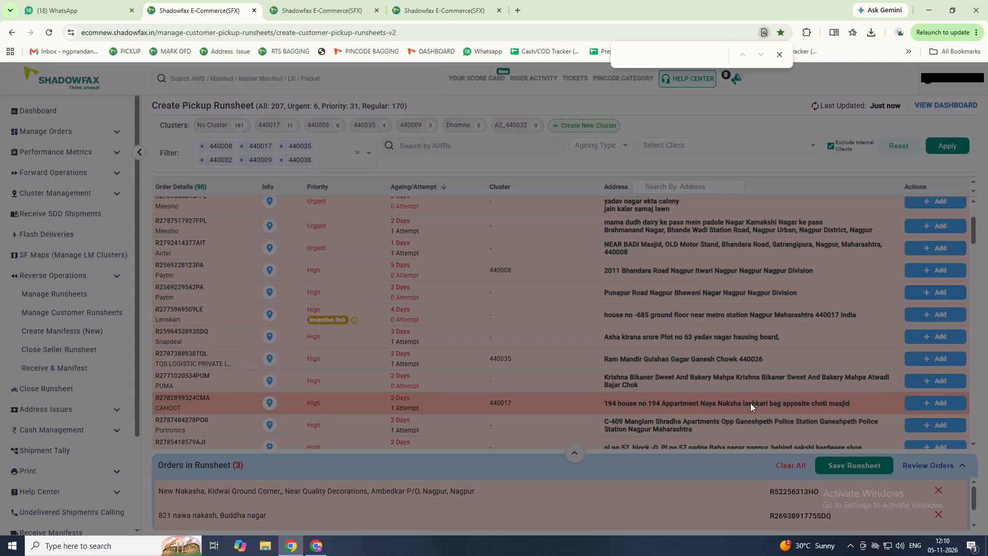
pyautogui.click(920, 407)
pyautogui.scroll(-1, 844, 414)
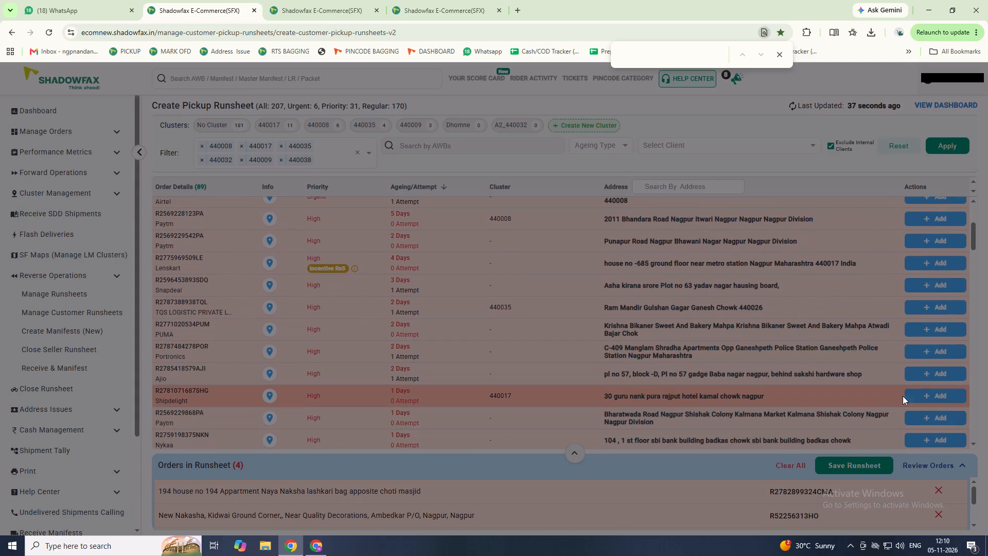
pyautogui.click(933, 396)
pyautogui.scroll(-1, 933, 396)
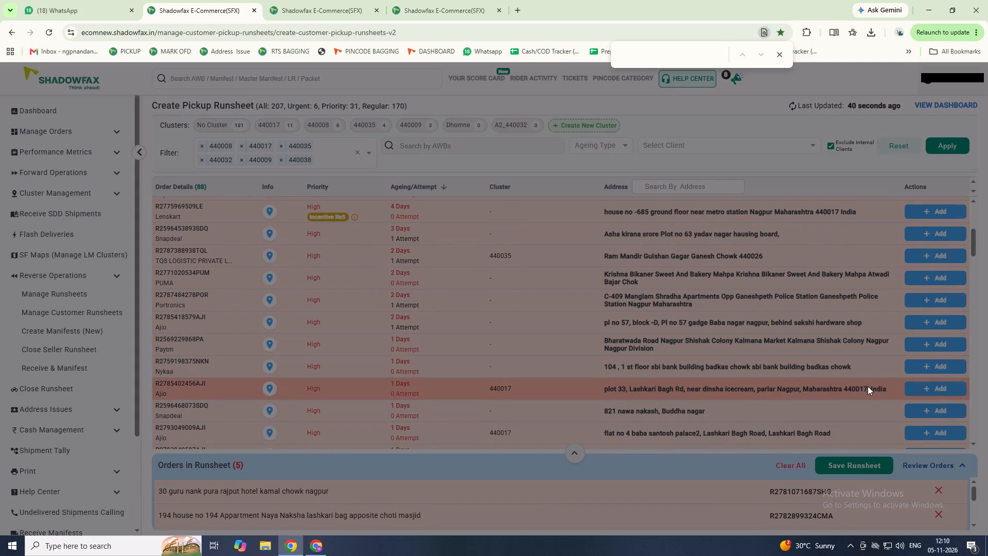
pyautogui.click(929, 388)
pyautogui.click(929, 388)
pyautogui.click(928, 388)
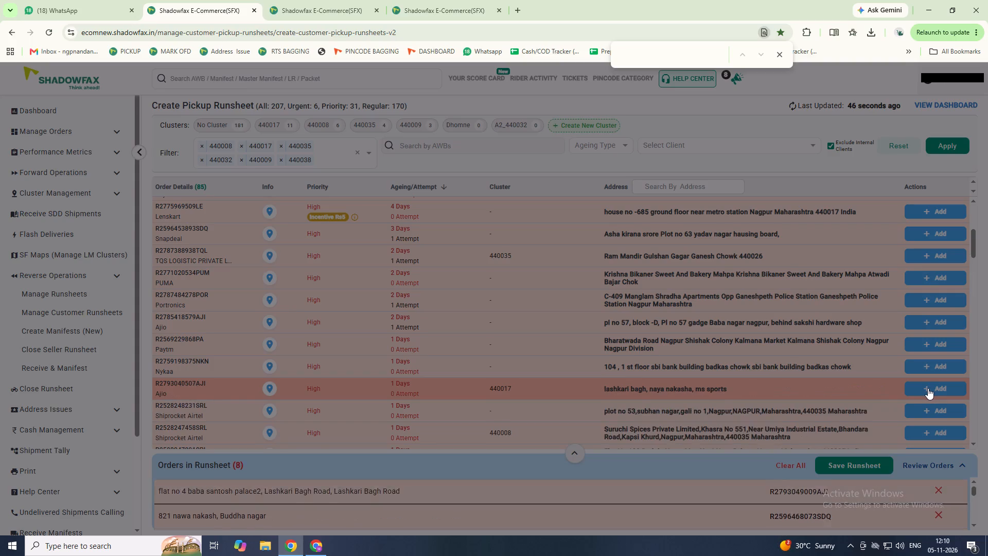
pyautogui.click(928, 388)
pyautogui.scroll(-1, 834, 393)
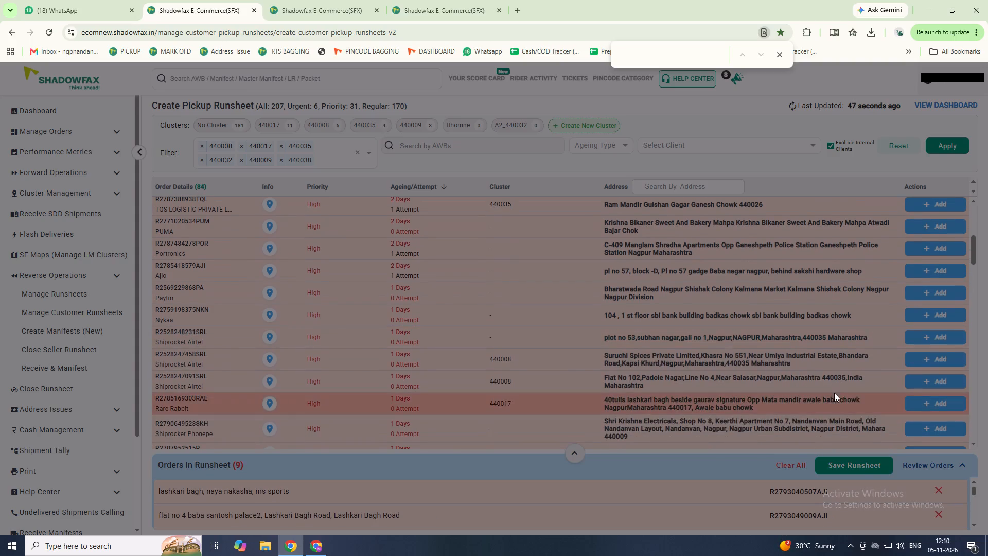
pyautogui.click(924, 403)
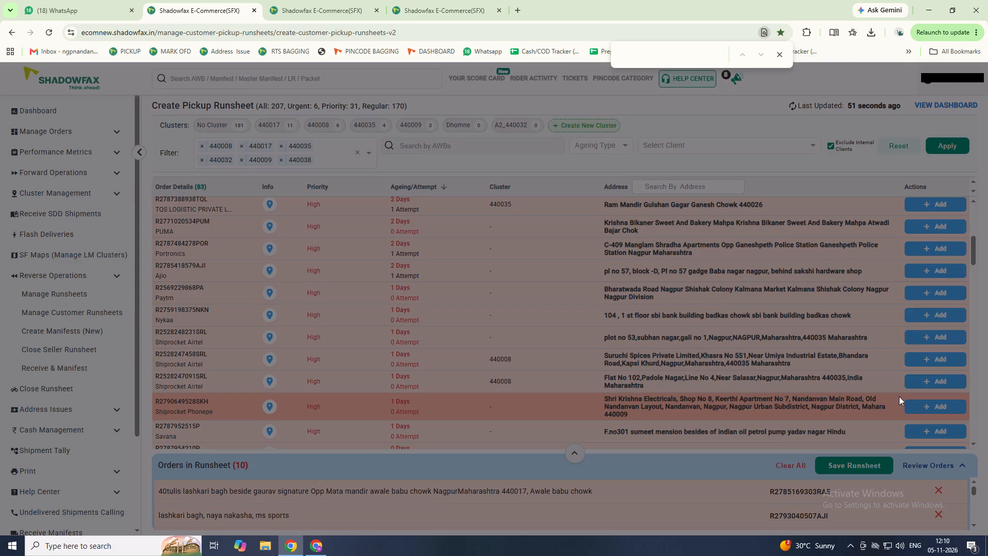
pyautogui.scroll(-1, 840, 389)
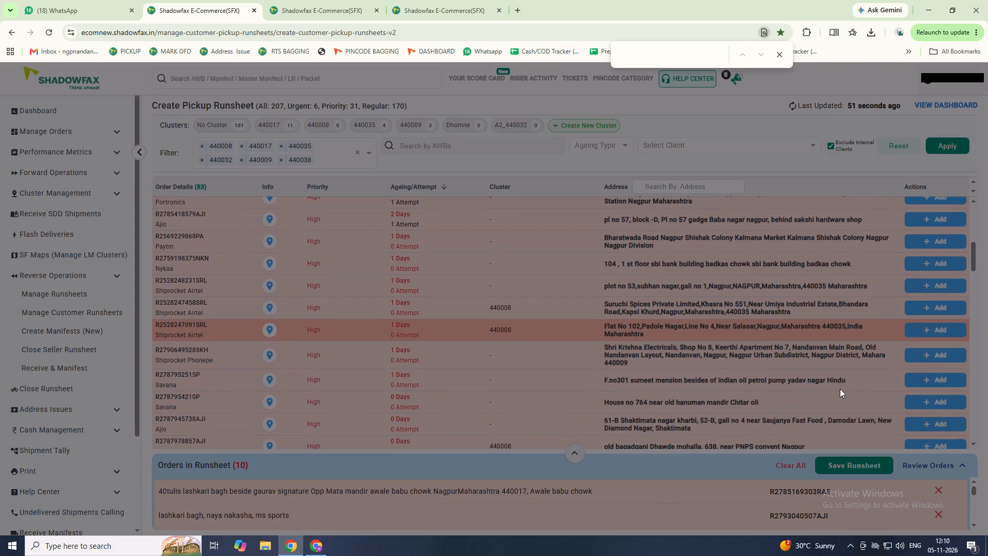
# Look through the filtered high-priority orders and their addresses for more pickups that suit the Lashkari Bagh runsheet.
pyautogui.scroll(-1, 840, 390)
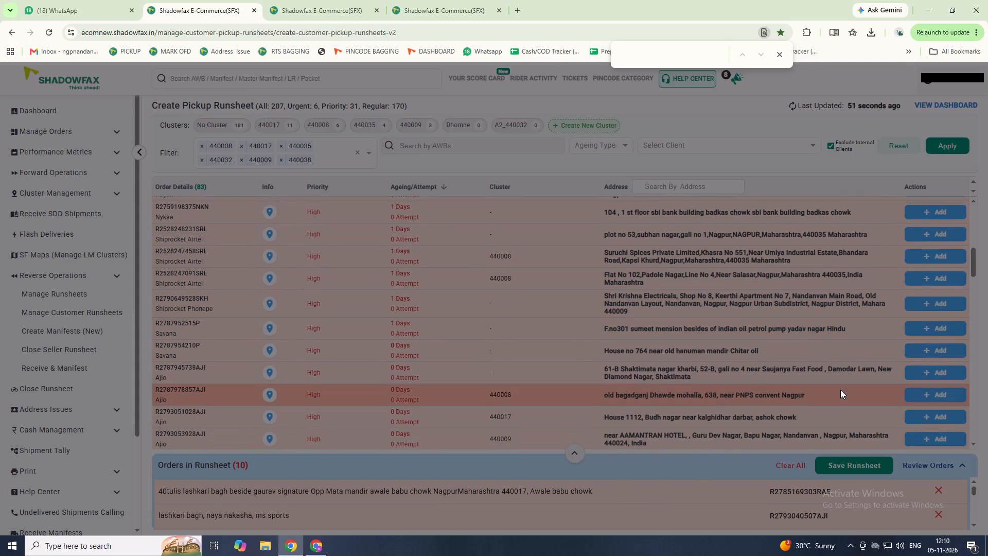
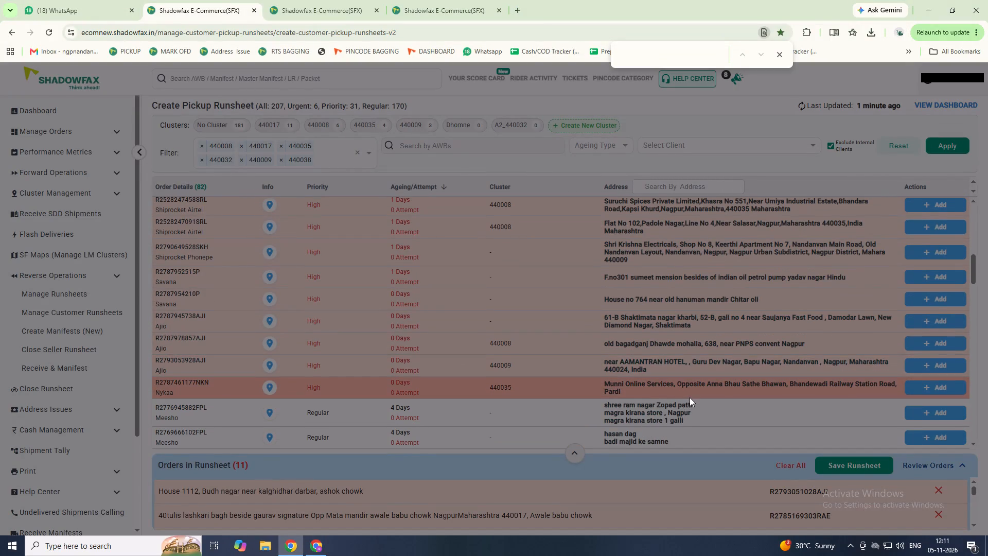
# Look through the addresses of the remaining high-priority and regular orders for more pickups to add to the current runsheet.
pyautogui.scroll(-1, 690, 397)
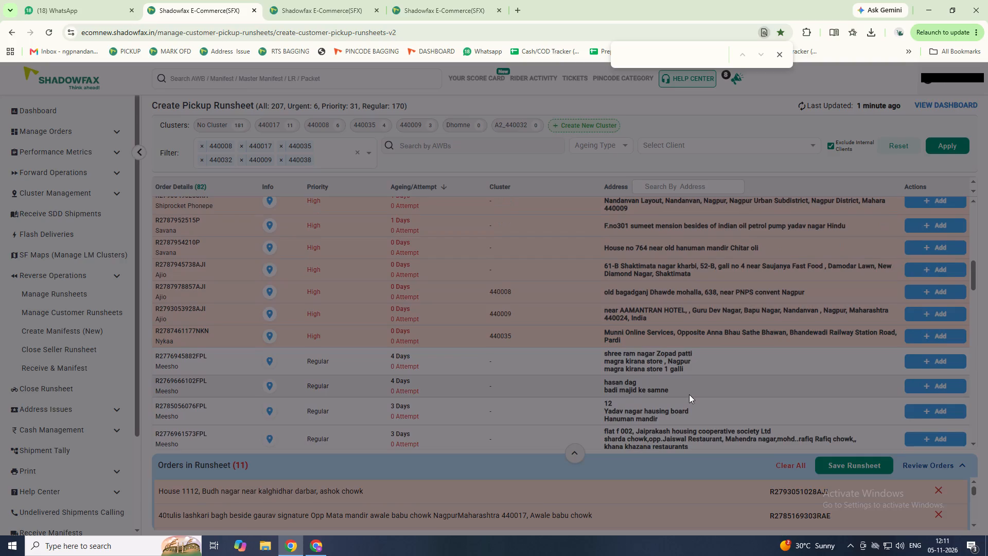
pyautogui.scroll(-1, 689, 394)
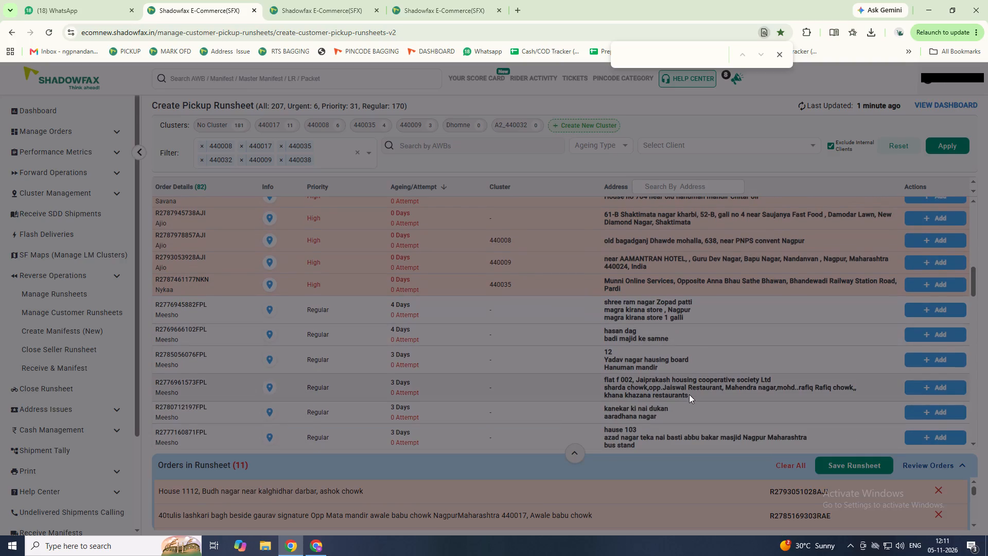
pyautogui.scroll(-2, 689, 394)
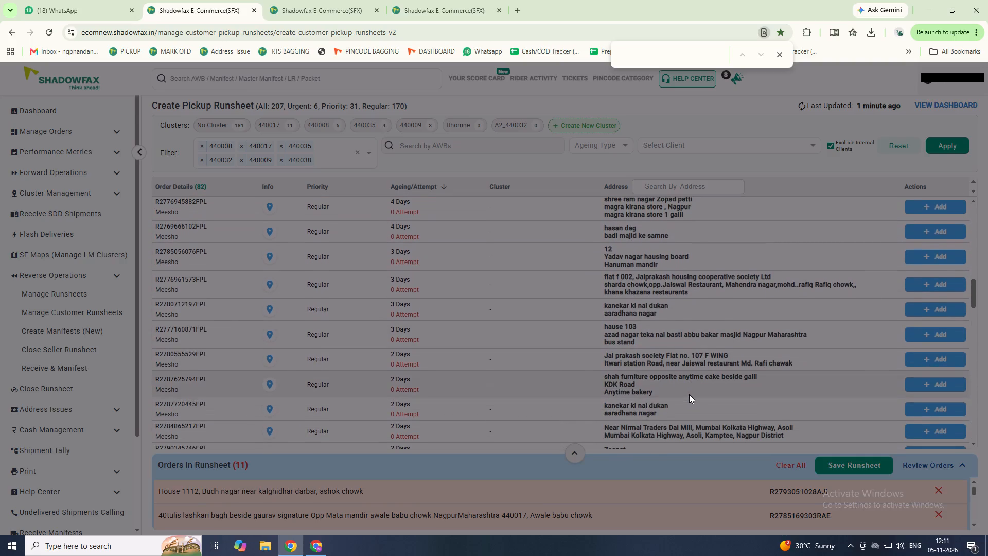
pyautogui.scroll(-1, 689, 394)
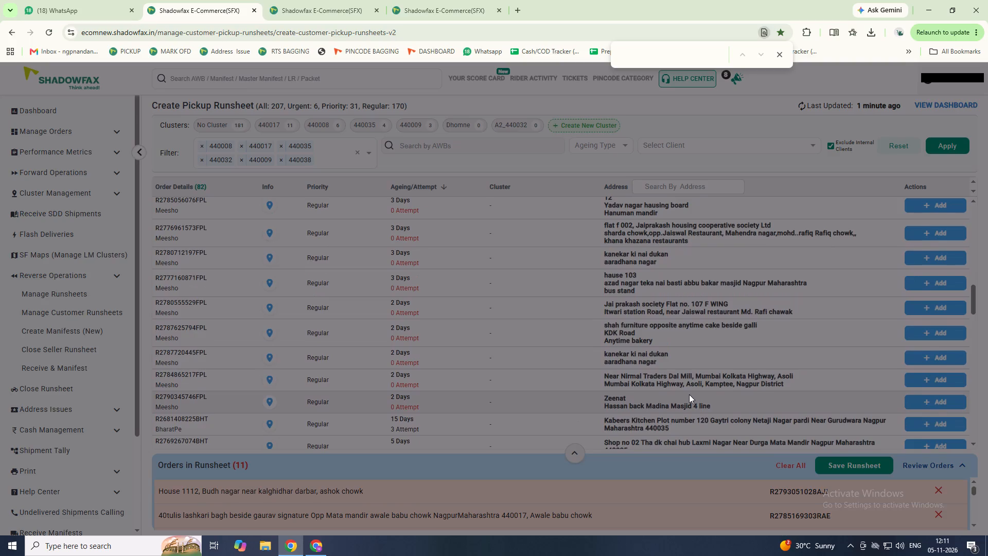
pyautogui.scroll(-2, 689, 394)
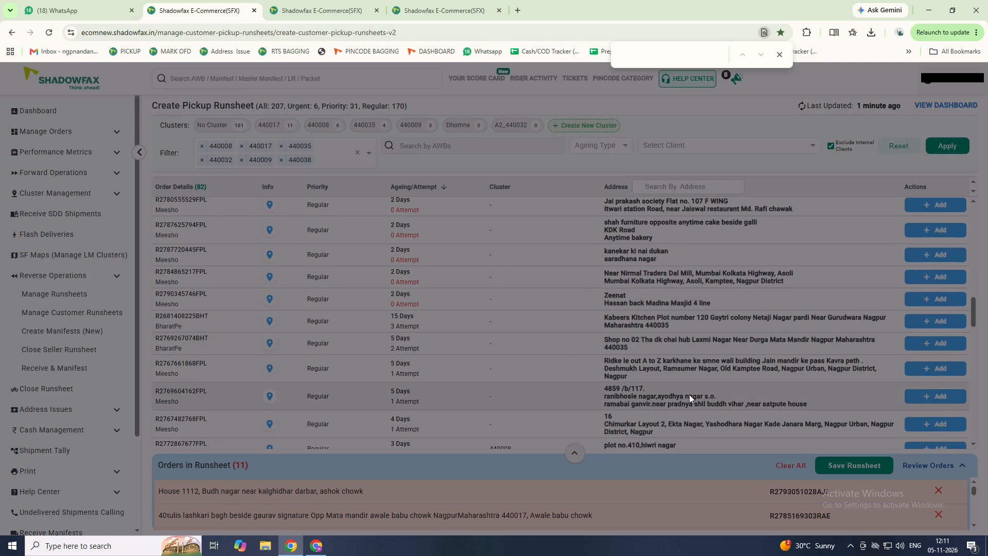
pyautogui.scroll(-2, 689, 394)
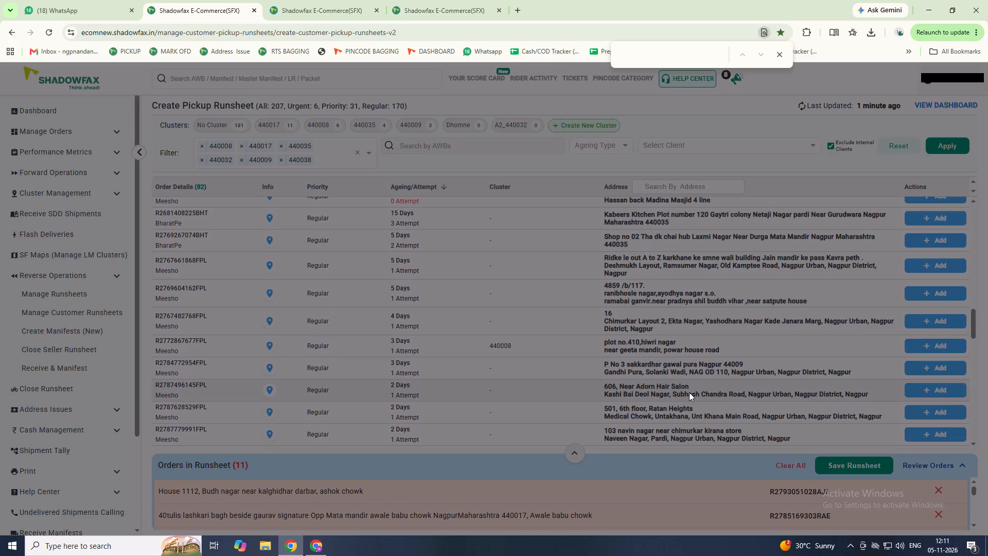
pyautogui.scroll(-2, 690, 389)
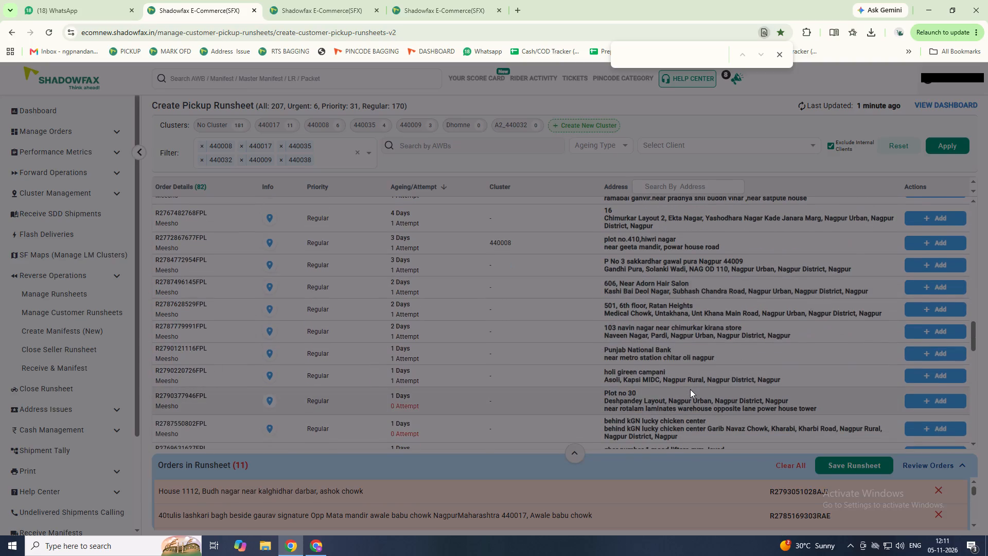
pyautogui.scroll(-2, 690, 390)
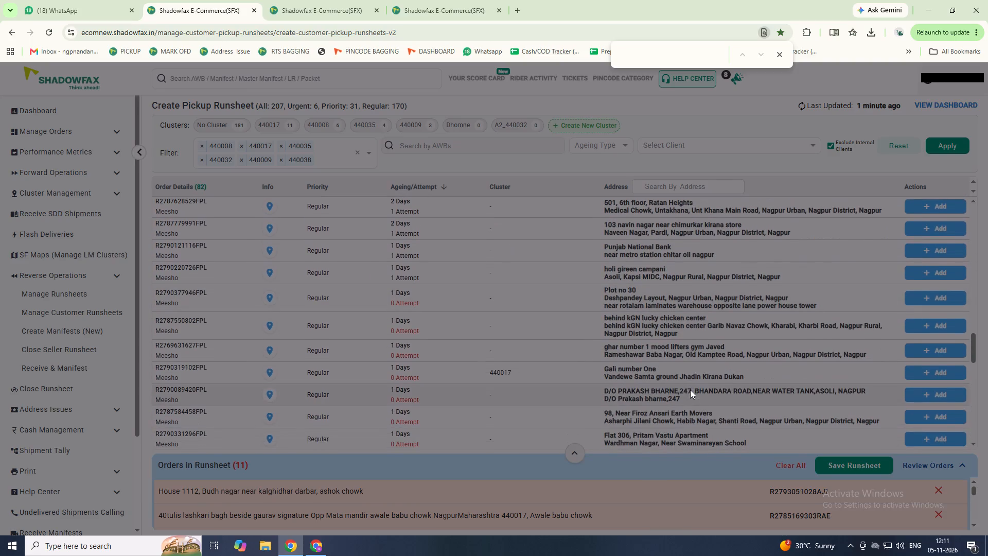
pyautogui.scroll(-3, 690, 390)
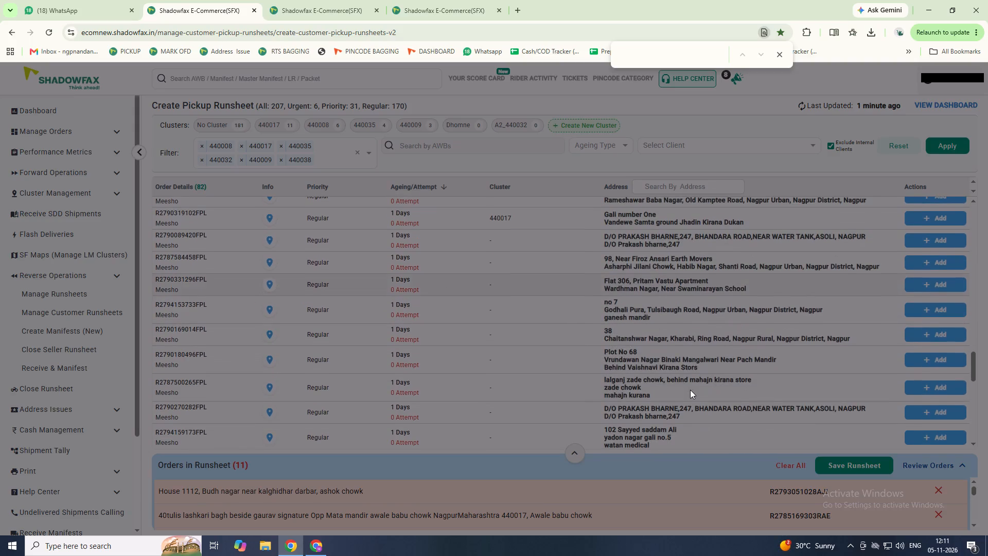
pyautogui.scroll(-1, 690, 390)
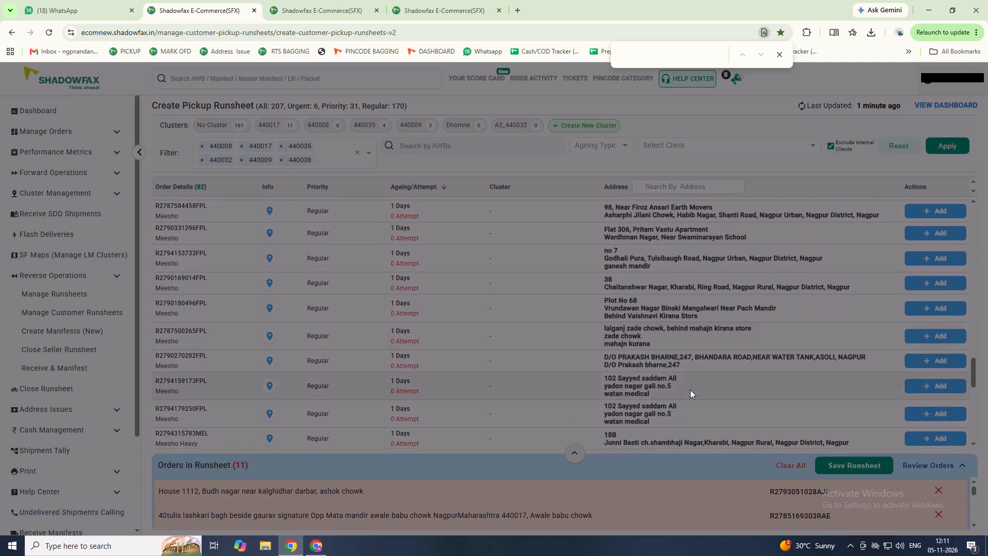
pyautogui.scroll(-4, 690, 390)
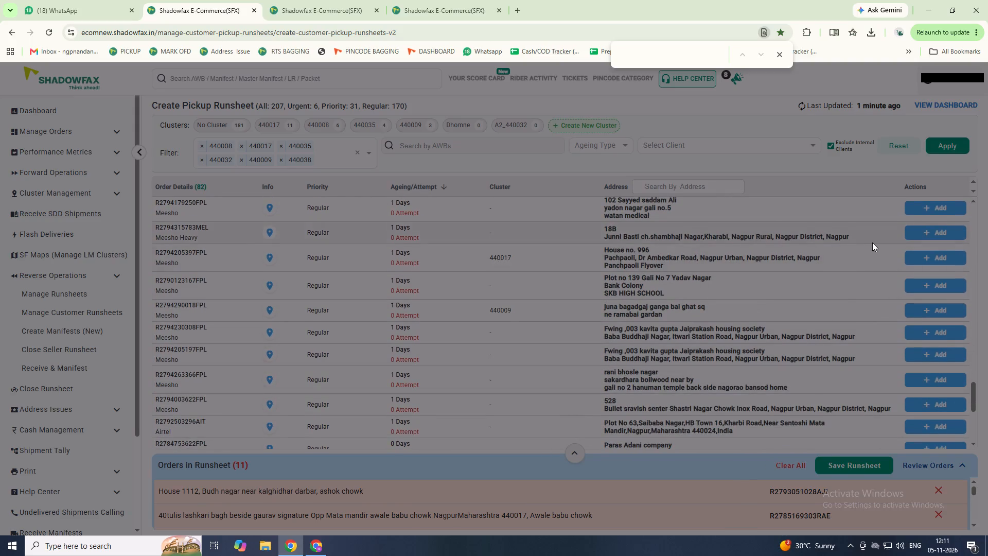
pyautogui.click(926, 257)
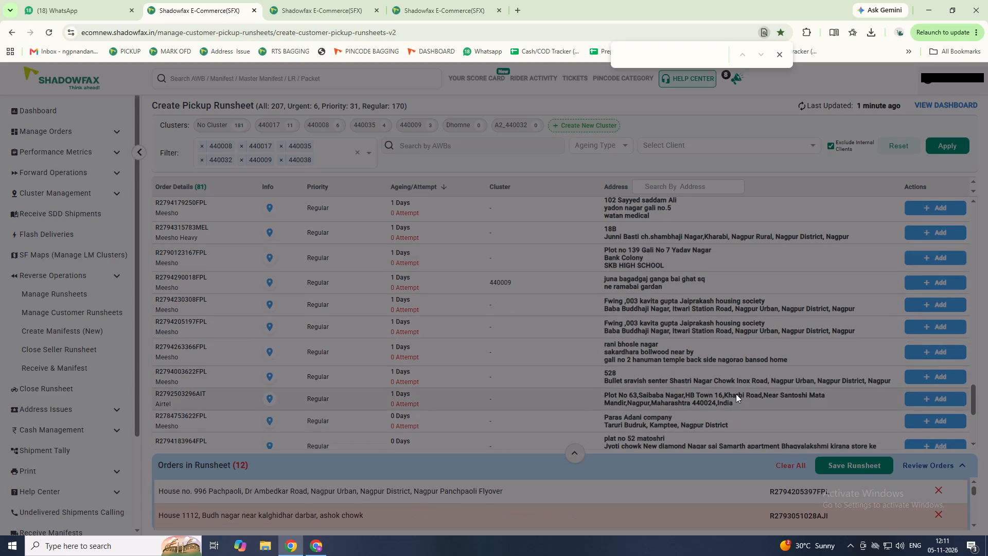
pyautogui.scroll(-3, 736, 394)
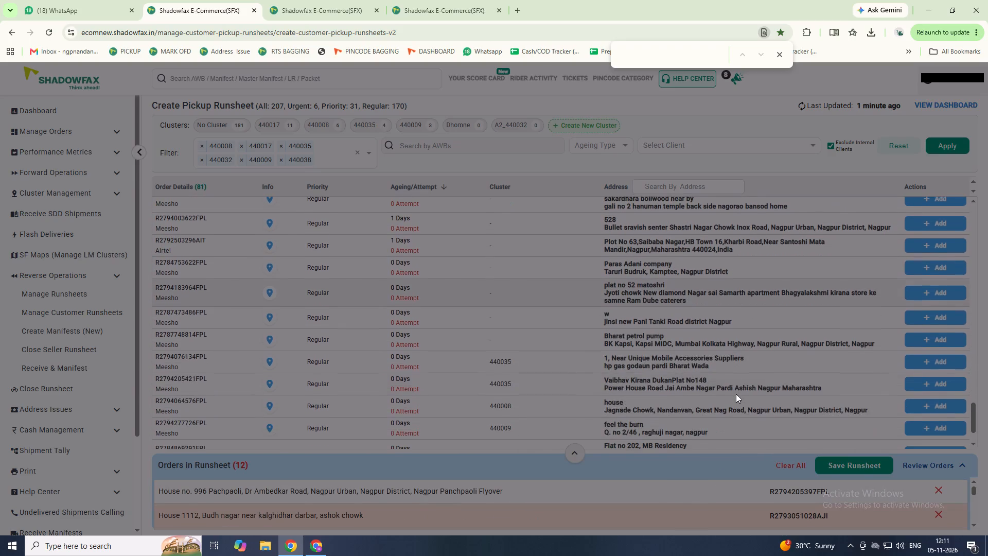
pyautogui.scroll(-1, 736, 394)
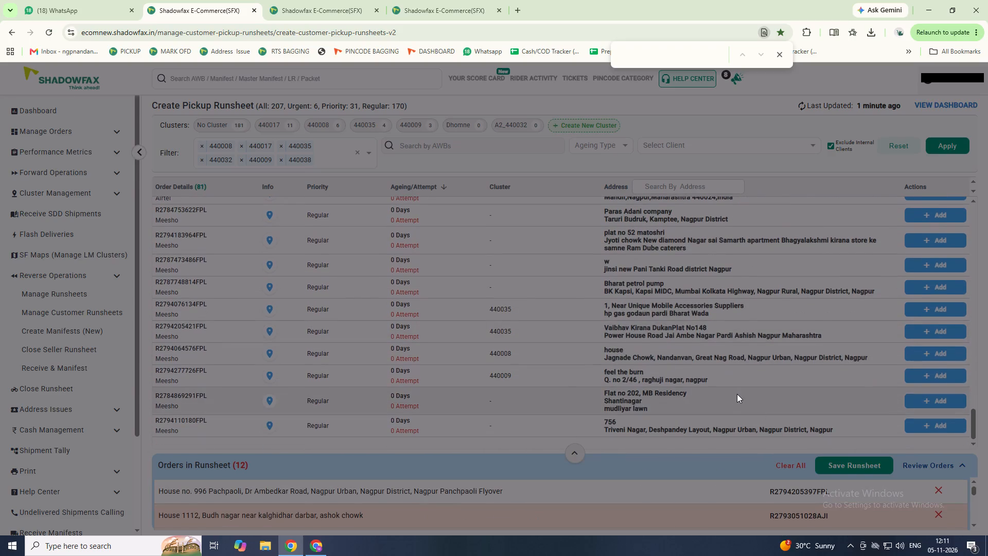
pyautogui.click(845, 463)
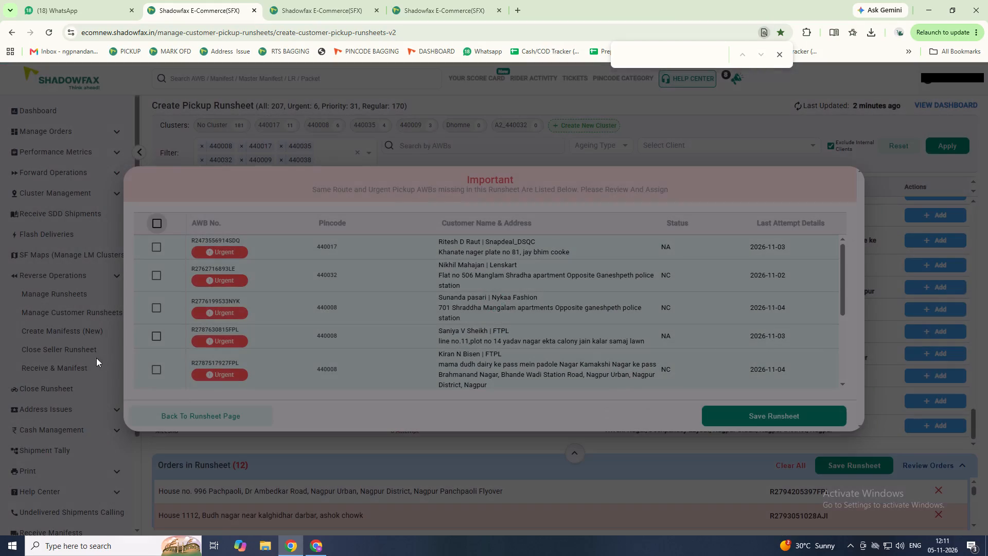
pyautogui.click(204, 407)
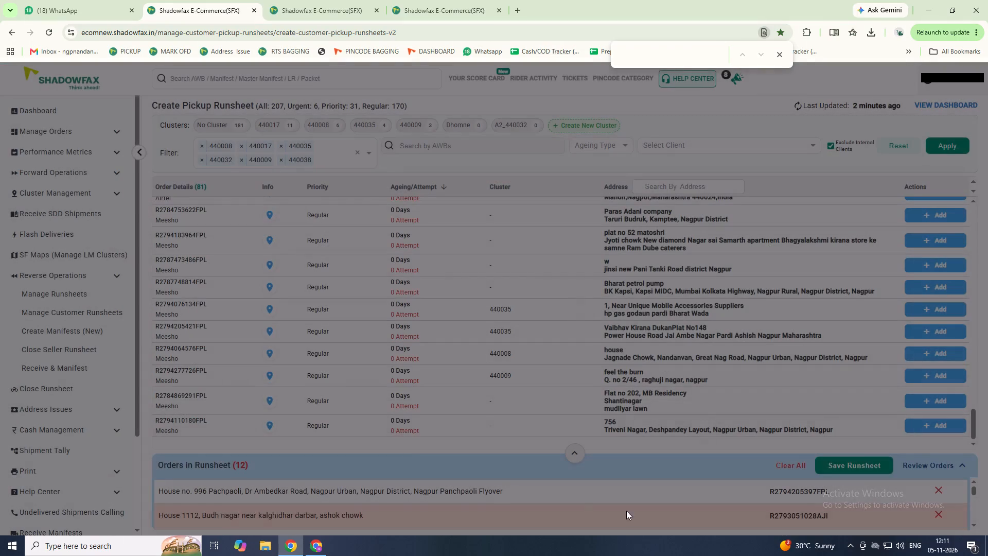
pyautogui.click(942, 519)
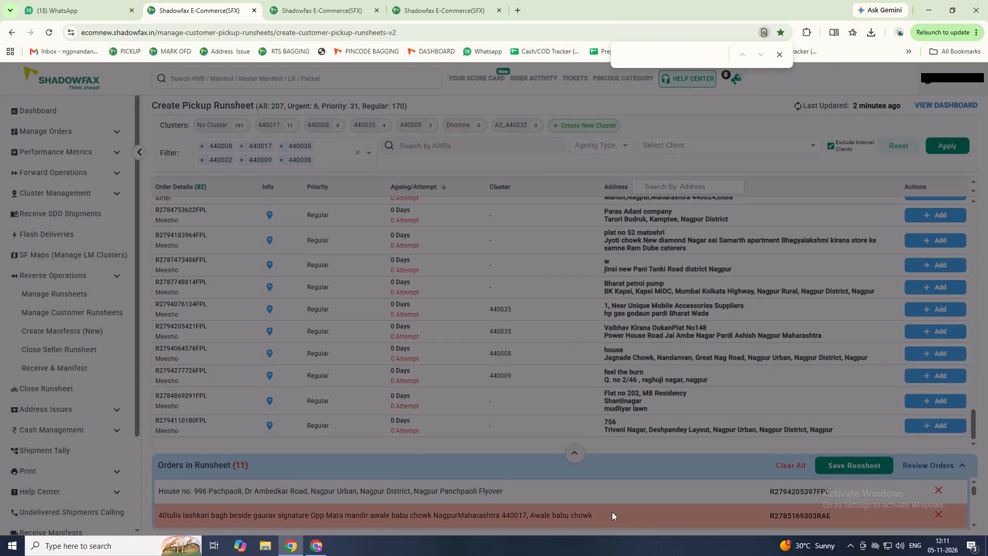
# Look up rider Aryan in Rider Activity for both forward deliveries and reverse pickups.
pyautogui.click(340, 0)
pyautogui.click(522, 74)
pyautogui.click(539, 82)
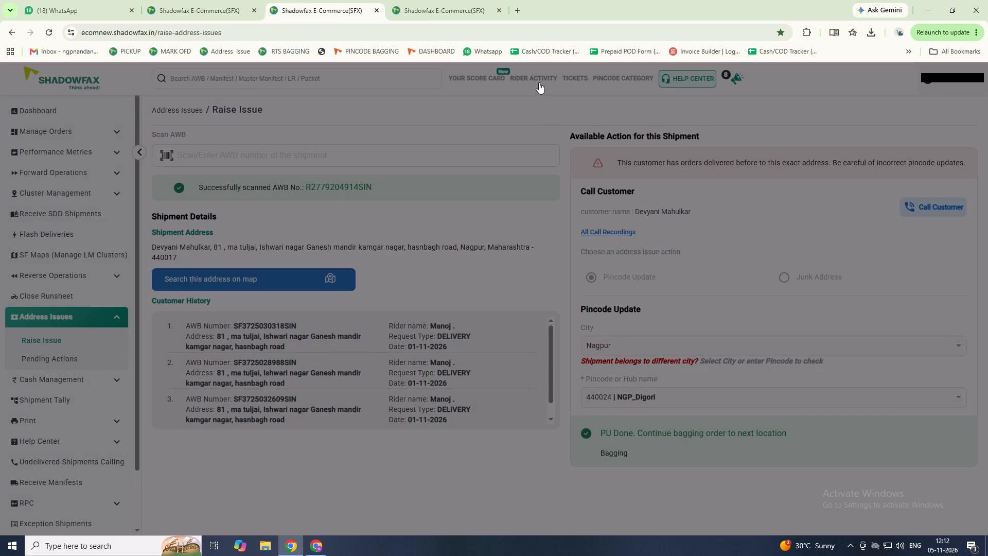
pyautogui.hotkey('ctrl', 'f')
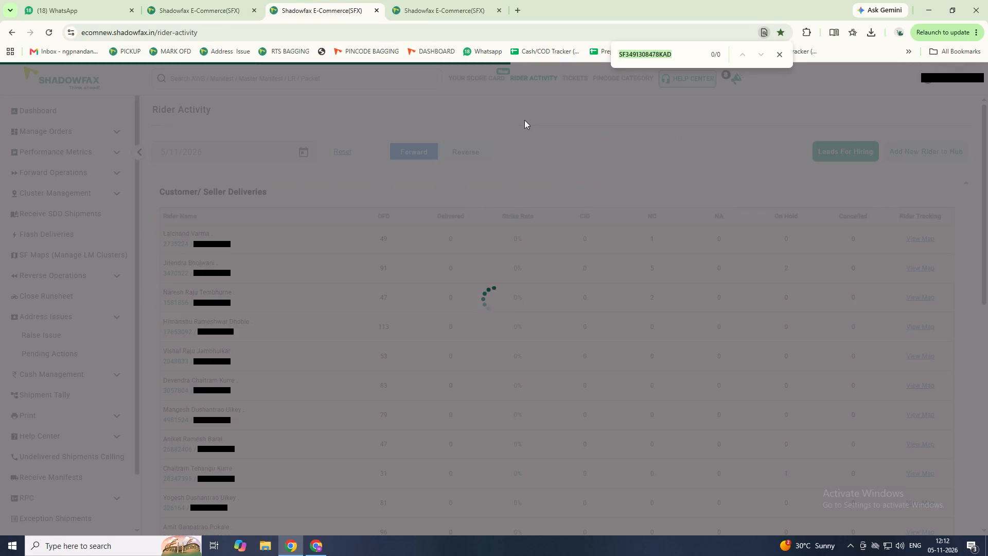
pyautogui.write('aryan')
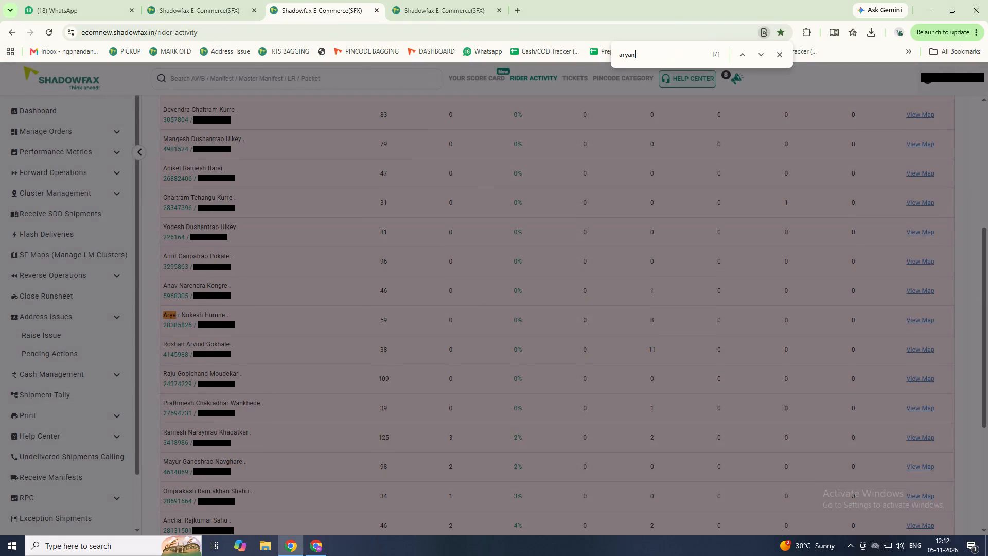
pyautogui.scroll(9, 524, 164)
pyautogui.click(463, 154)
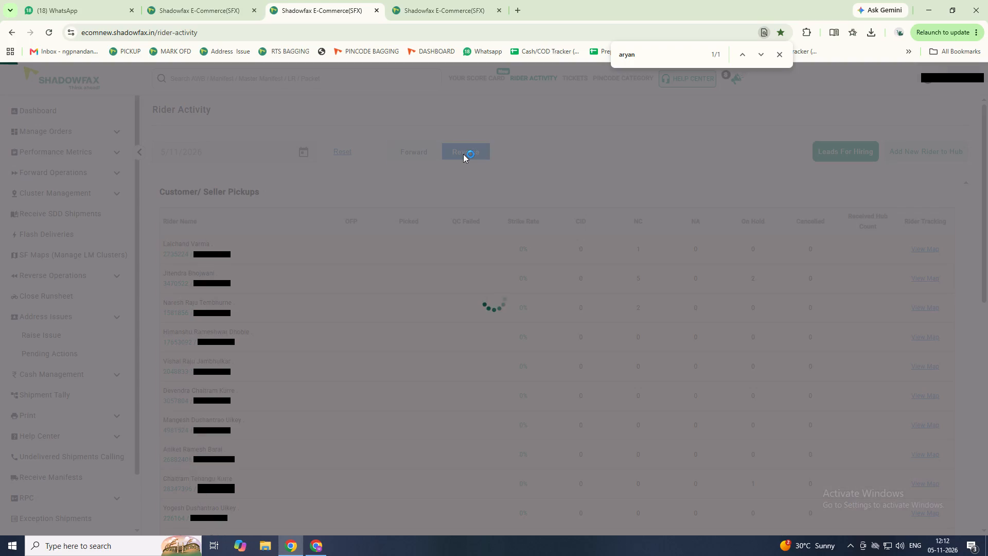
pyautogui.hotkey('ctrl', 'f')
pyautogui.press('Return')
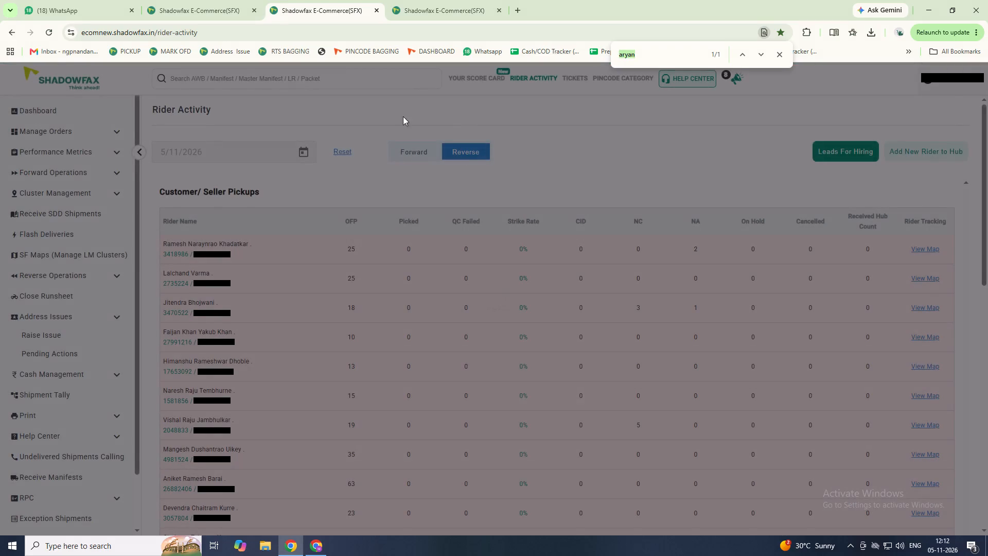
# Review the orders in the pickup runsheet and save it without adding any of the suggested urgent AWBs.
pyautogui.click(238, 0)
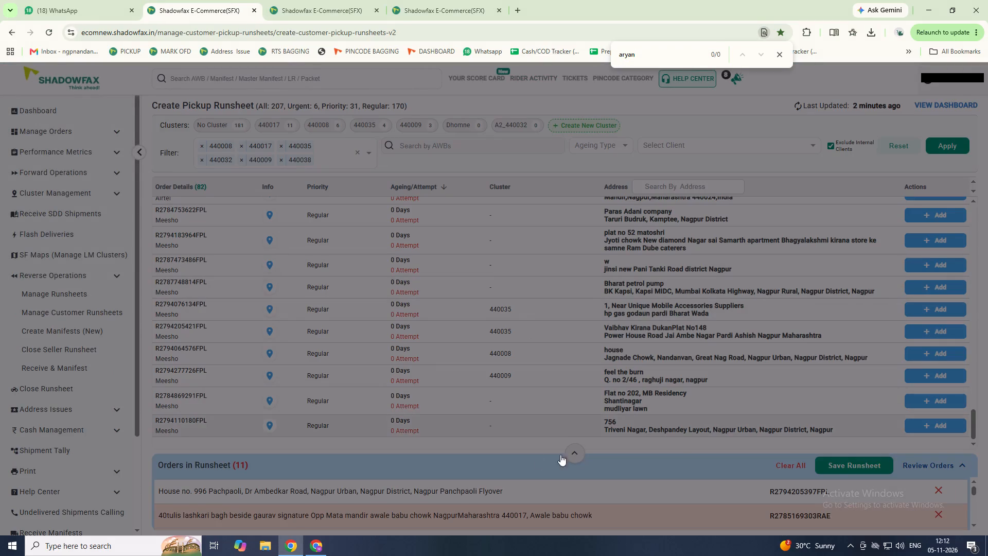
pyautogui.scroll(-1, 381, 515)
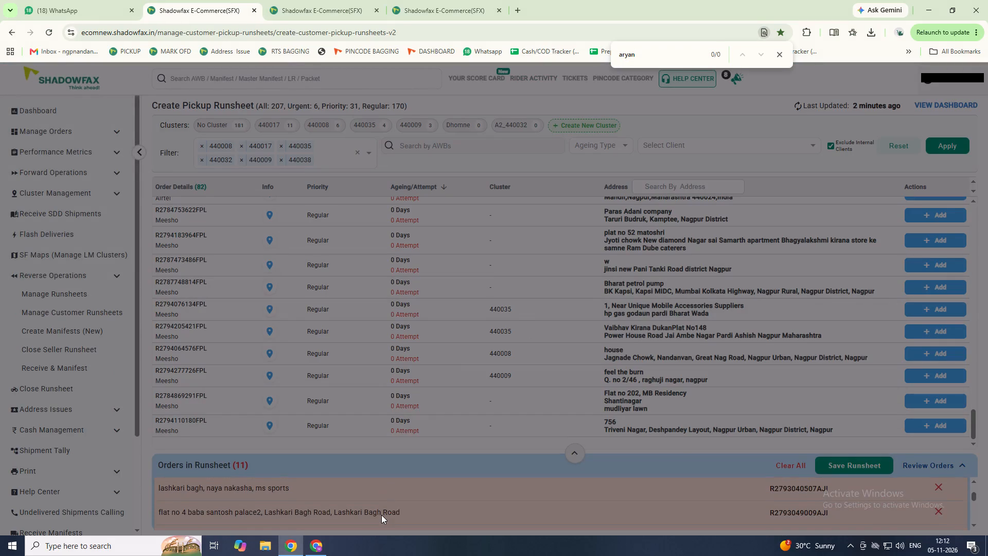
pyautogui.scroll(-2, 381, 515)
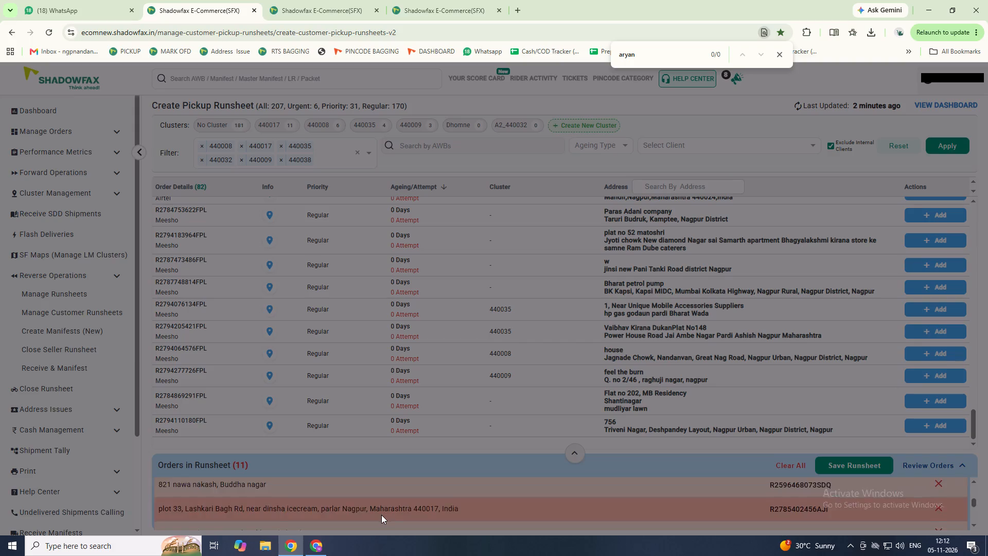
pyautogui.scroll(-2, 381, 515)
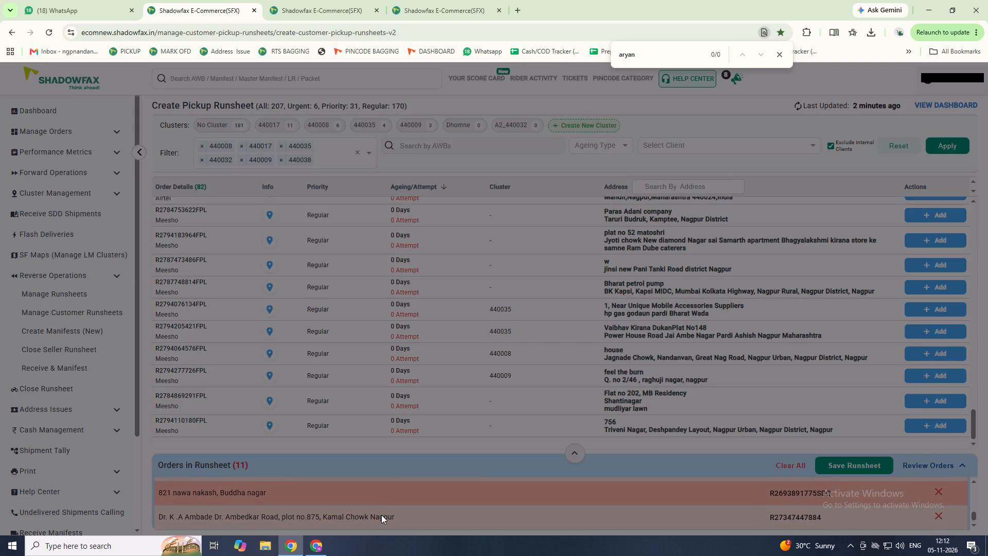
pyautogui.click(857, 468)
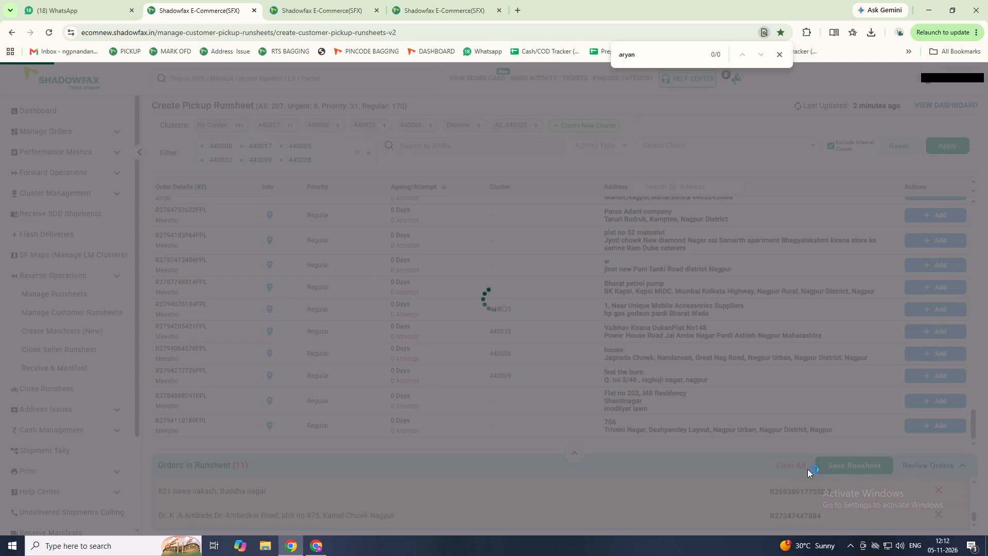
pyautogui.click(739, 414)
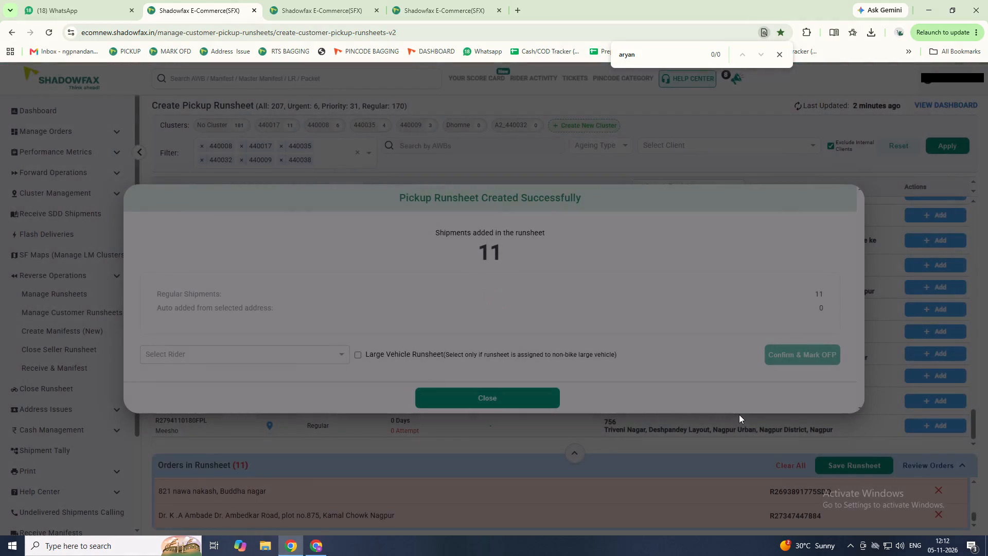
# Assign the saved runsheet to rider Aryan, mark it OFP and close the confirmation.
pyautogui.click(222, 360)
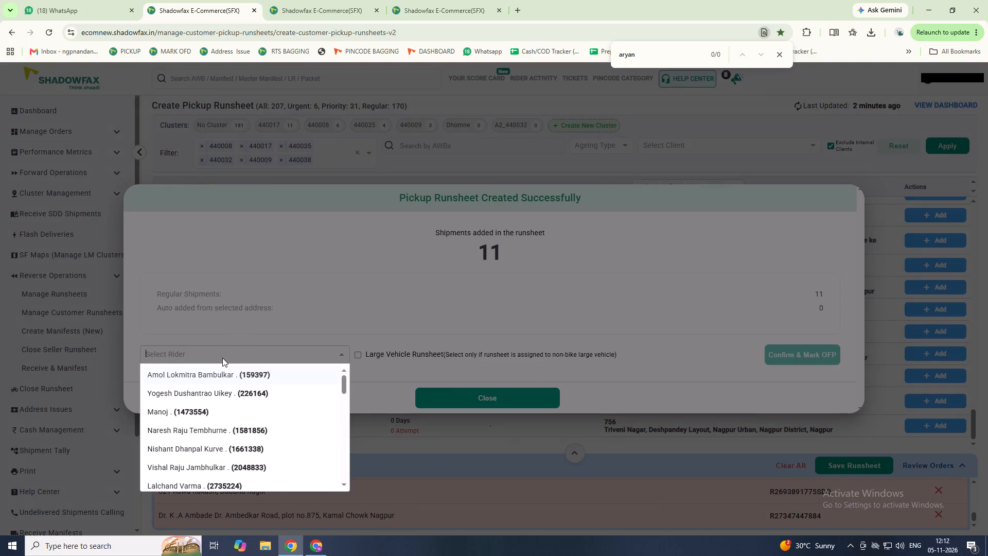
pyautogui.write('arya')
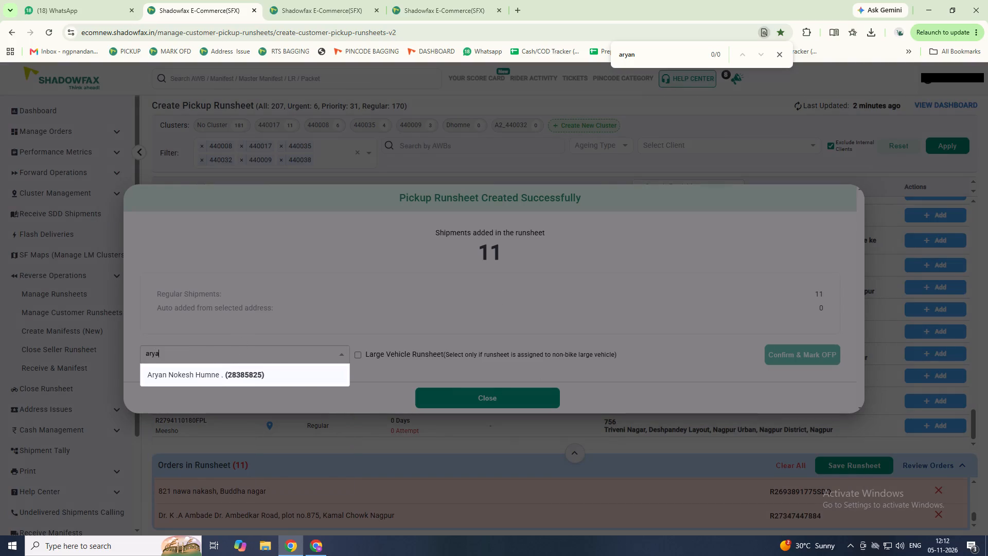
pyautogui.press('Return')
pyautogui.press('Tab')
pyautogui.press('Tab')
pyautogui.press('Return')
pyautogui.press('Tab')
pyautogui.press('Return')
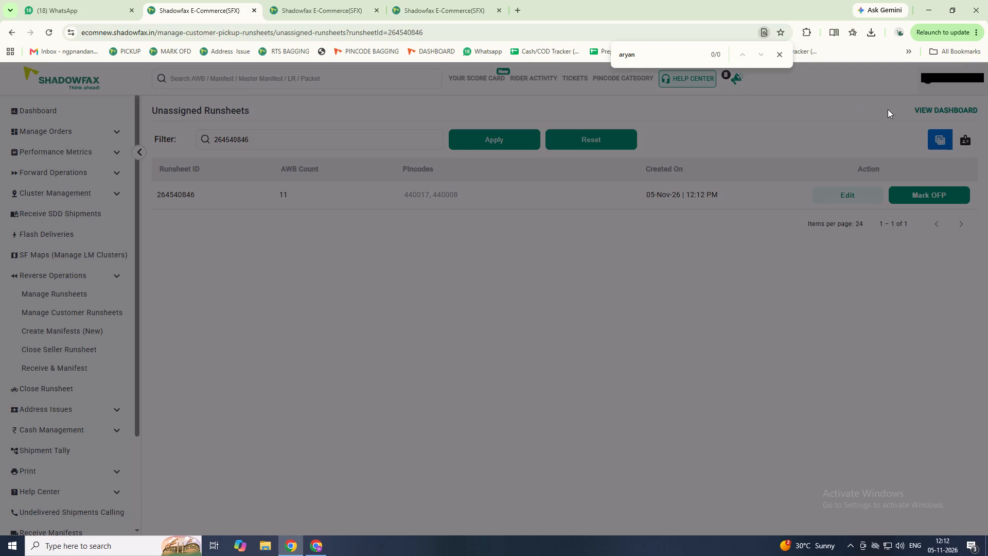
# Start a fresh pickup runsheet from the dashboard and apply the filter with all six pincodes, checking rider Aryan's reverse activity meanwhile.
pyautogui.click(929, 108)
pyautogui.click(309, 114)
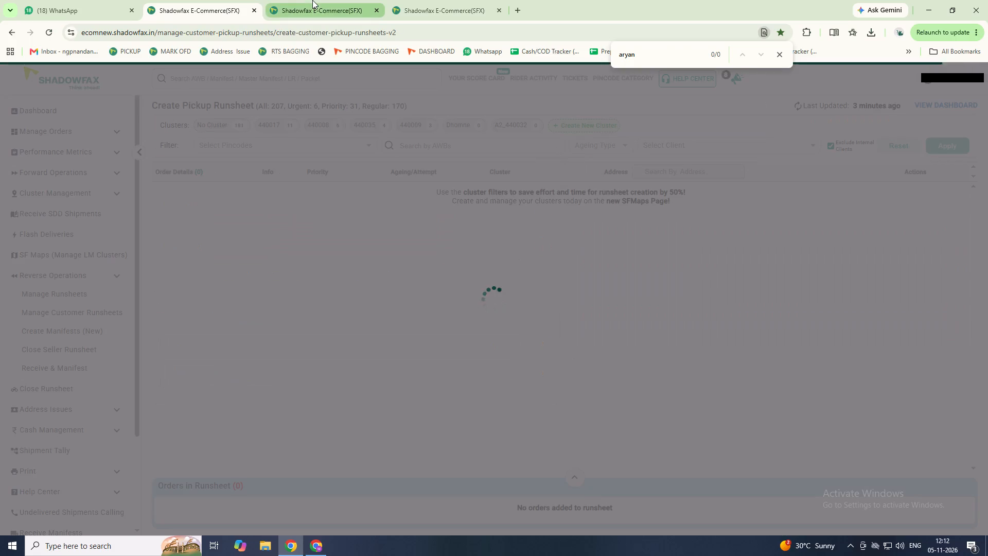
pyautogui.click(312, 1)
pyautogui.scroll(-2, 4, 361)
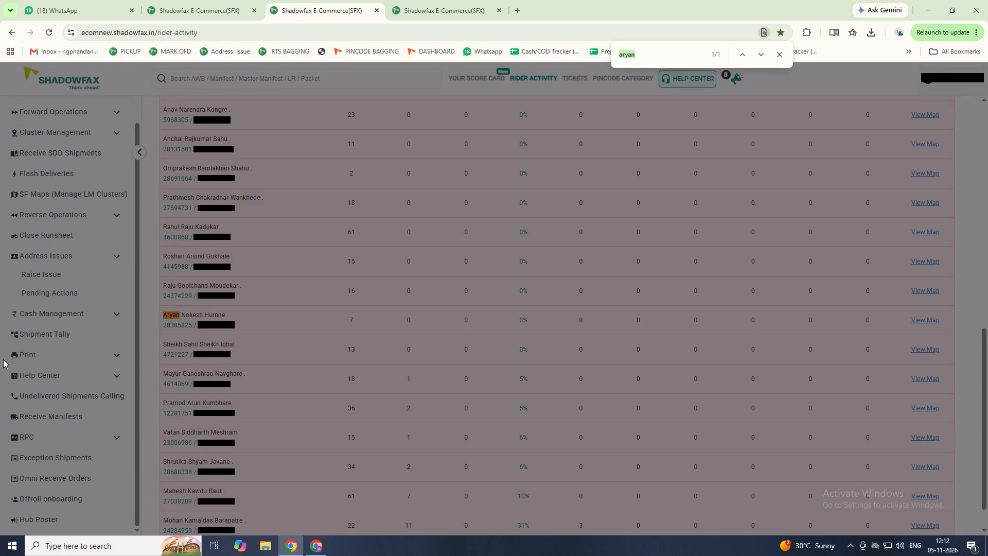
pyautogui.click(215, 0)
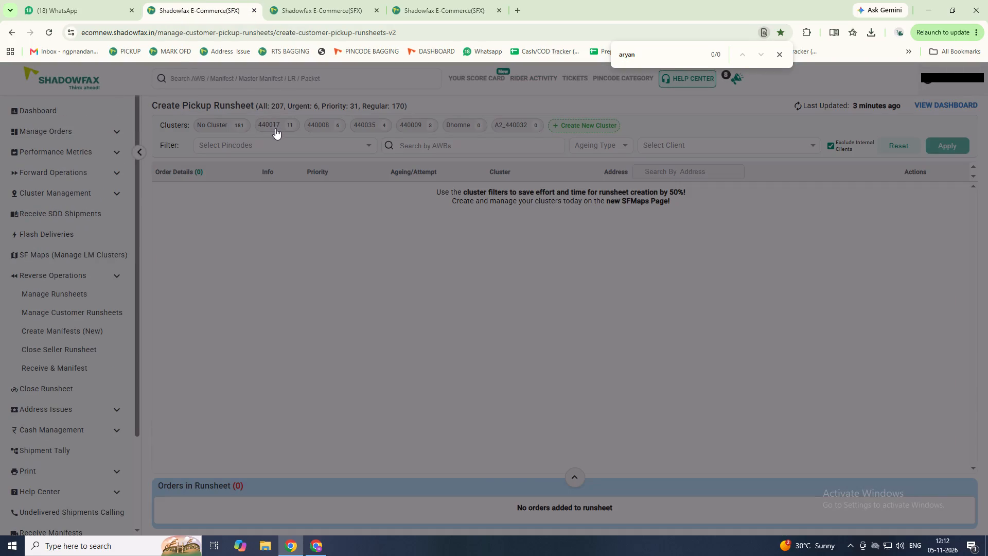
pyautogui.click(275, 138)
pyautogui.click(267, 166)
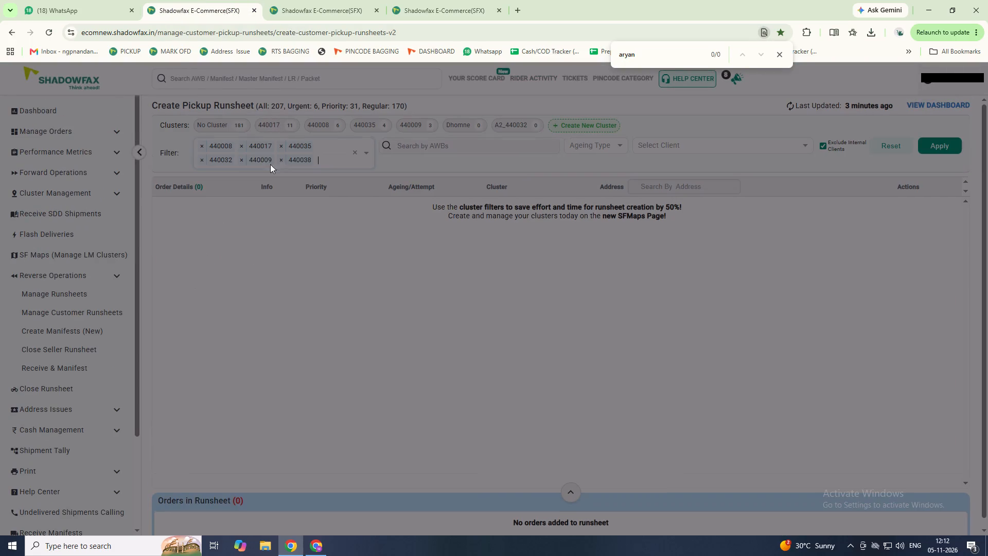
pyautogui.click(939, 149)
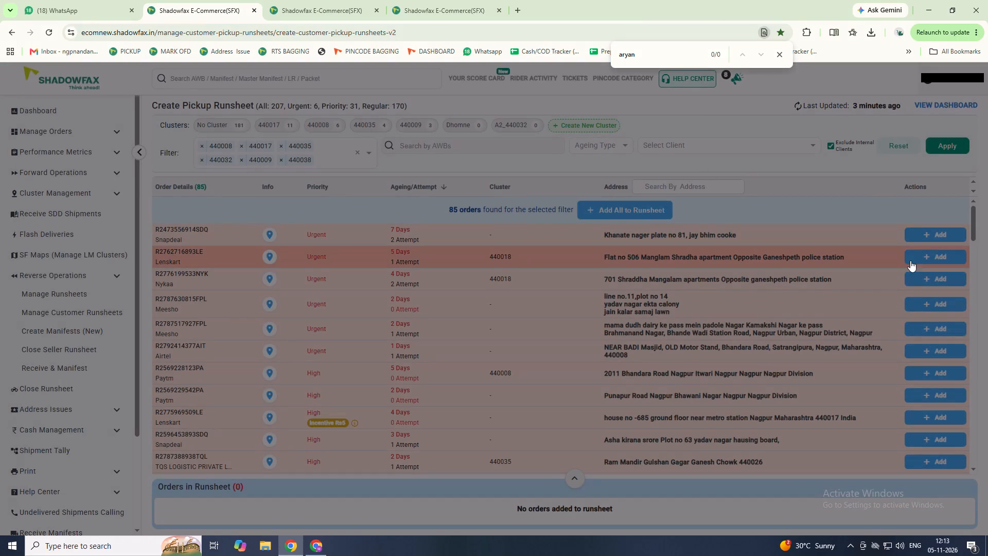
pyautogui.doubleClick(924, 327)
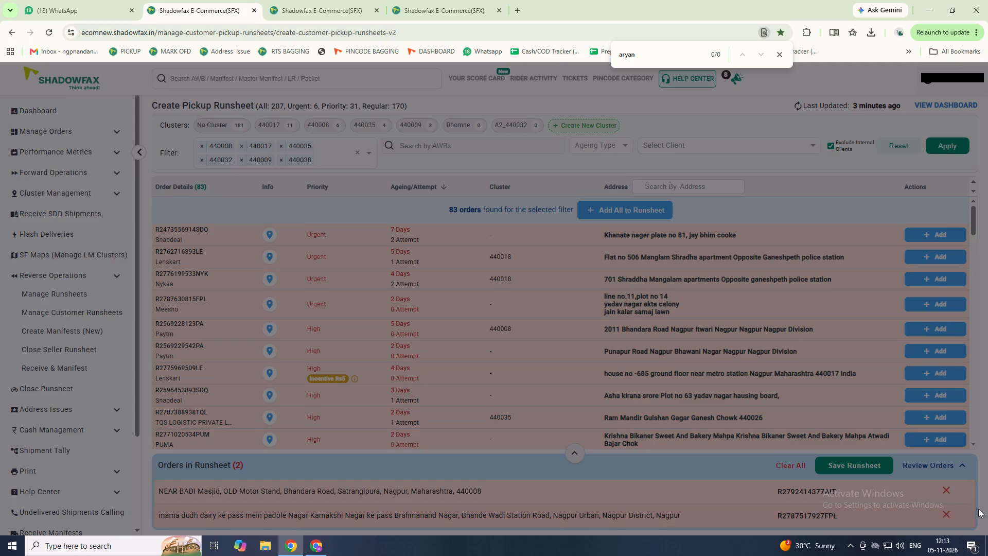
pyautogui.click(944, 496)
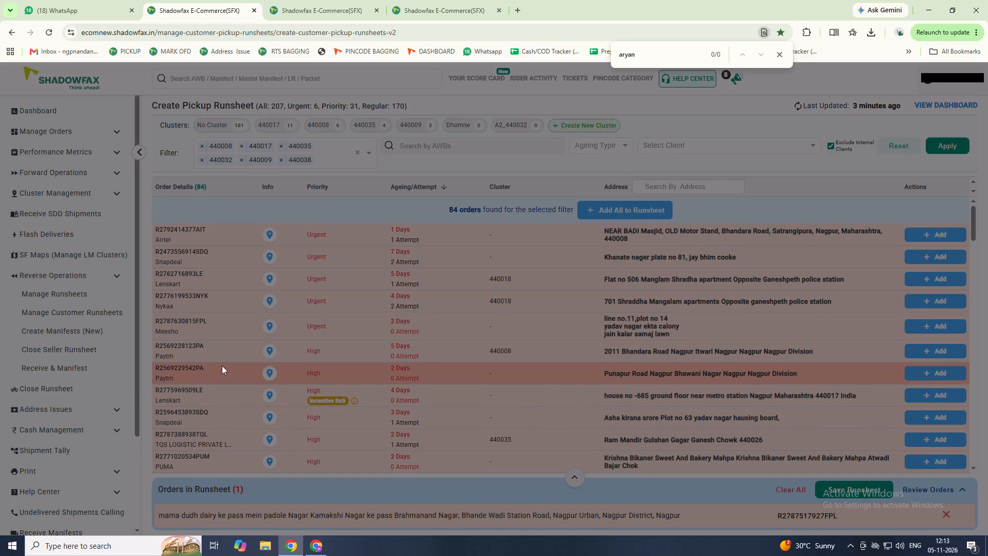
pyautogui.click(169, 389)
pyautogui.doubleClick(169, 389)
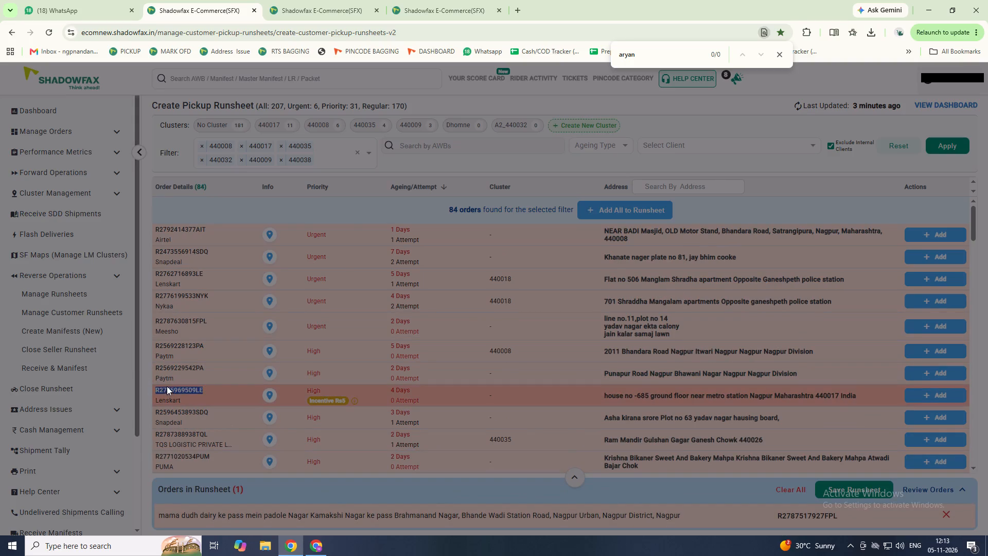
pyautogui.hotkey('ctrl', 'f')
pyautogui.hotkey('ctrl', 'x')
pyautogui.hotkey('ctrl', 'f')
pyautogui.hotkey('ctrl', 'x')
pyautogui.click(302, 0)
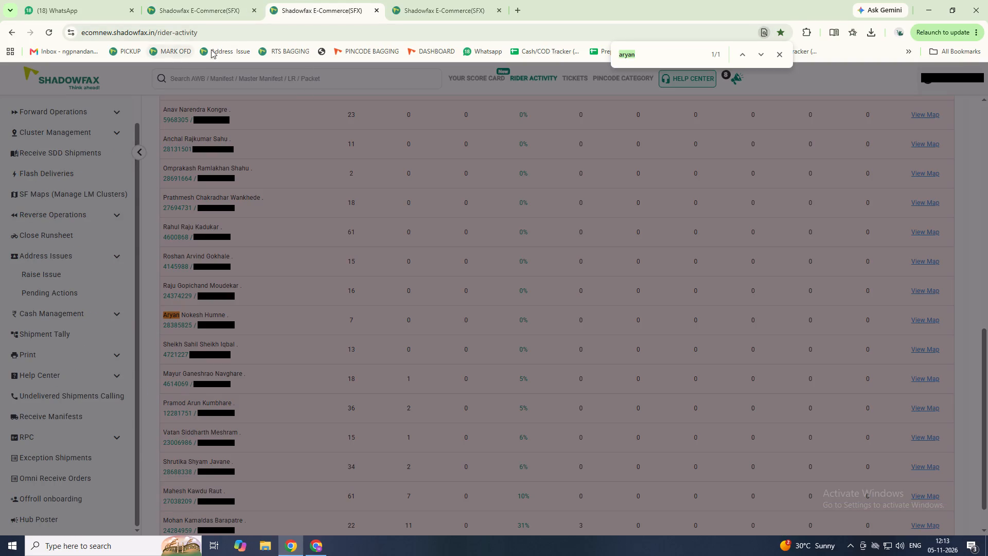
pyautogui.click(214, 50)
pyautogui.hotkey('ctrl', 'v')
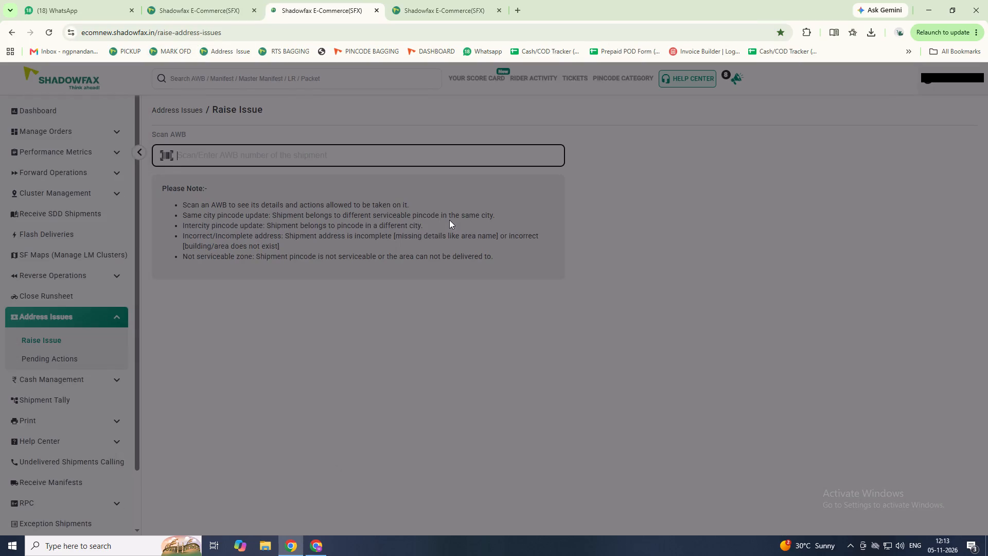
pyautogui.hotkey('ctrl', 'v')
pyautogui.press('Return')
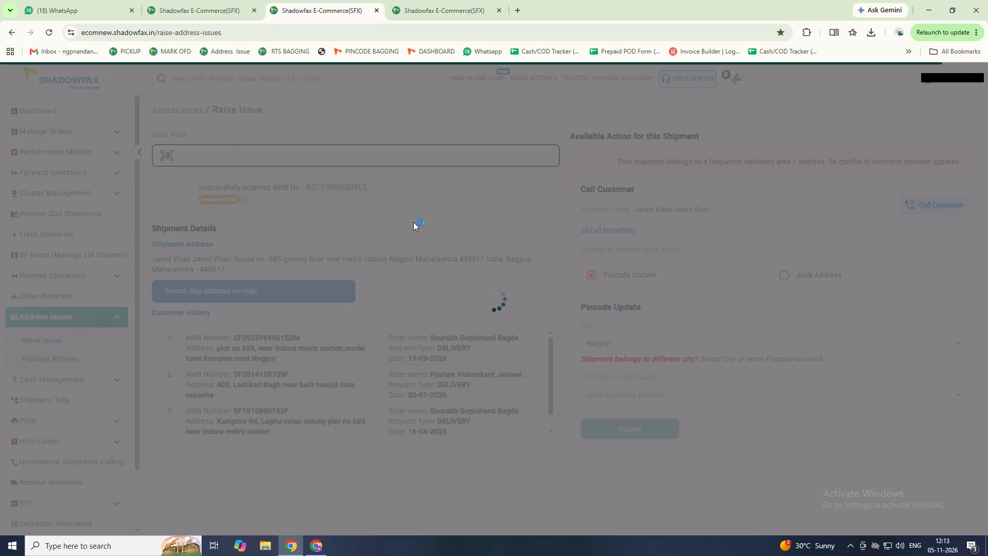
pyautogui.click(632, 400)
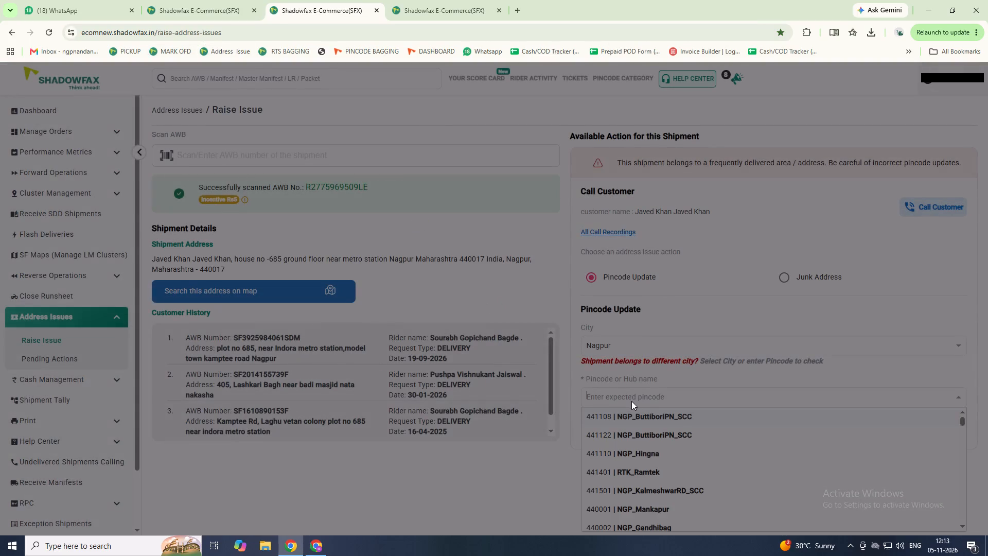
pyautogui.write('014')
pyautogui.press('Return')
pyautogui.press('Tab')
pyautogui.press('Return')
pyautogui.press('Tab')
pyautogui.press('Return')
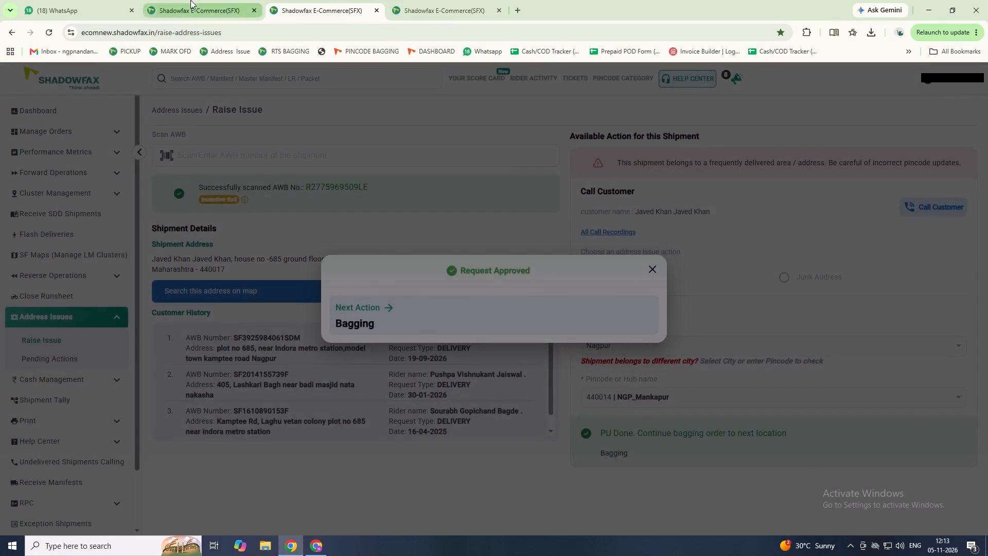
pyautogui.click(190, 0)
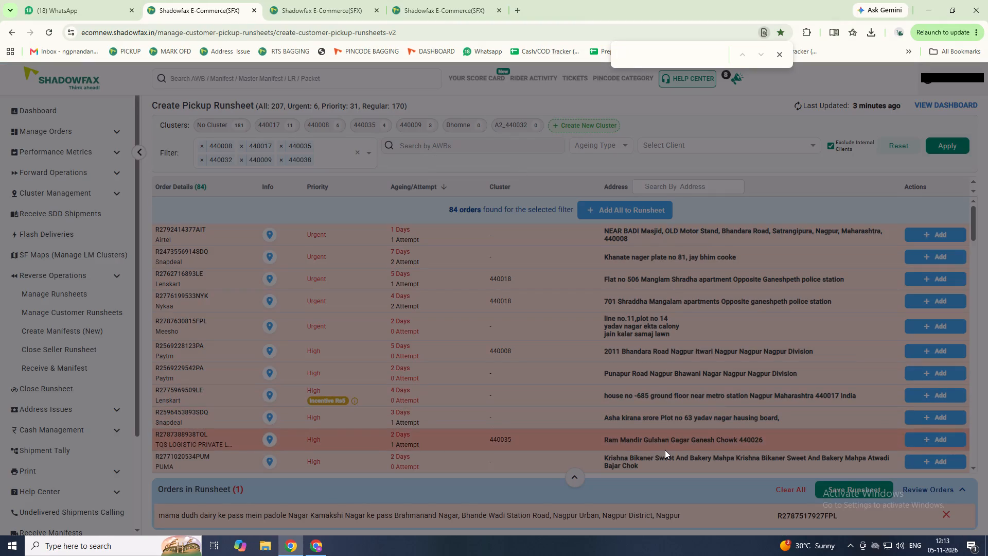
pyautogui.doubleClick(176, 432)
pyautogui.hotkey('ctrl', 'f')
pyautogui.hotkey('ctrl', 'x')
pyautogui.hotkey('ctrl', 'f')
pyautogui.hotkey('ctrl', 'x')
pyautogui.doubleClick(360, 0)
pyautogui.doubleClick(299, 148)
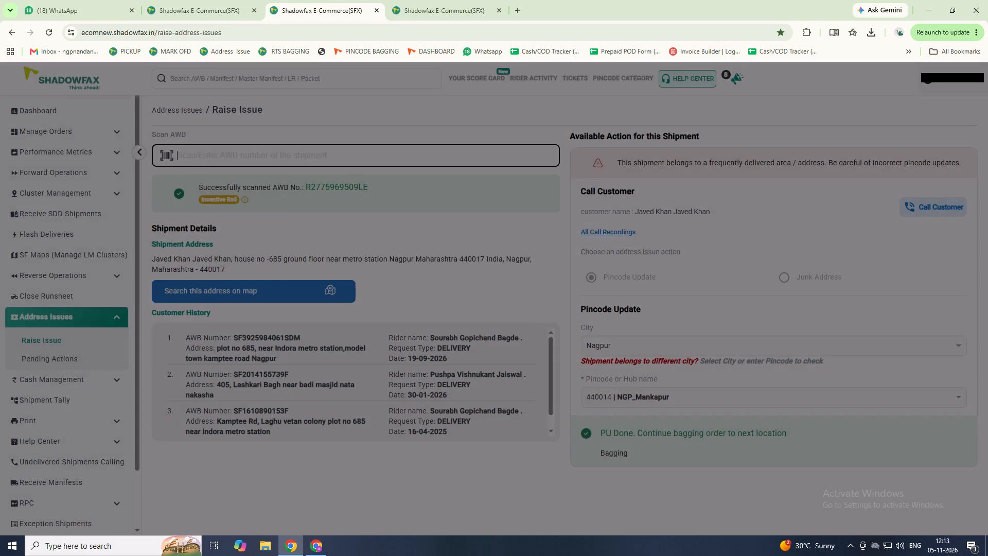
pyautogui.hotkey('ctrl', 'v')
pyautogui.press('Return')
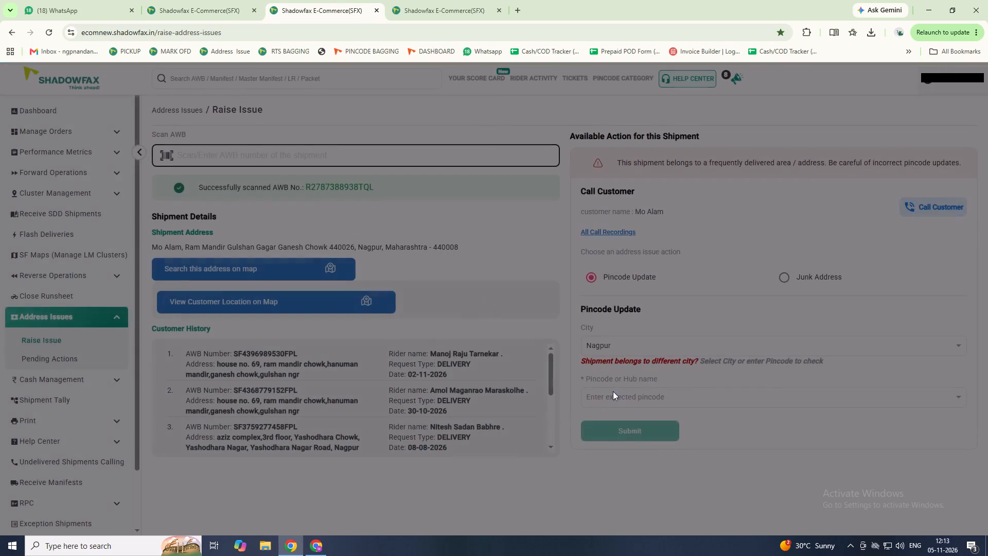
pyautogui.click(612, 391)
pyautogui.write('026')
pyautogui.press('Return')
pyautogui.press('Tab')
pyautogui.press('Return')
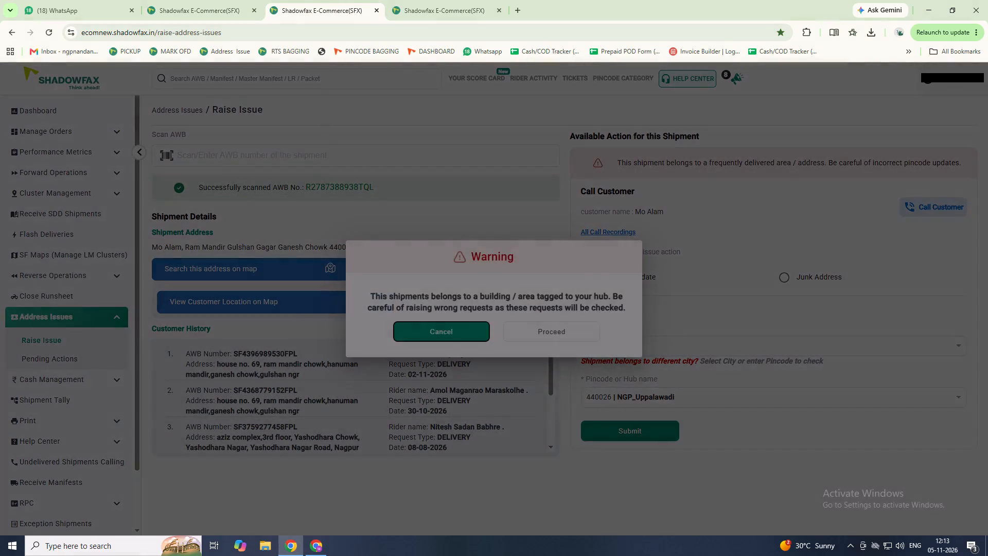
pyautogui.press('Tab')
pyautogui.press('Return')
pyautogui.click(383, 422)
pyautogui.click(556, 433)
pyautogui.click(592, 446)
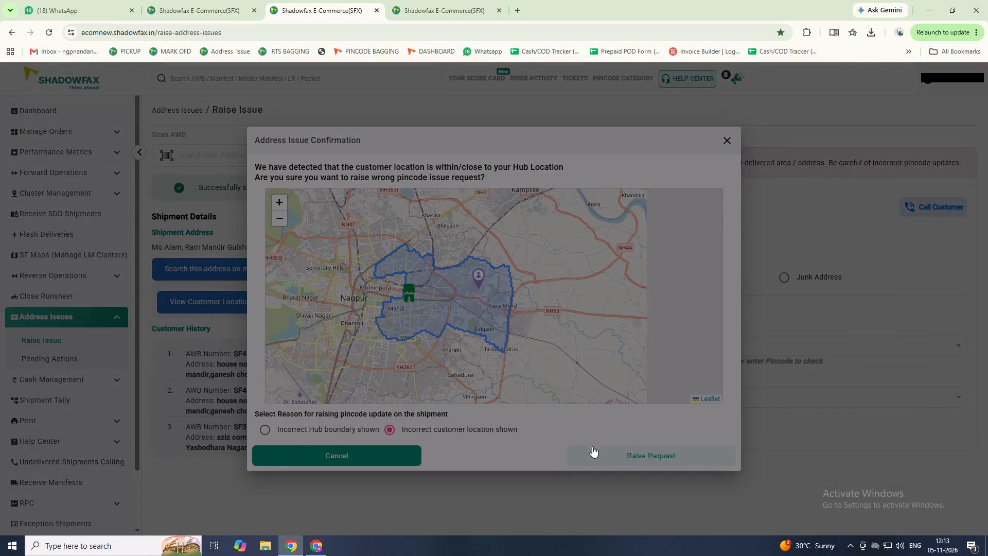
# Switch to the other open Raise Issue page.
pyautogui.click(461, 31)
pyautogui.click(455, 0)
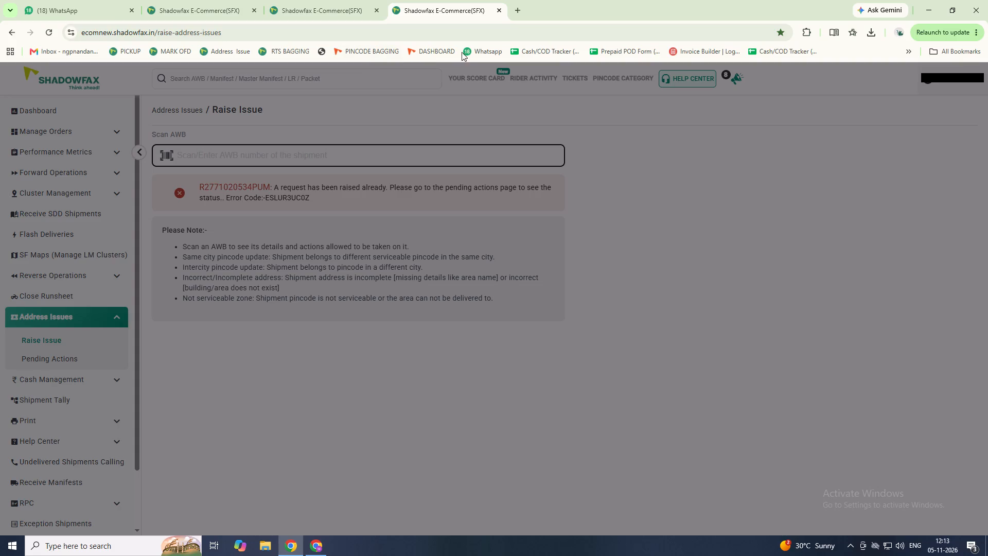
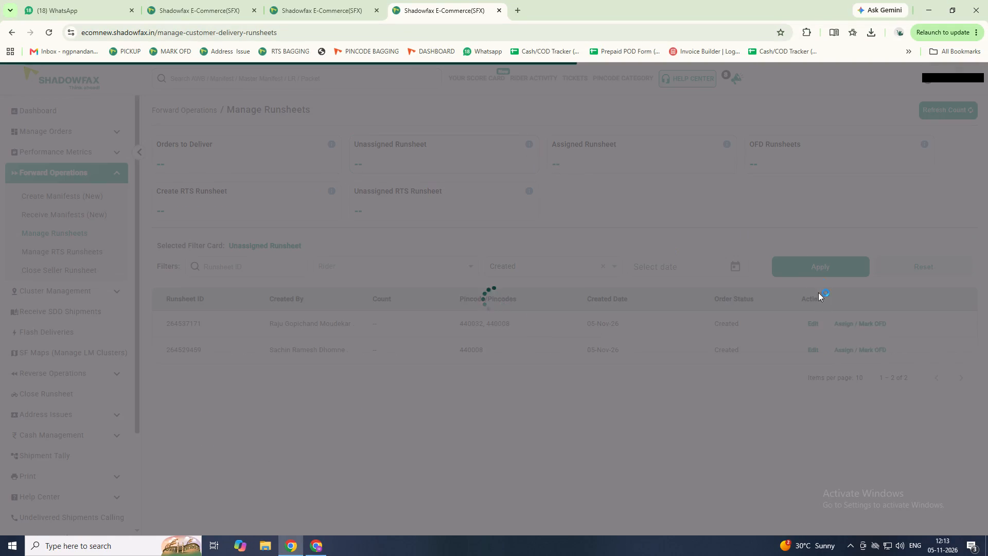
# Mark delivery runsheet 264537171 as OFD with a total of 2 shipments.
pyautogui.click(860, 322)
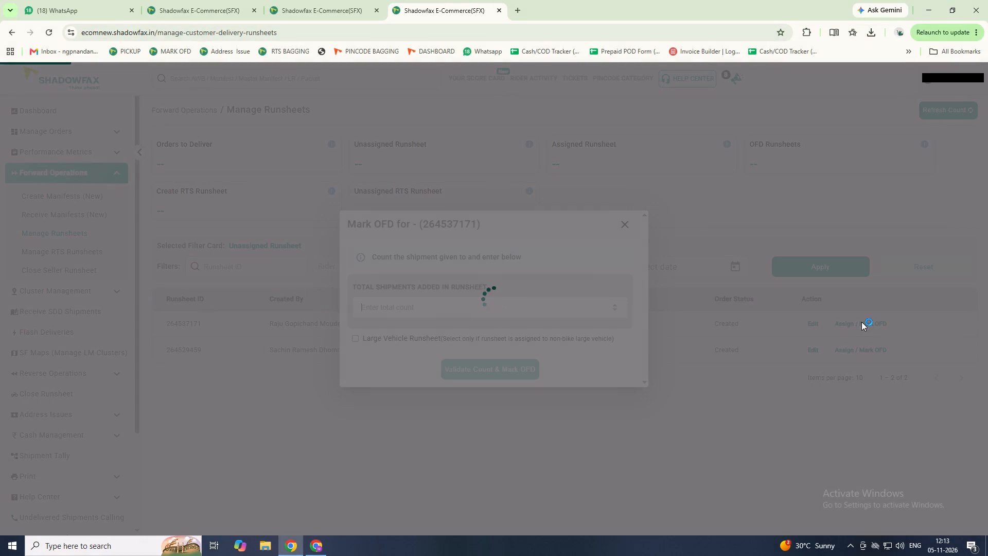
pyautogui.press('2')
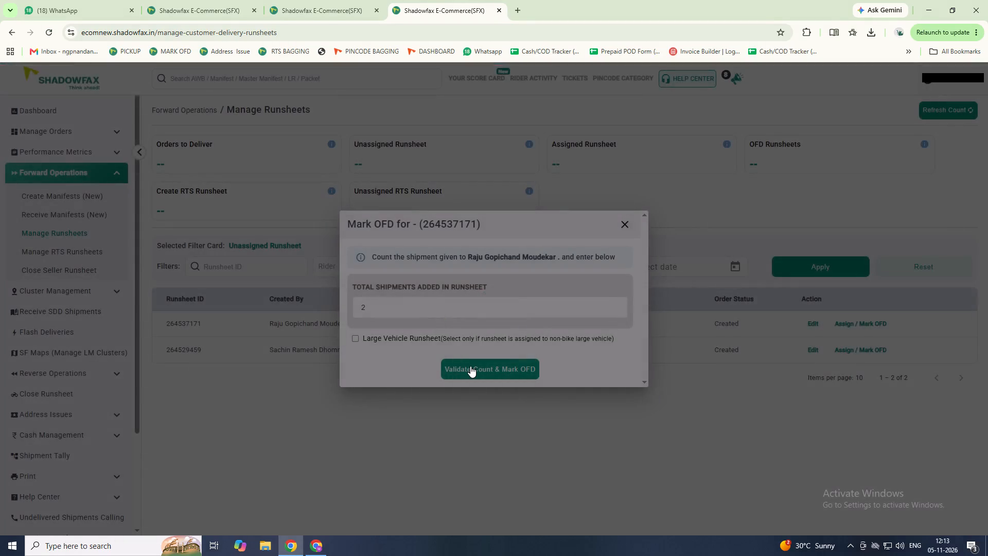
pyautogui.click(470, 366)
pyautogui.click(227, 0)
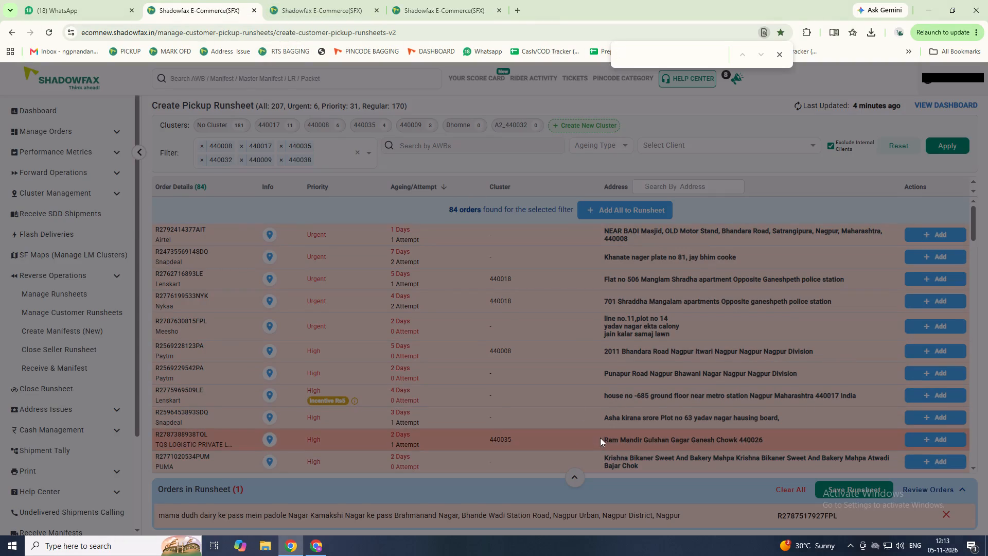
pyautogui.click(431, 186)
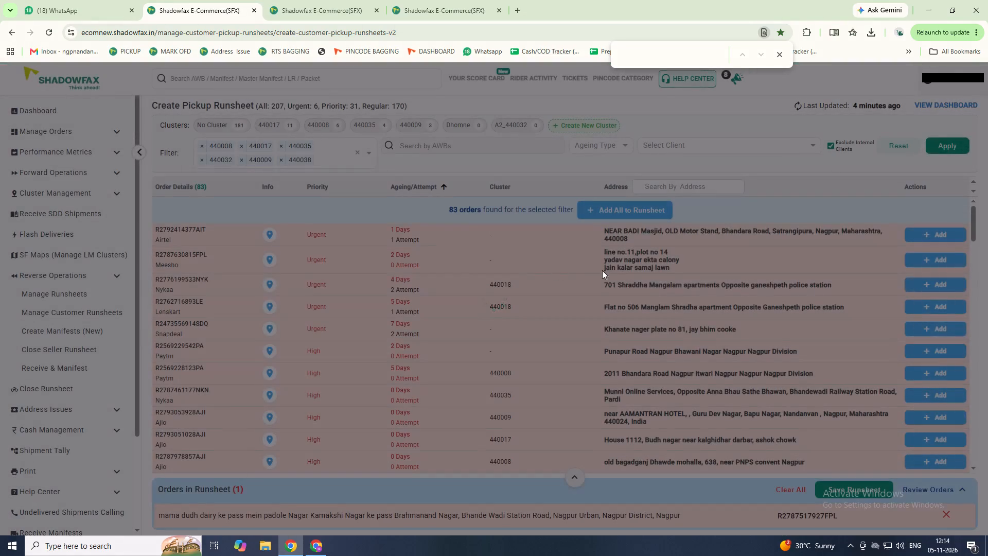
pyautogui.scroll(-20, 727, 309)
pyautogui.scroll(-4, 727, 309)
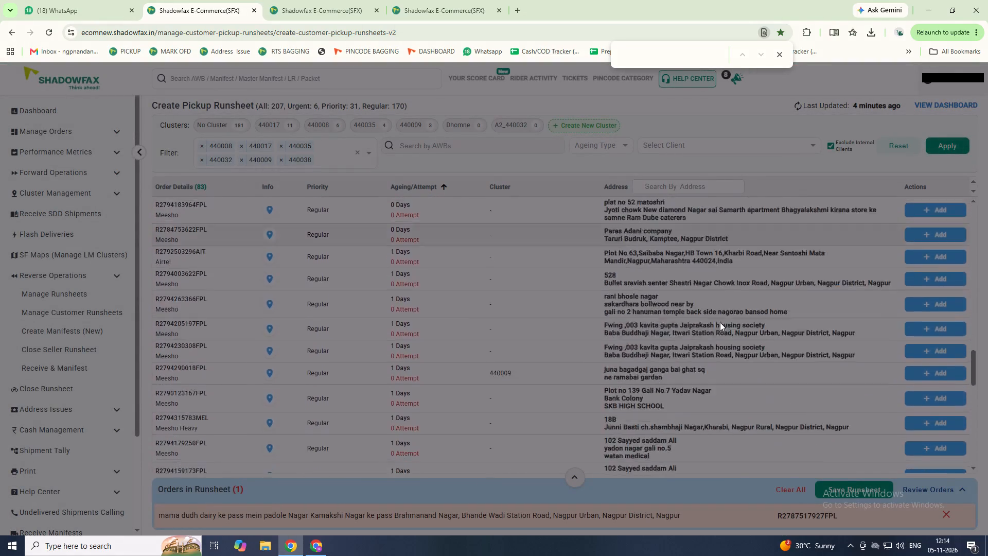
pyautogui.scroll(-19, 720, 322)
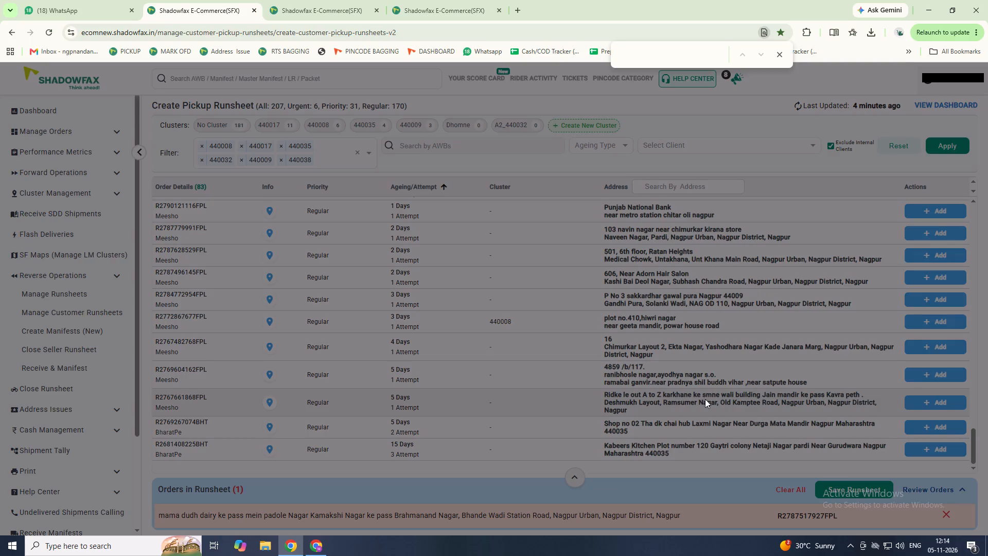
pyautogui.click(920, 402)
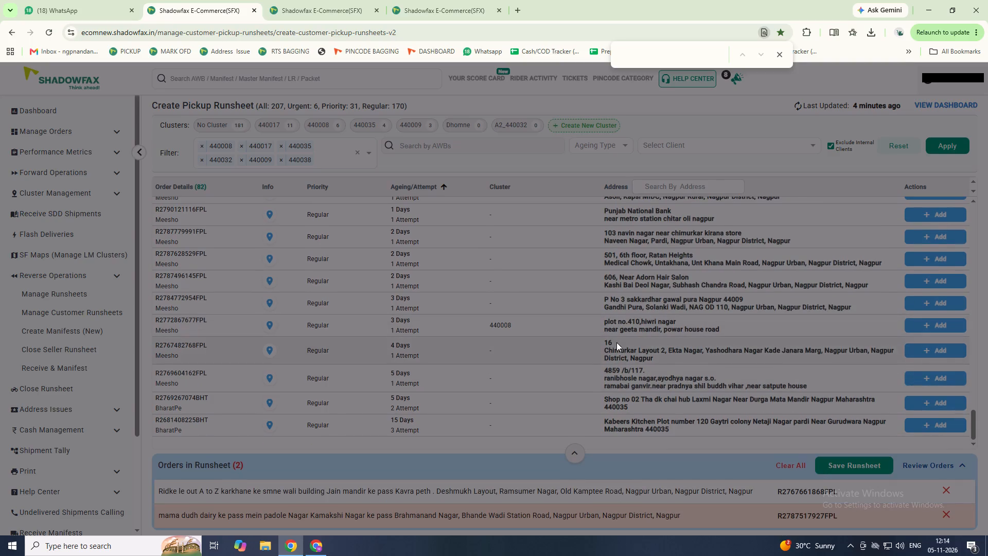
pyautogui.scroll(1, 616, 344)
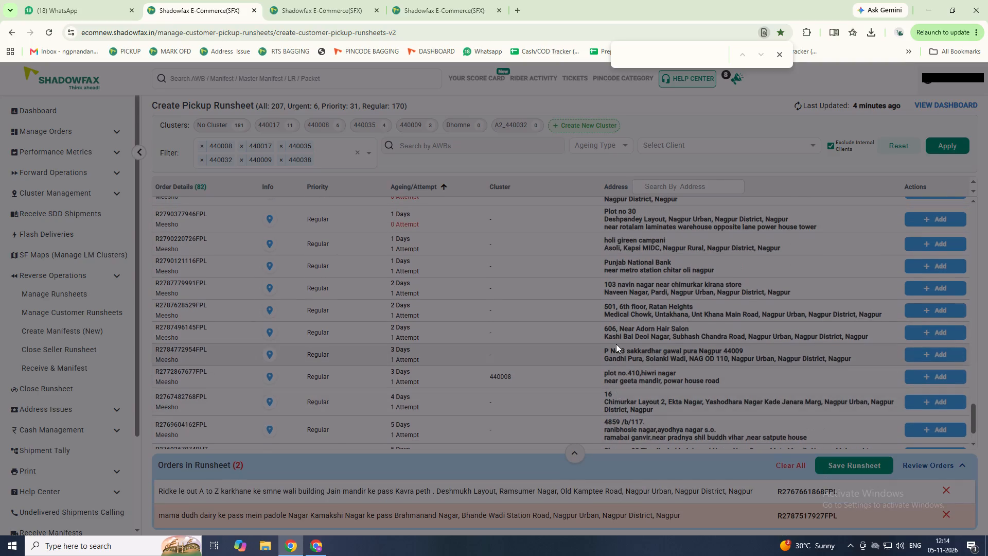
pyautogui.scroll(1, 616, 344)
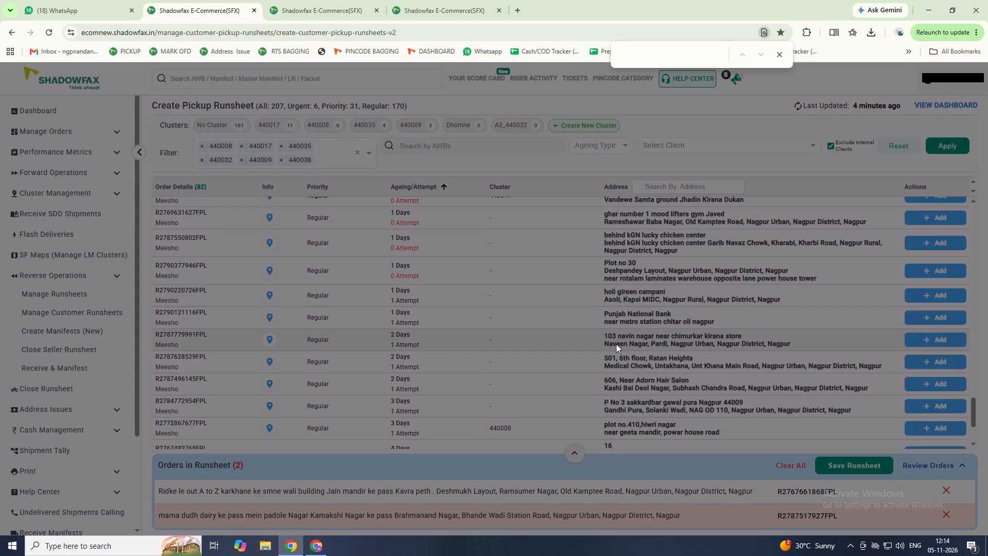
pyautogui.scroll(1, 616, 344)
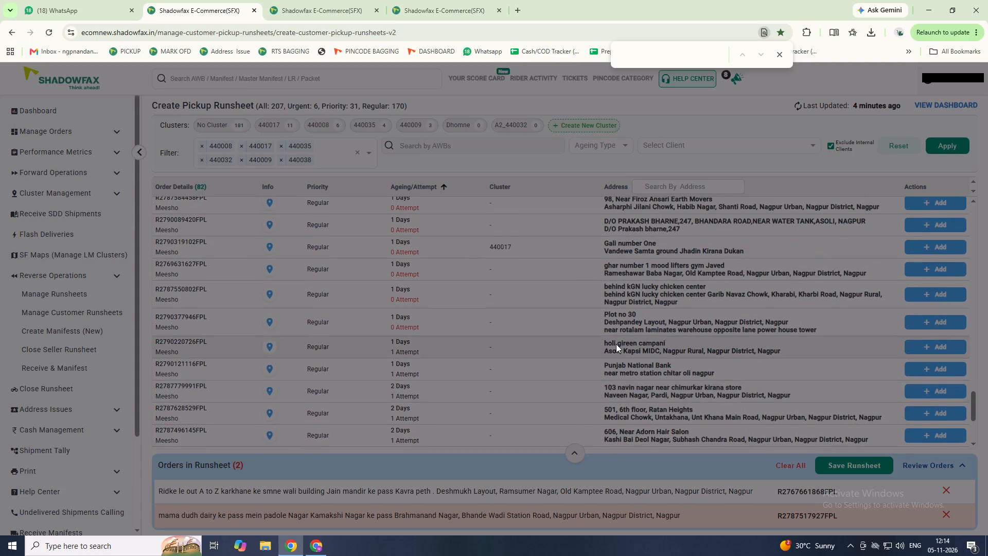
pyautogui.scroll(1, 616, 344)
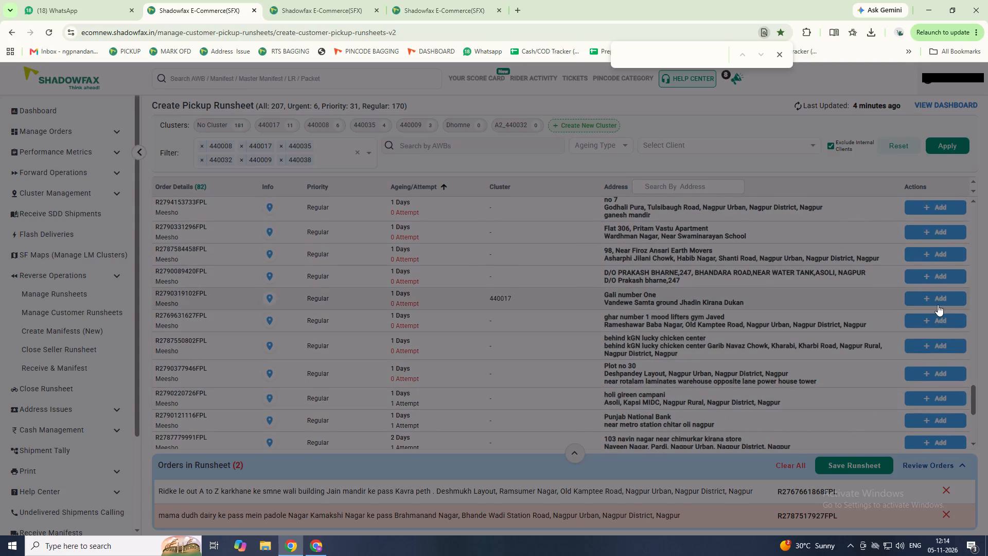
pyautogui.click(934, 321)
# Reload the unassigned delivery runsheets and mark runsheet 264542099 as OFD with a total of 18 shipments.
pyautogui.click(408, 0)
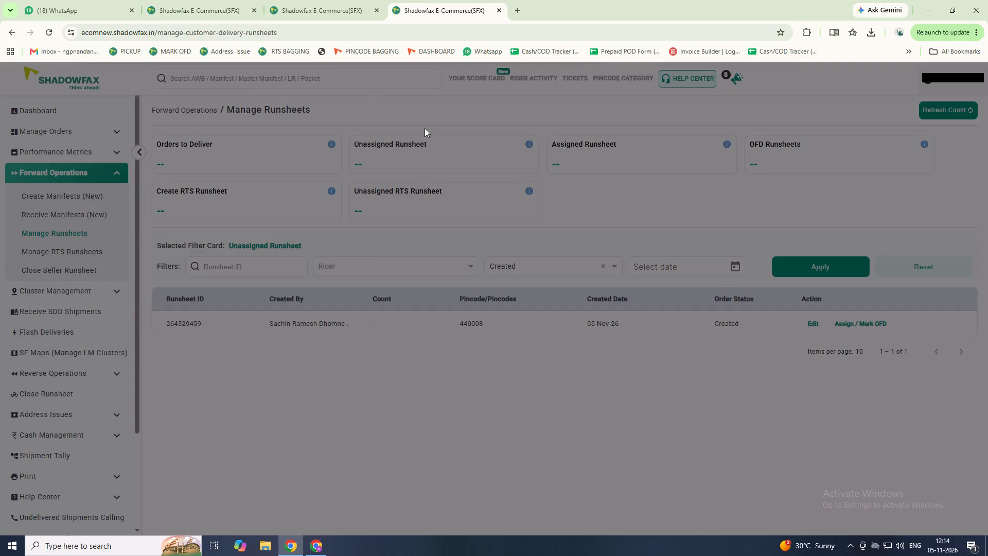
pyautogui.click(395, 146)
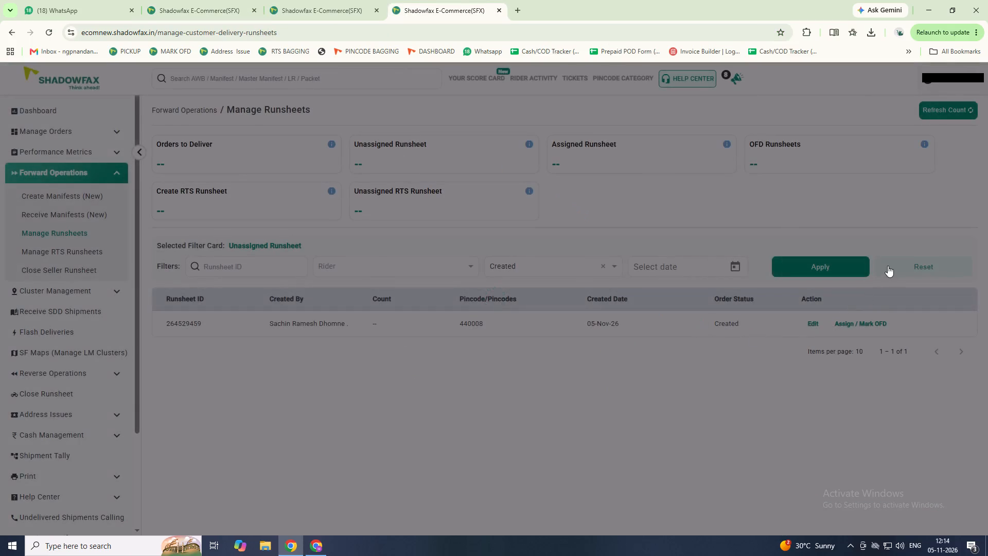
pyautogui.click(890, 266)
pyautogui.click(448, 151)
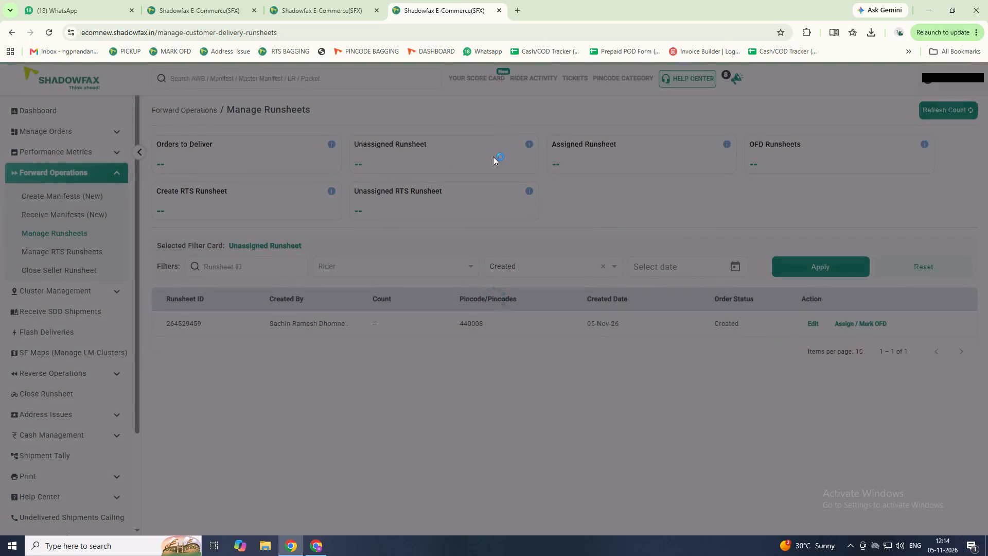
pyautogui.click(298, 1)
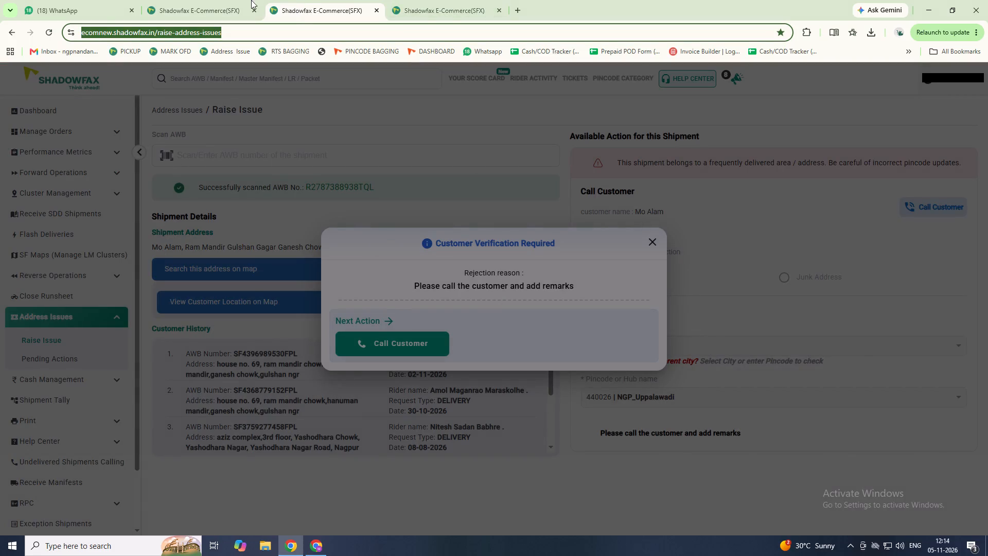
pyautogui.click(237, 0)
pyautogui.click(419, 0)
pyautogui.click(484, 136)
pyautogui.click(475, 164)
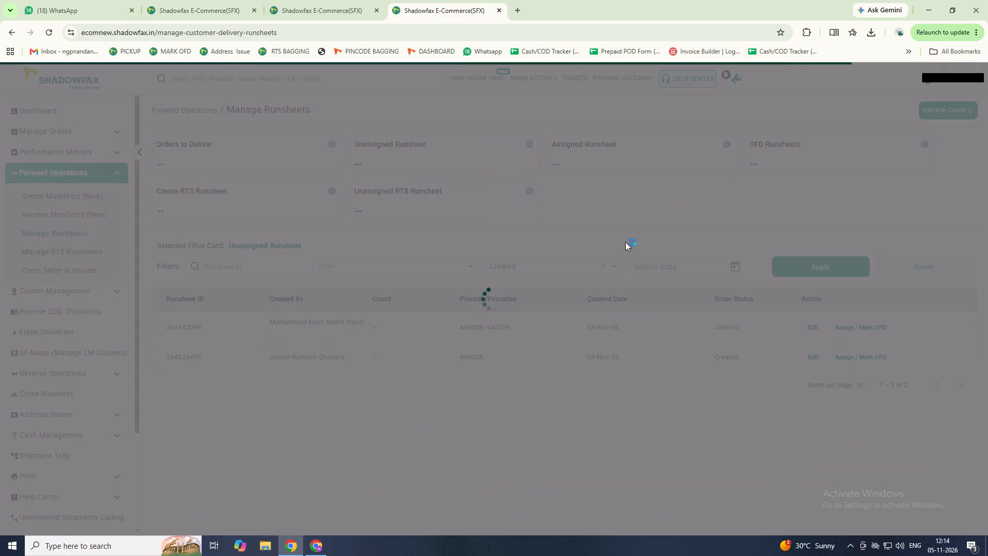
pyautogui.click(841, 329)
pyautogui.write('18')
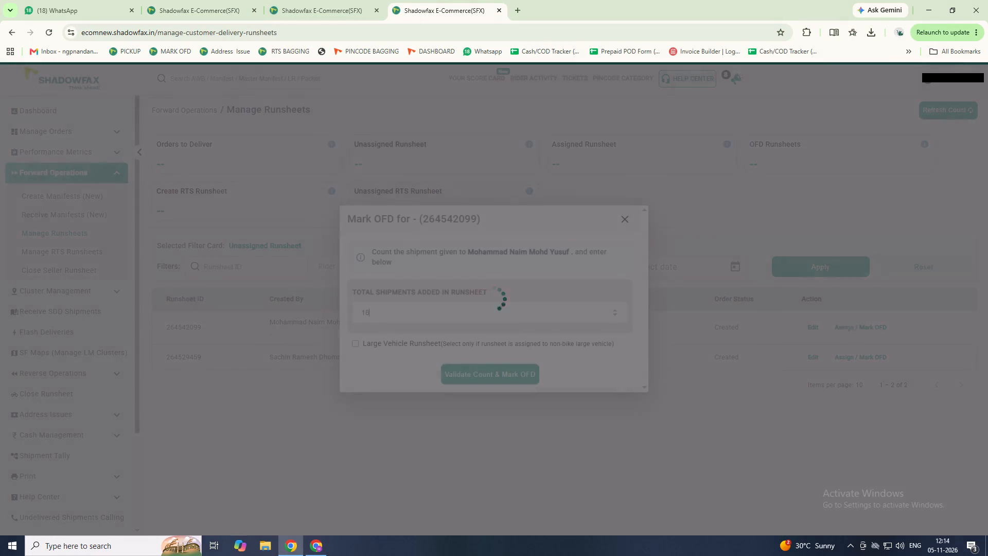
pyautogui.click(521, 378)
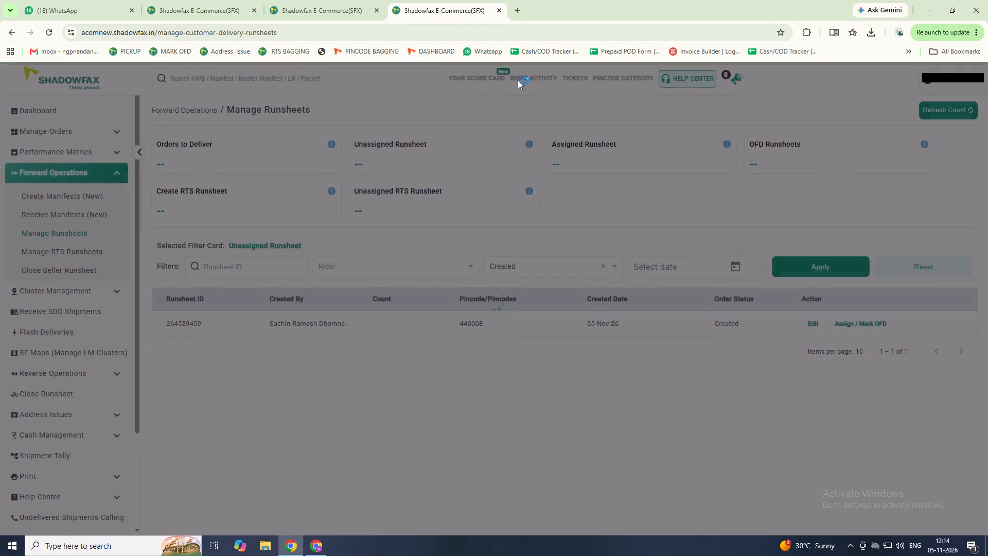
# Search Rider Activity for "kumbh" in both the forward and reverse rider lists.
pyautogui.click(522, 79)
pyautogui.hotkey('ctrl', 'f')
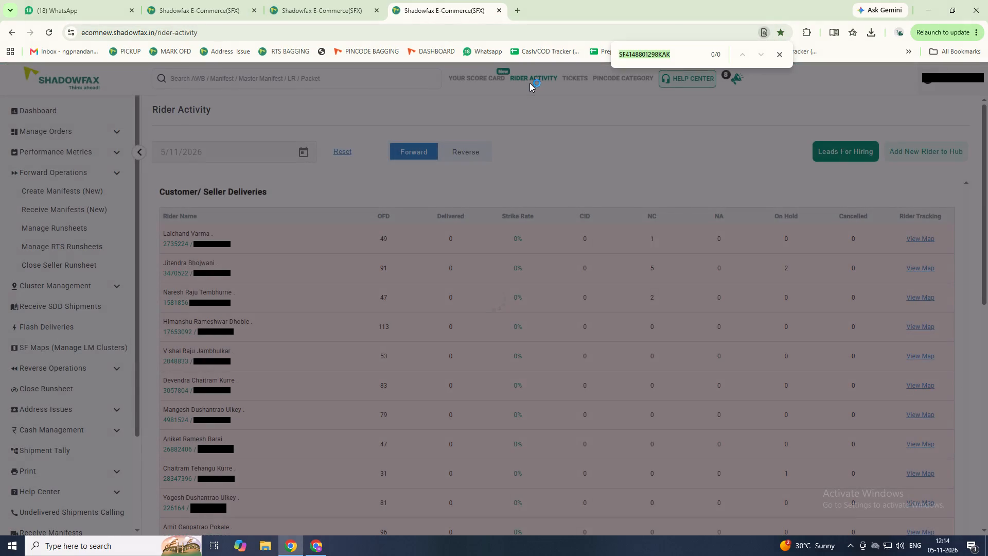
pyautogui.write('kumbh')
pyautogui.scroll(2, 465, 189)
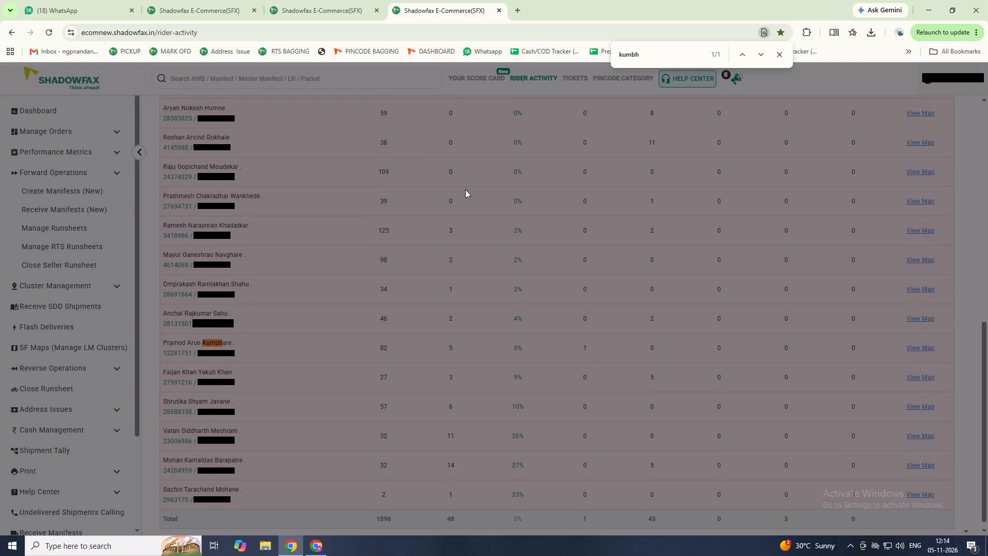
pyautogui.scroll(12, 465, 189)
pyautogui.click(453, 148)
pyautogui.hotkey('ctrl', 'f')
pyautogui.press('Return')
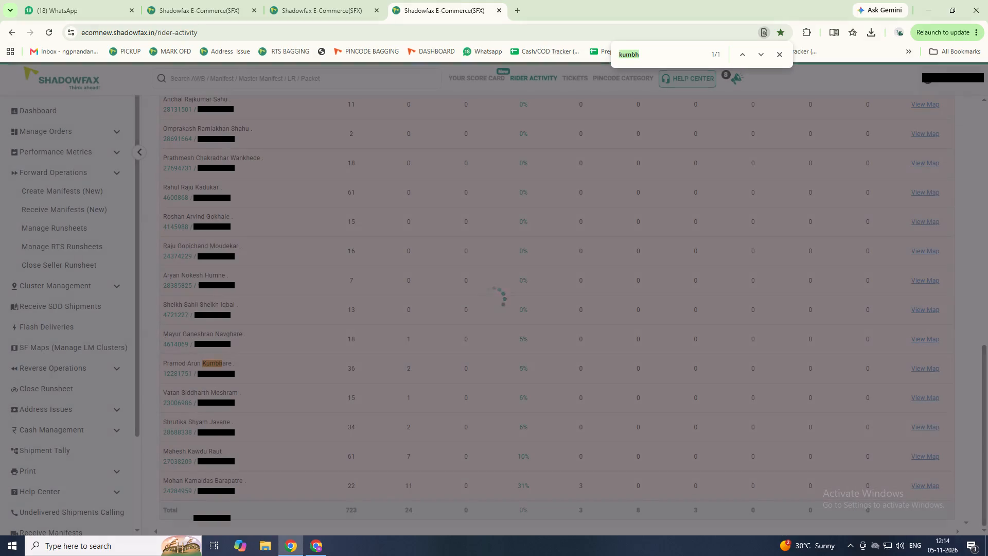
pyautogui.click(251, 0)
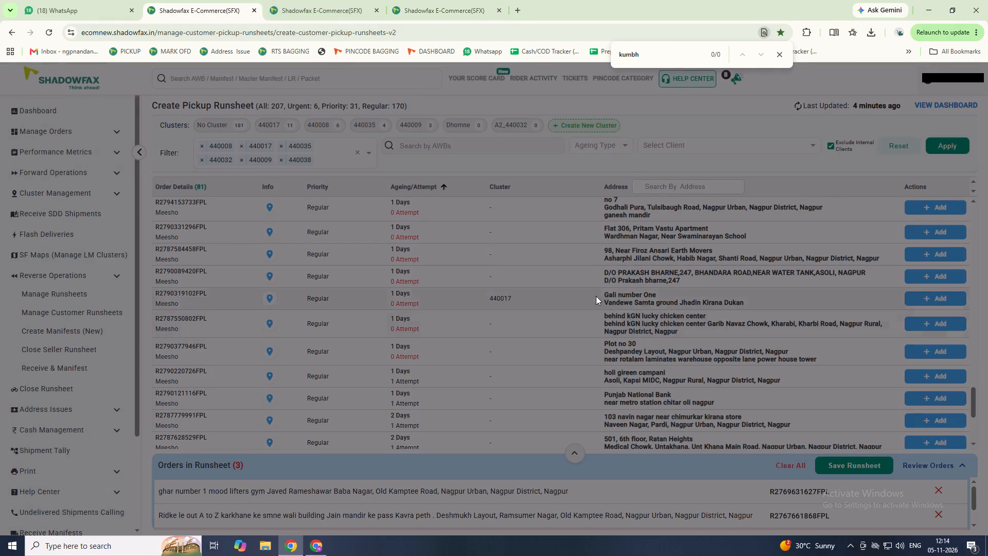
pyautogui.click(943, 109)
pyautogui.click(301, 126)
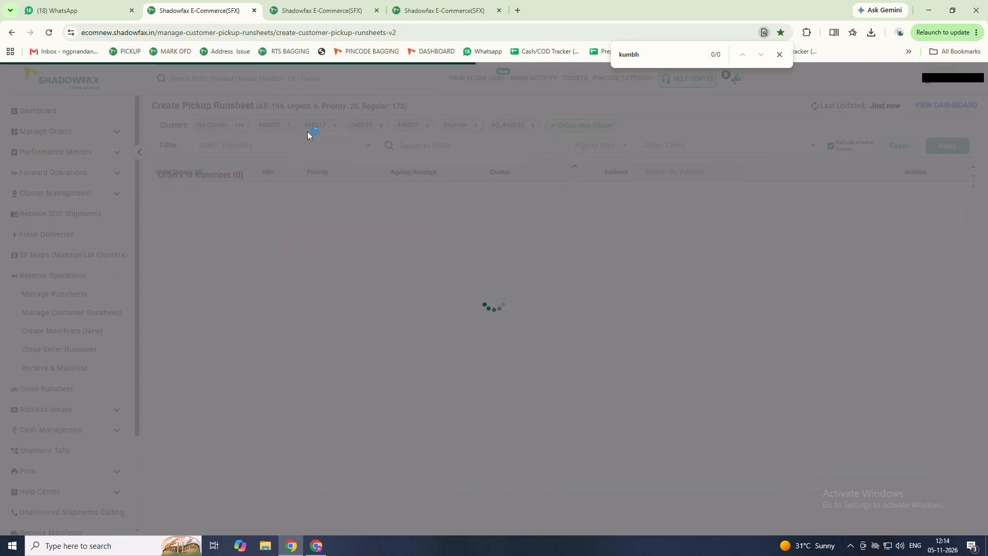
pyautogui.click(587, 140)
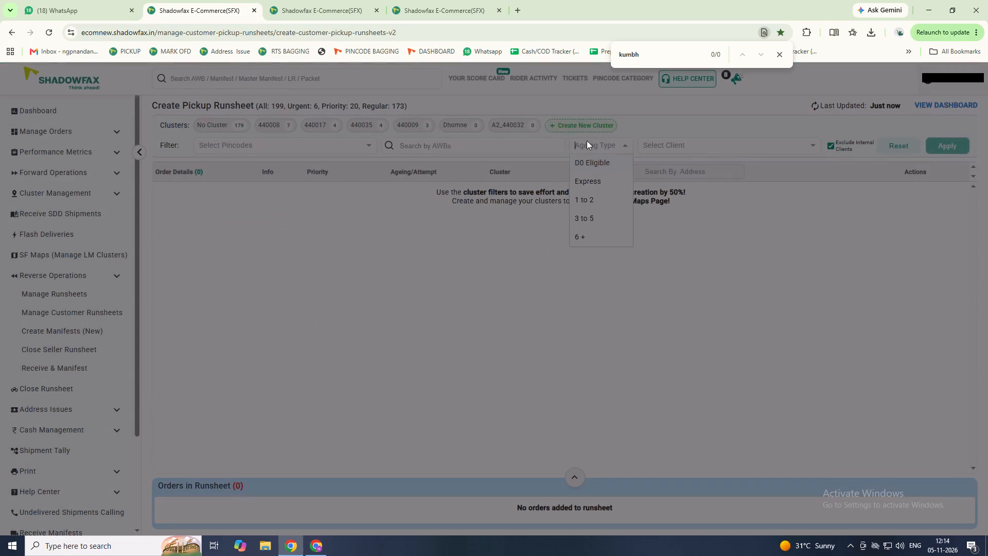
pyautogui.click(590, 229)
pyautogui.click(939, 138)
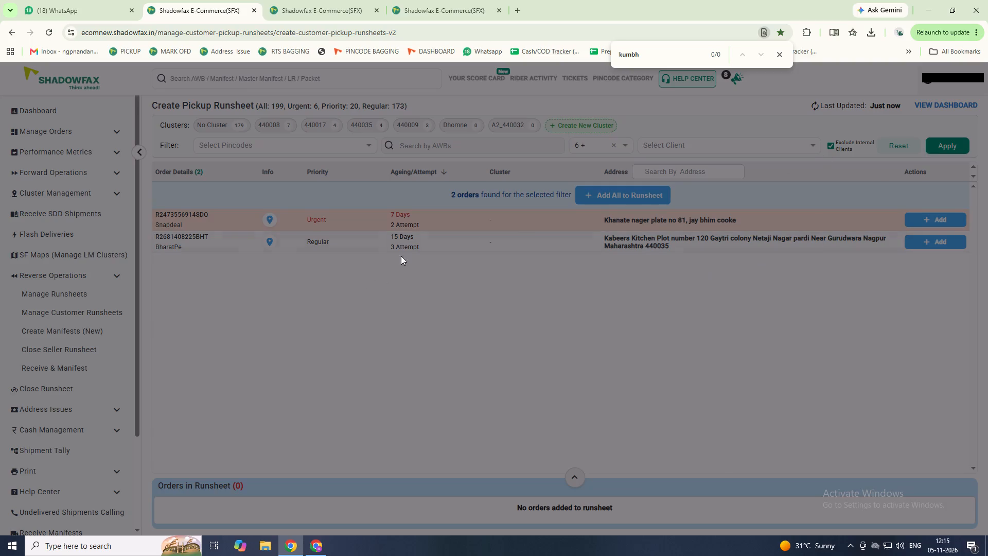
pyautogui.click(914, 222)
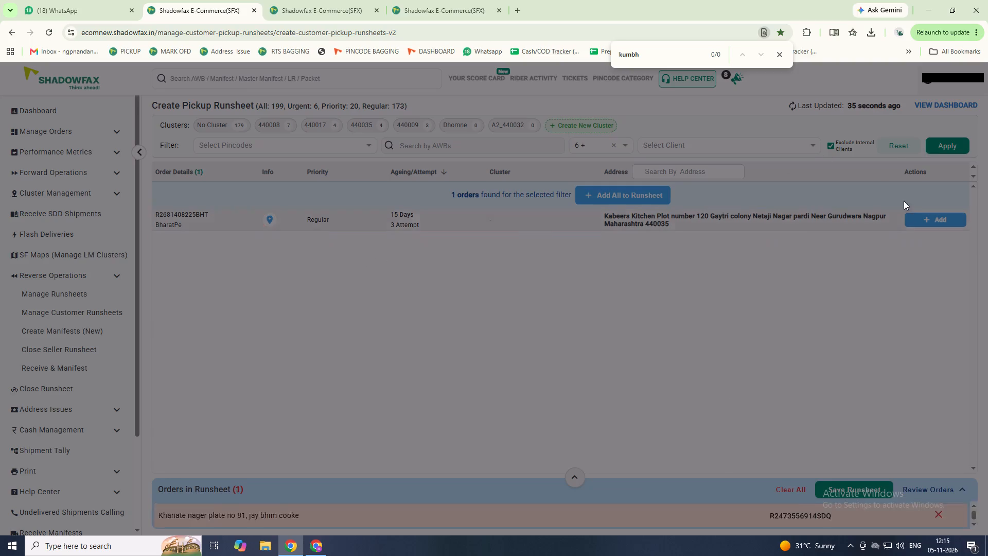
# Reset the filter, list the pickup orders with ageing 3 to 5, and review their addresses and attempts.
pyautogui.click(890, 145)
pyautogui.click(609, 153)
pyautogui.click(598, 222)
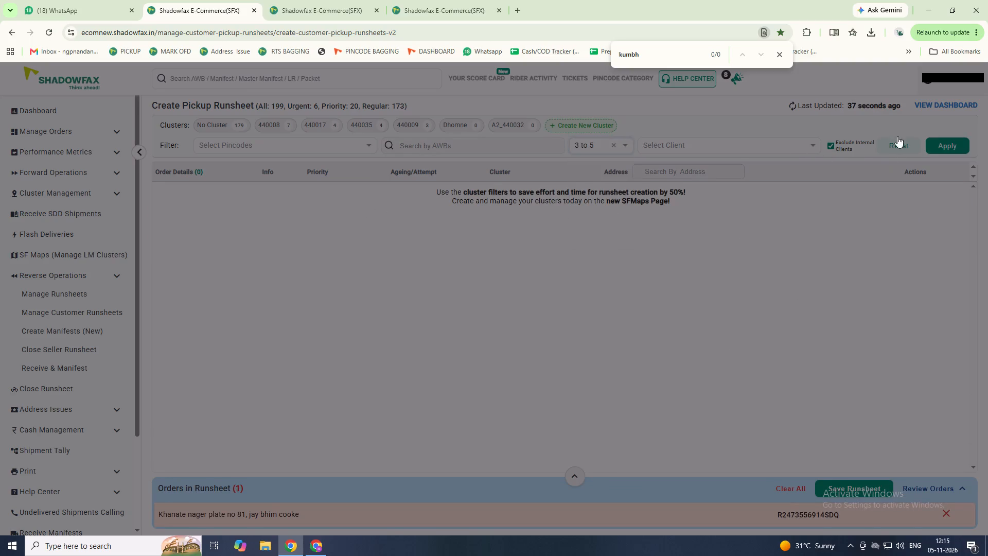
pyautogui.click(950, 147)
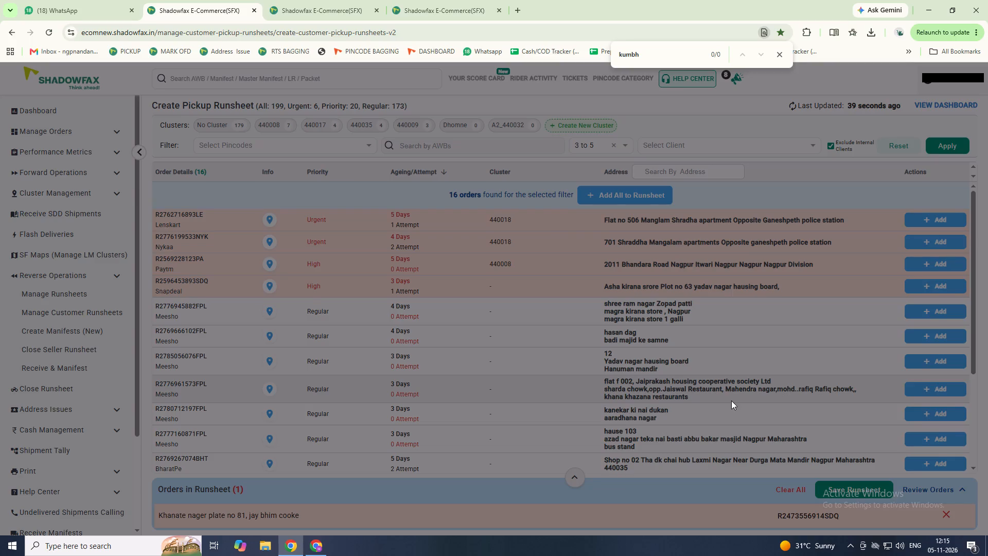
pyautogui.scroll(-1, 728, 404)
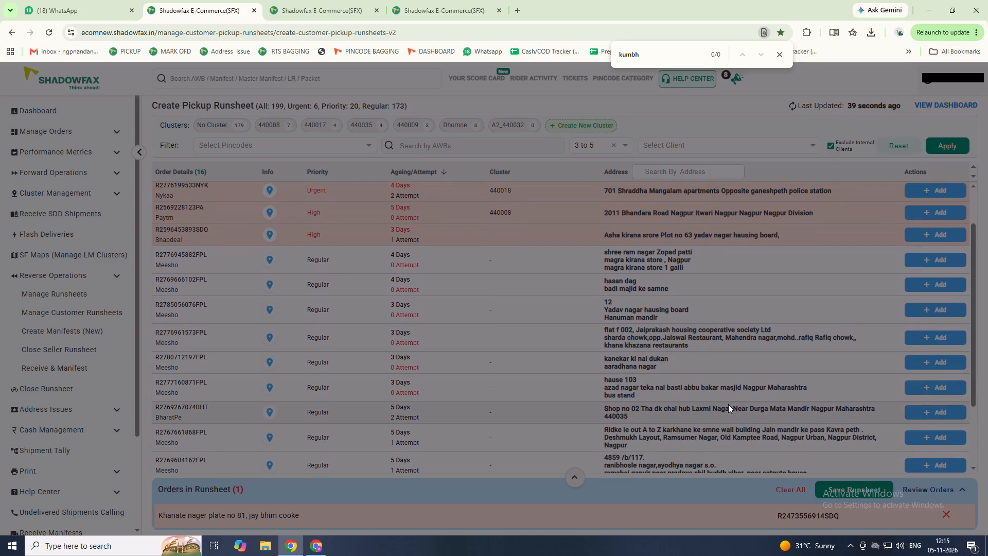
pyautogui.scroll(-2, 728, 404)
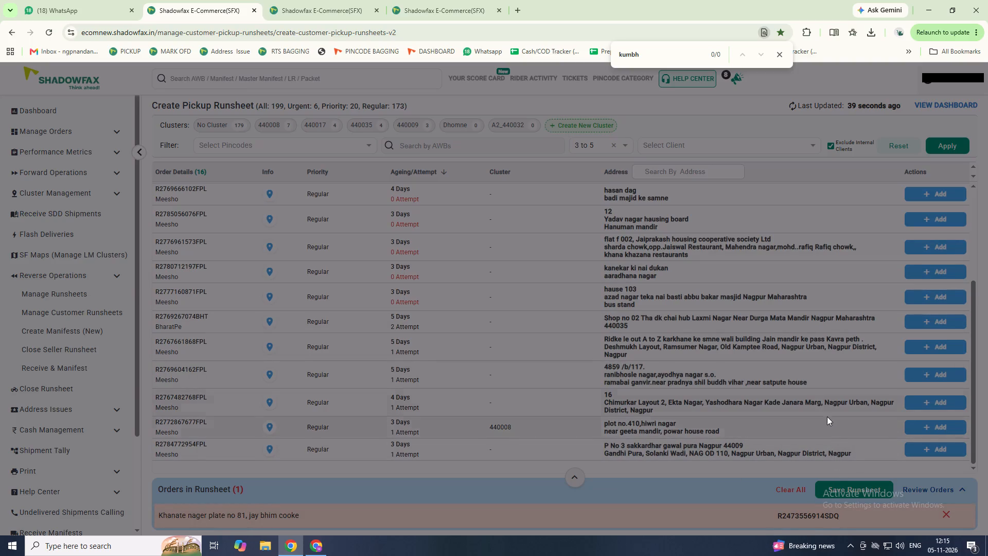
# Start a new pickup runsheet from the dashboard and list the orders for all pincodes.
pyautogui.click(928, 109)
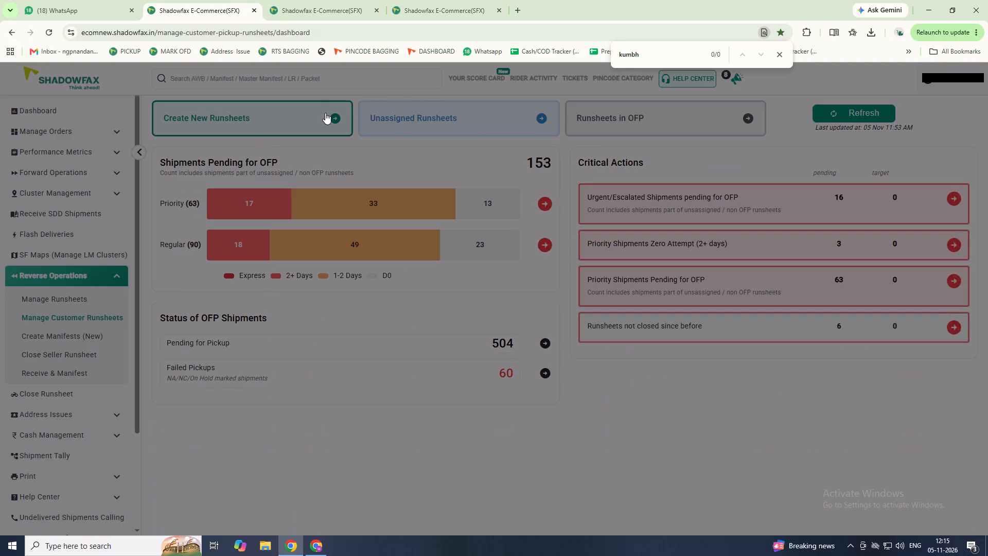
pyautogui.click(325, 114)
pyautogui.click(320, 147)
pyautogui.click(306, 160)
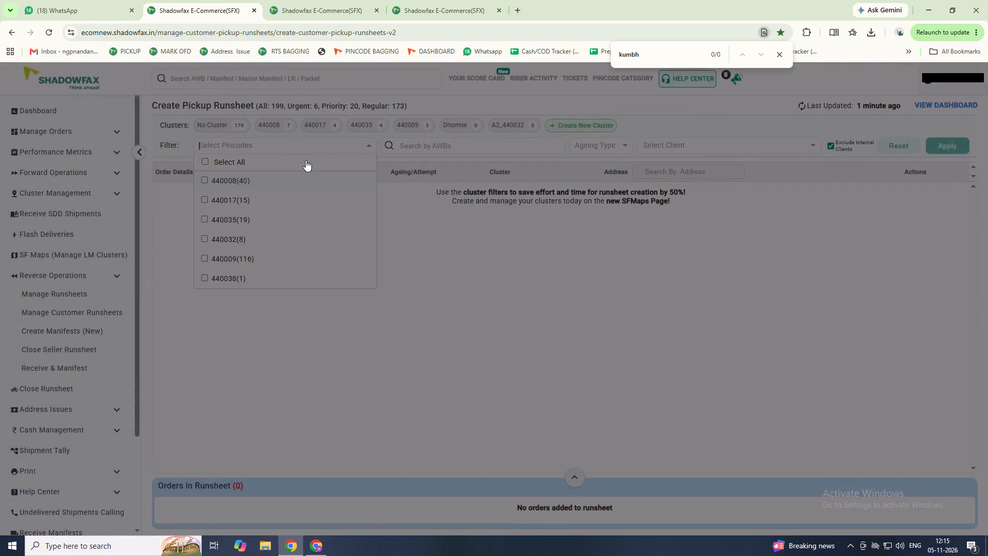
pyautogui.click(950, 155)
pyautogui.click(945, 148)
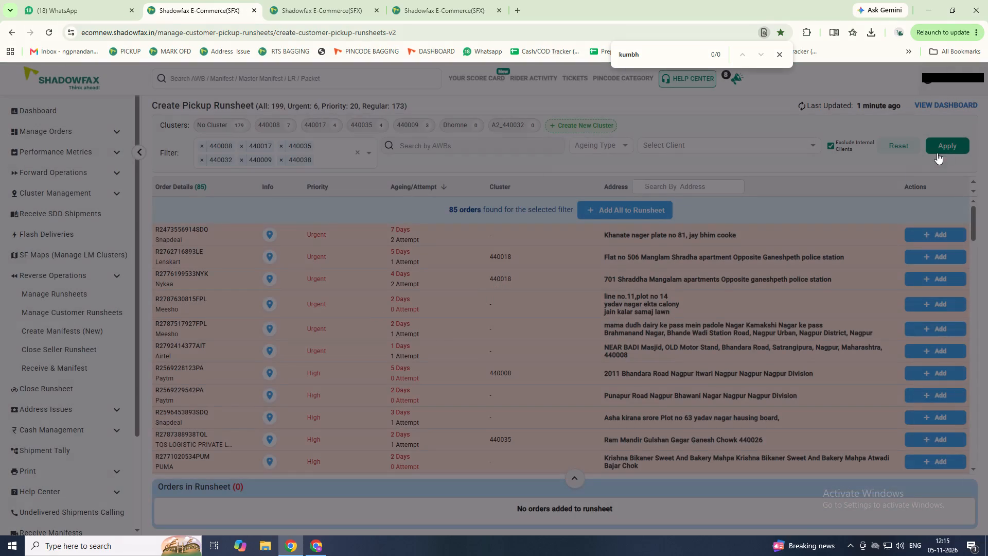
# Open the runsheets in OFP from the dashboard and filter them by the rider matching "kong".
pyautogui.click(965, 104)
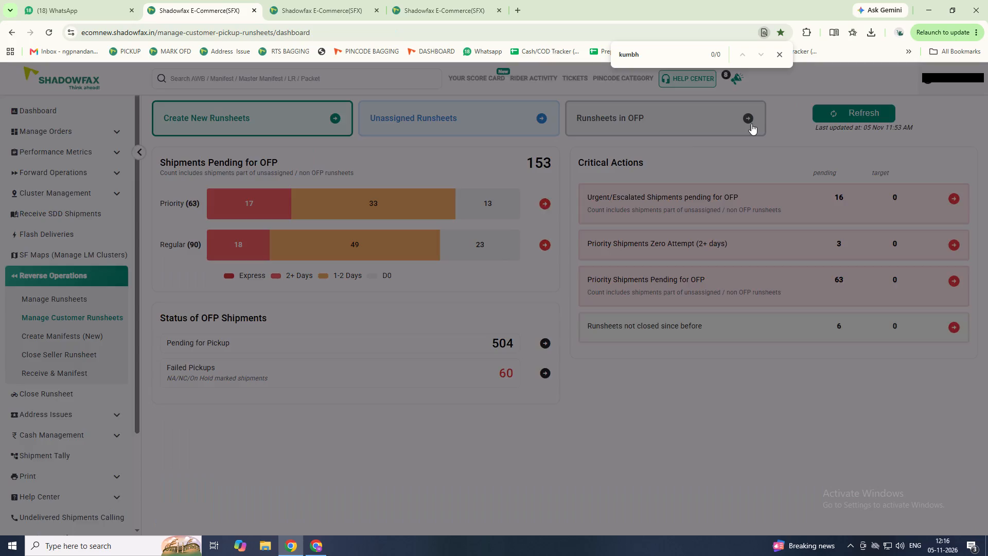
pyautogui.click(745, 124)
pyautogui.click(294, 141)
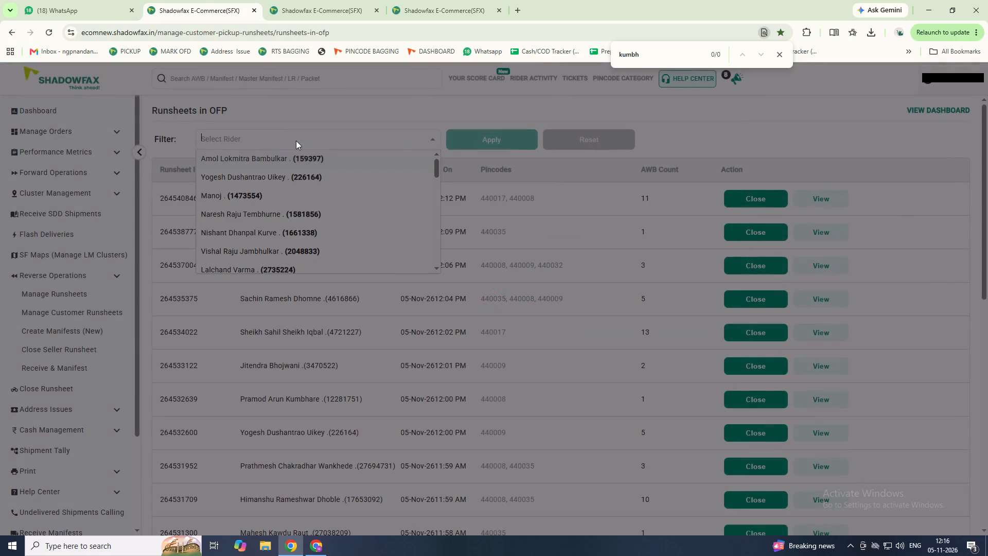
pyautogui.write('komh')
pyautogui.press('Return')
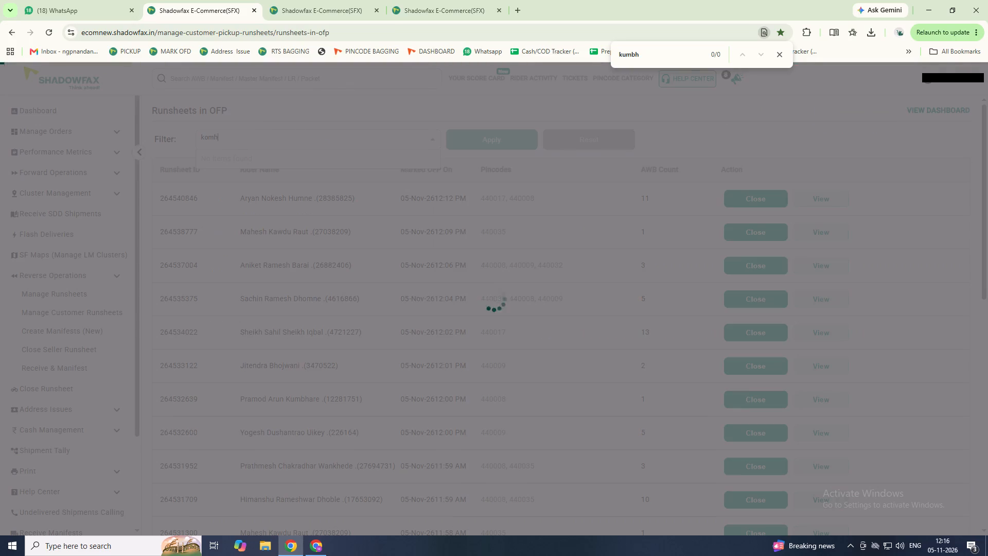
pyautogui.press('BackSpace')
pyautogui.press('BackSpace')
pyautogui.write('ng')
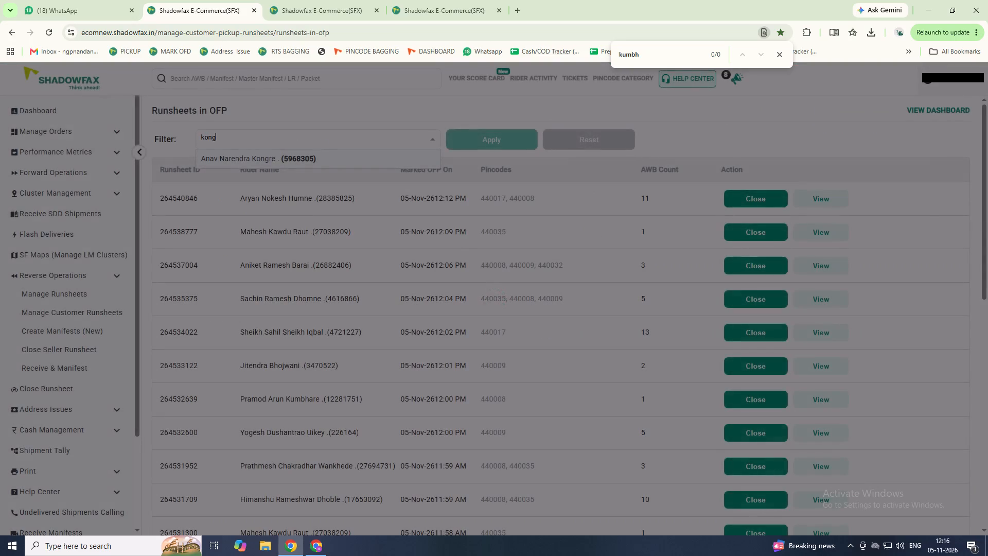
pyautogui.press('Return')
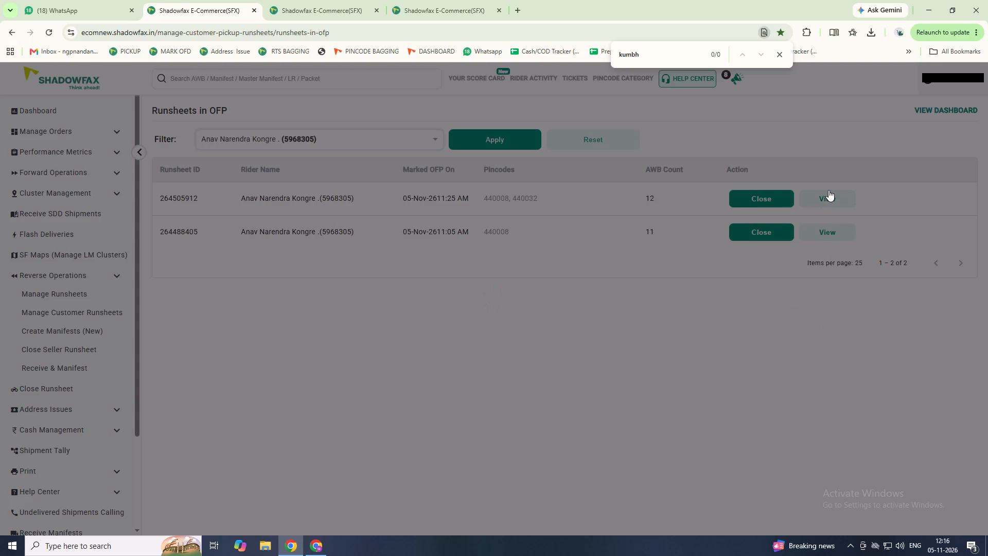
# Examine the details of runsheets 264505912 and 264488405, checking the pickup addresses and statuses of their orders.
pyautogui.click(828, 192)
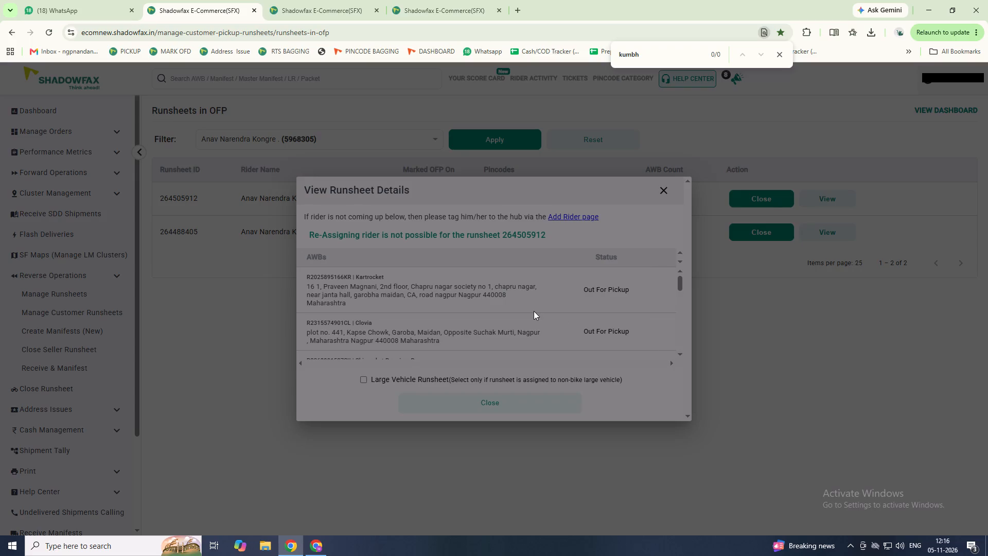
pyautogui.click(199, 340)
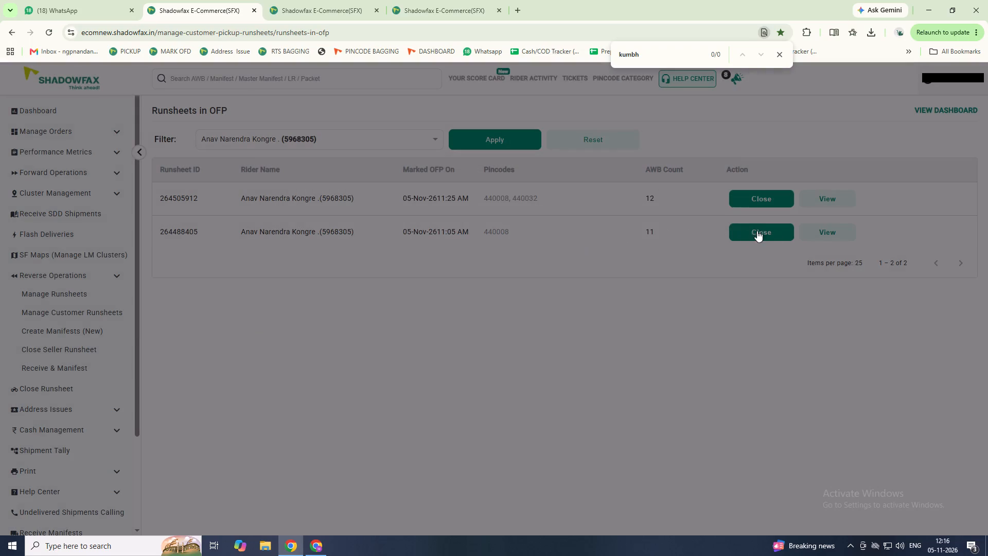
pyautogui.click(816, 236)
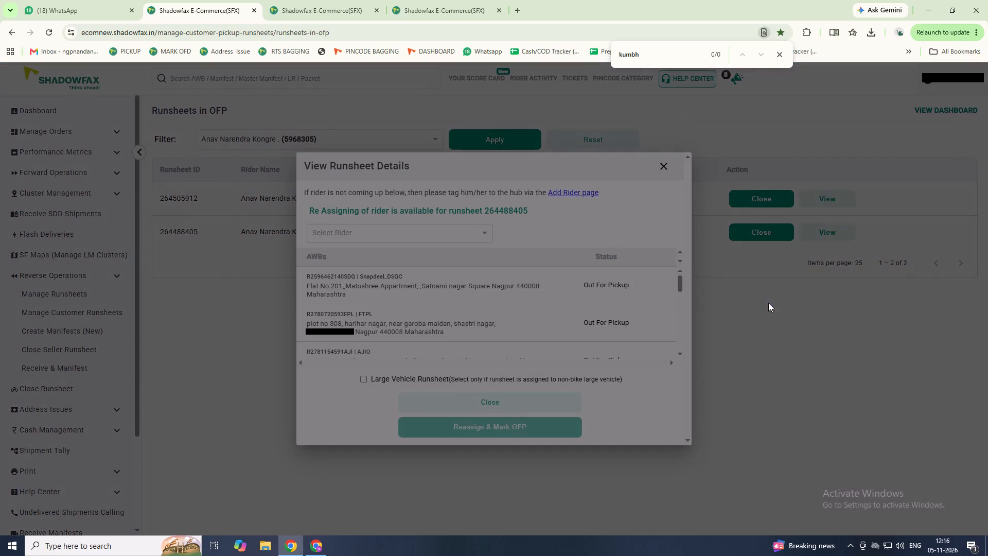
pyautogui.click(748, 333)
pyautogui.click(844, 196)
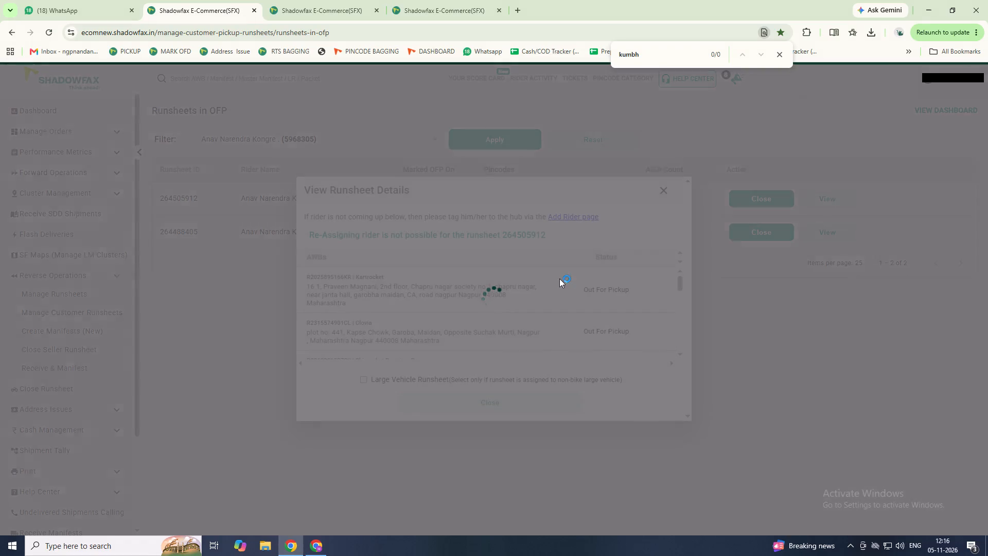
pyautogui.scroll(-15, 483, 314)
pyautogui.scroll(4, 484, 308)
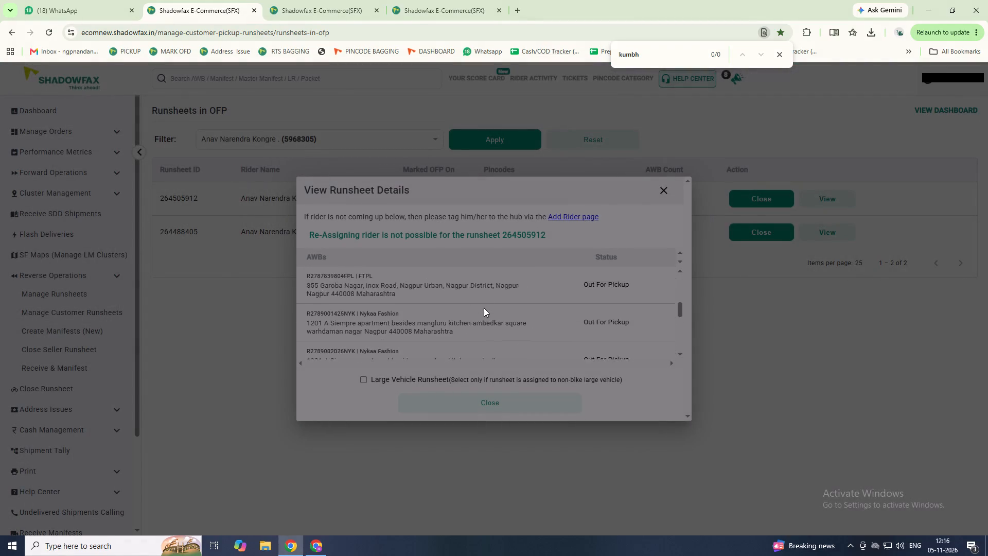
pyautogui.scroll(5, 484, 308)
pyautogui.scroll(-10, 484, 308)
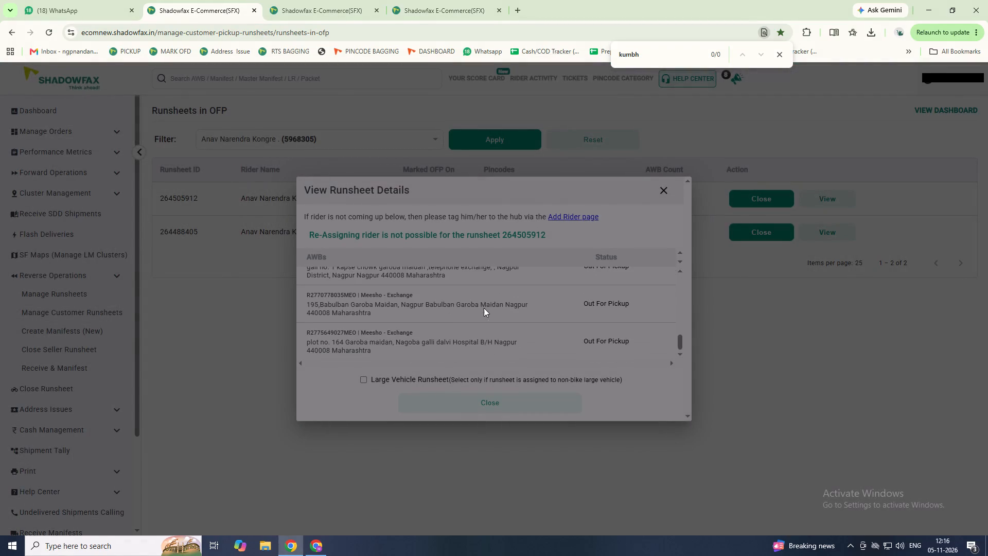
pyautogui.scroll(-3, 484, 308)
pyautogui.scroll(2, 486, 286)
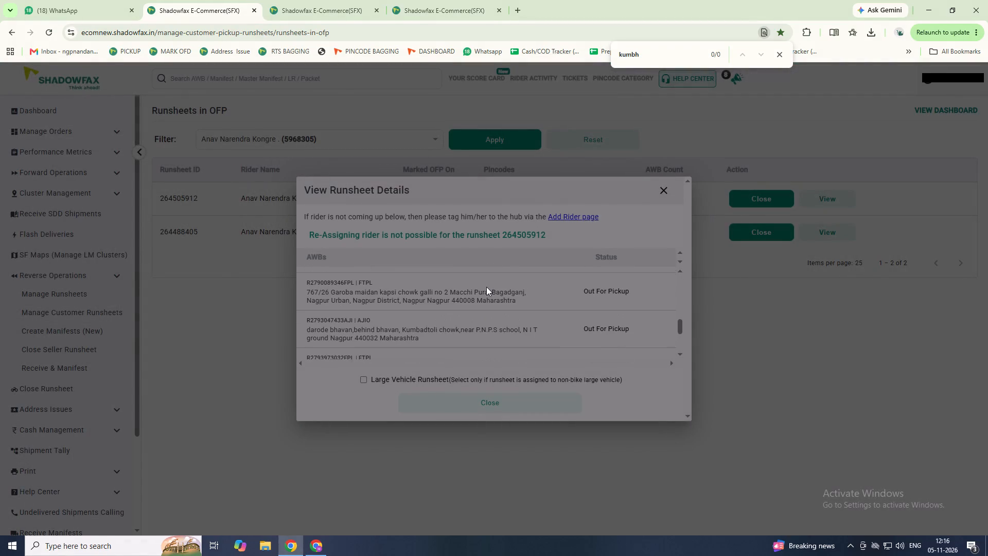
pyautogui.moveTo(782, 343); pyautogui.dragTo(776, 343)
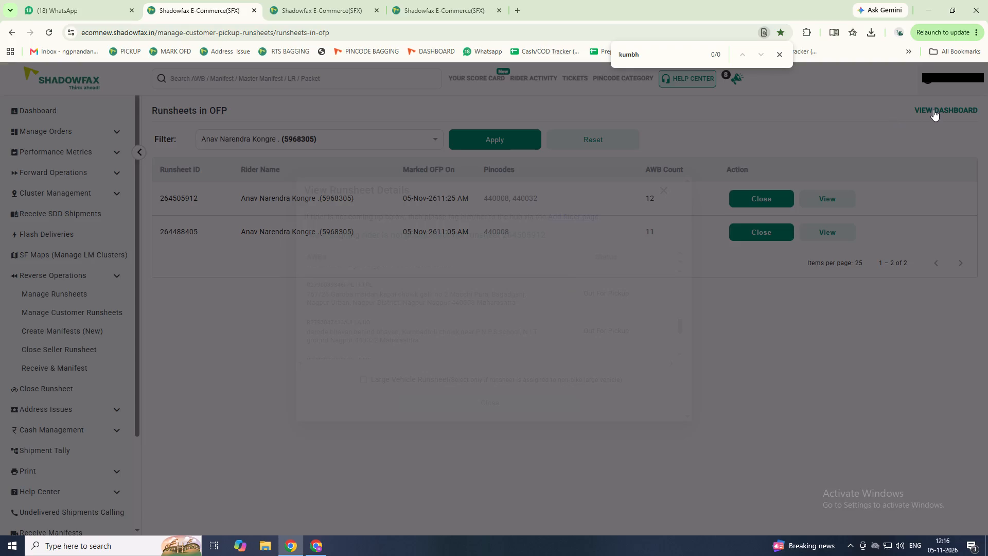
# Start a new pickup runsheet from the dashboard and list the orders for pincodes 440035 and 440017.
pyautogui.click(933, 110)
pyautogui.click(298, 131)
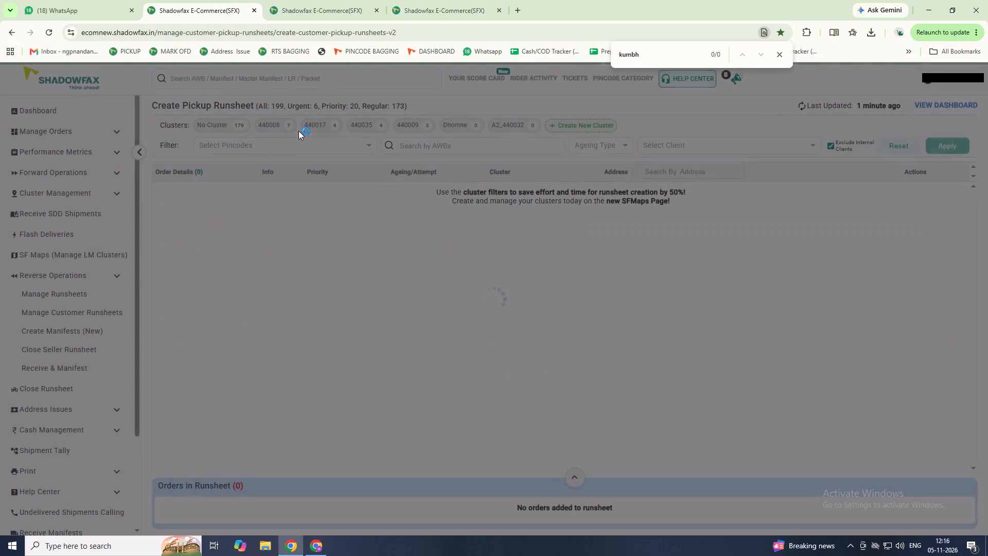
pyautogui.click(282, 149)
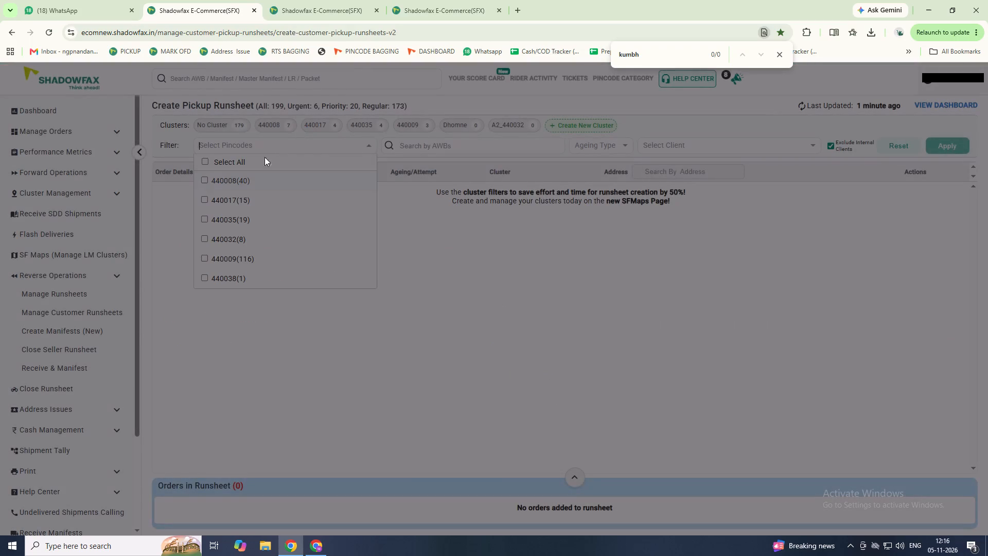
pyautogui.click(242, 218)
pyautogui.click(247, 199)
pyautogui.click(933, 145)
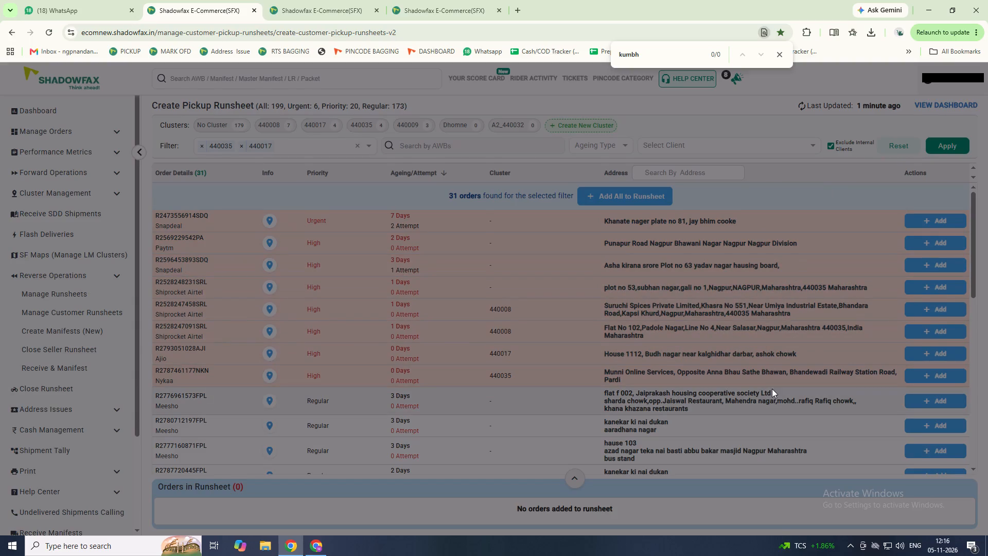
pyautogui.scroll(-1, 625, 421)
pyautogui.click(928, 366)
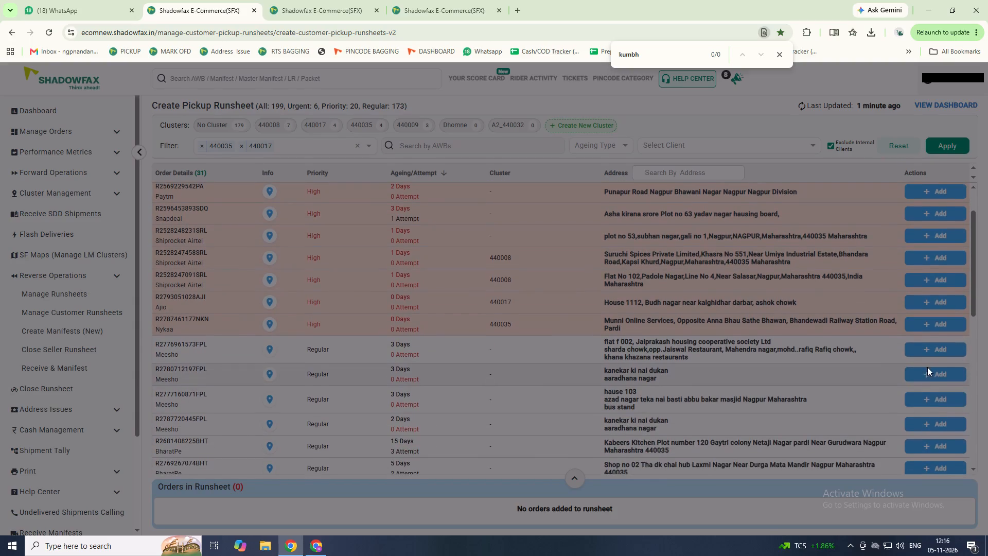
pyautogui.click(925, 374)
pyautogui.scroll(-1, 740, 404)
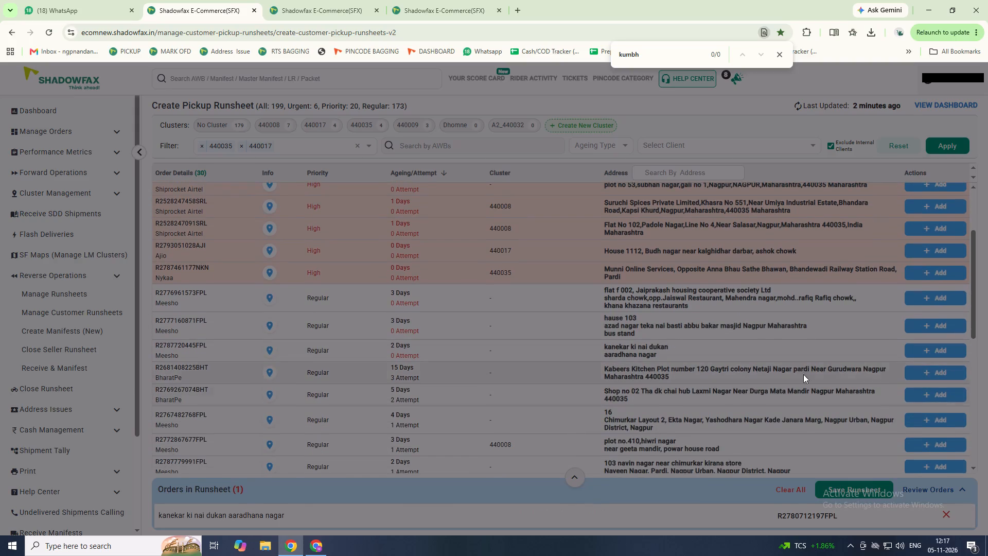
pyautogui.click(922, 347)
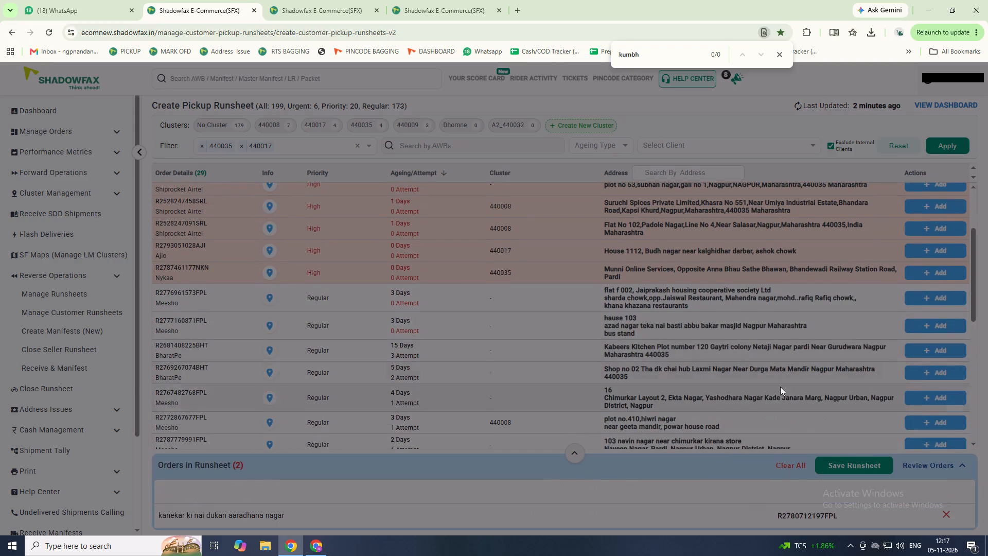
# Check the remaining orders and save the pickup runsheet without adding any of the suggested same-route or urgent AWBs.
pyautogui.scroll(-1, 769, 394)
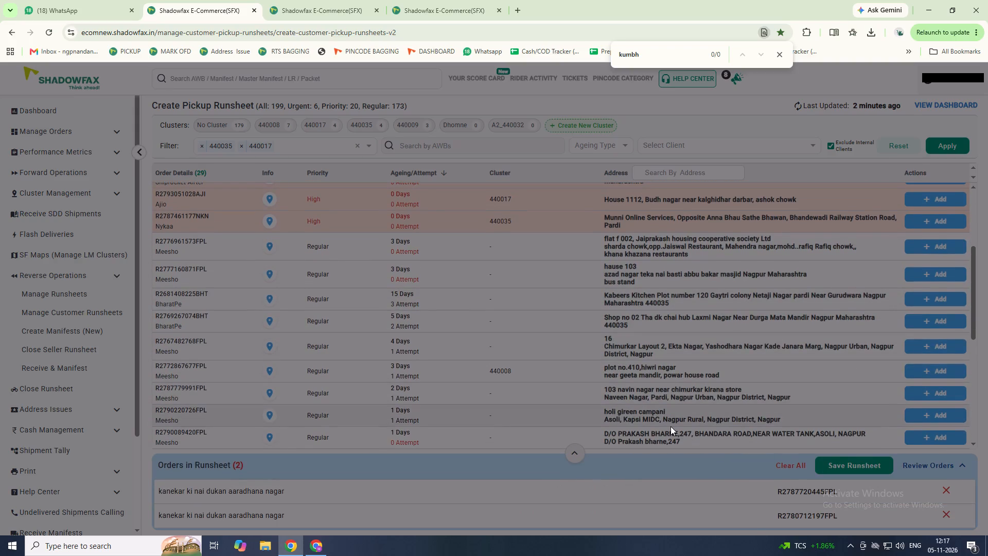
pyautogui.scroll(-2, 670, 426)
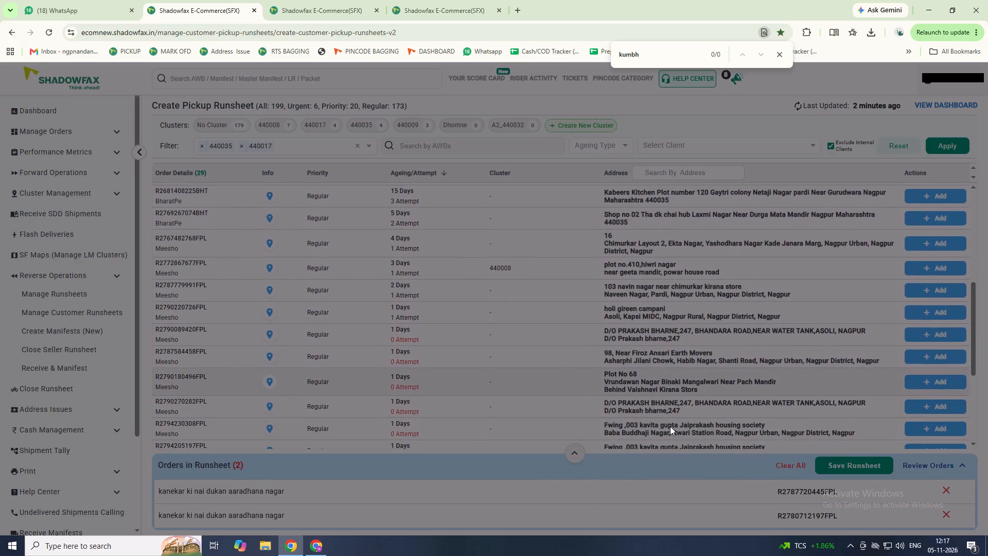
pyautogui.scroll(-3, 670, 426)
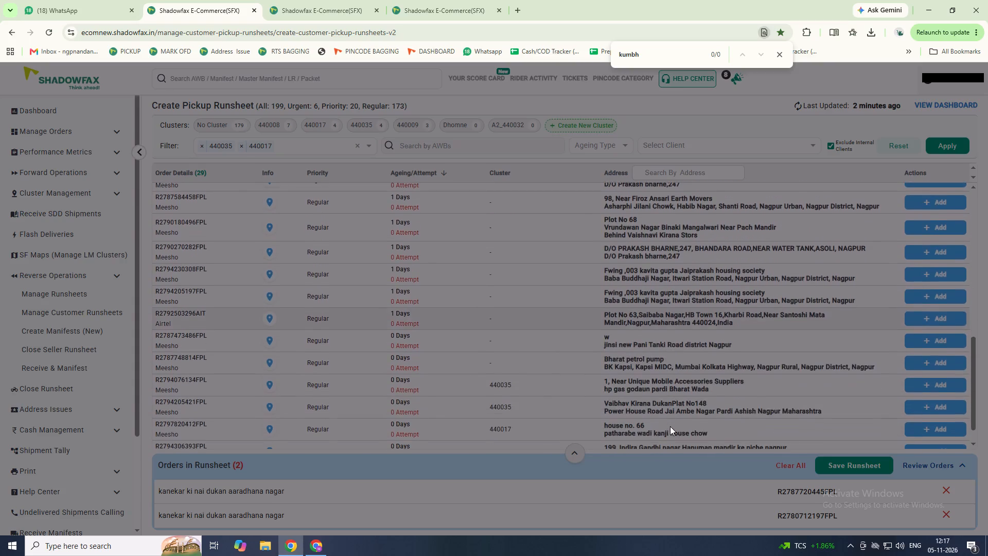
pyautogui.scroll(-1, 670, 426)
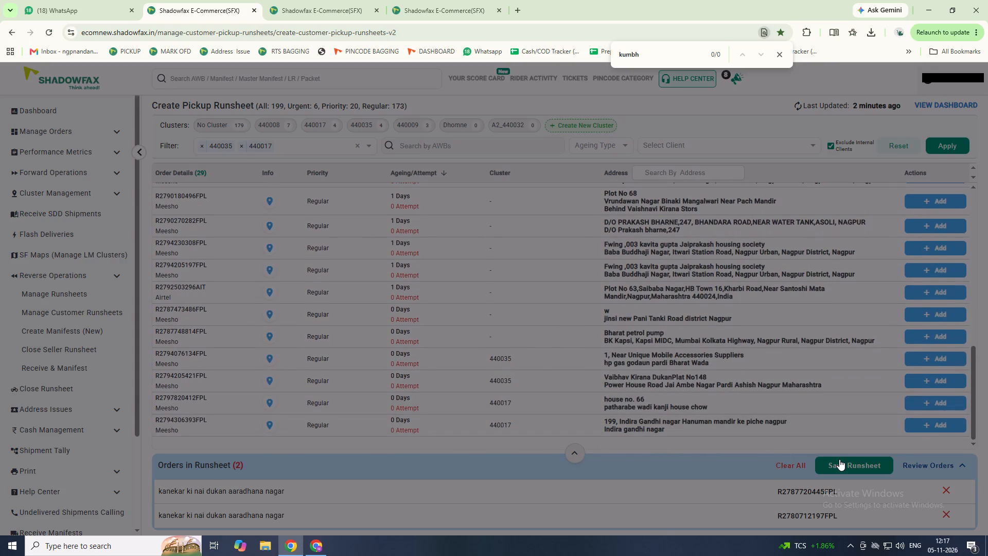
pyautogui.click(839, 459)
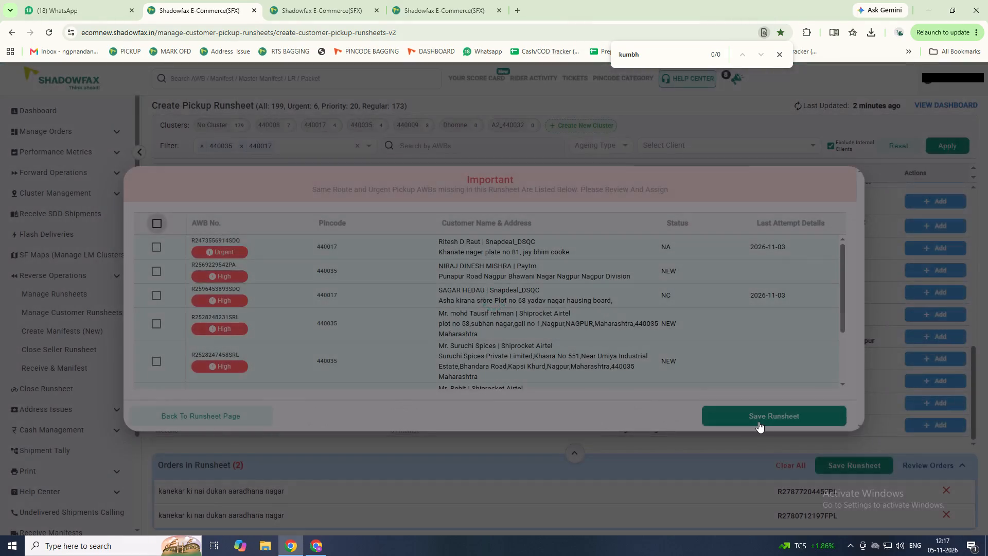
pyautogui.click(758, 421)
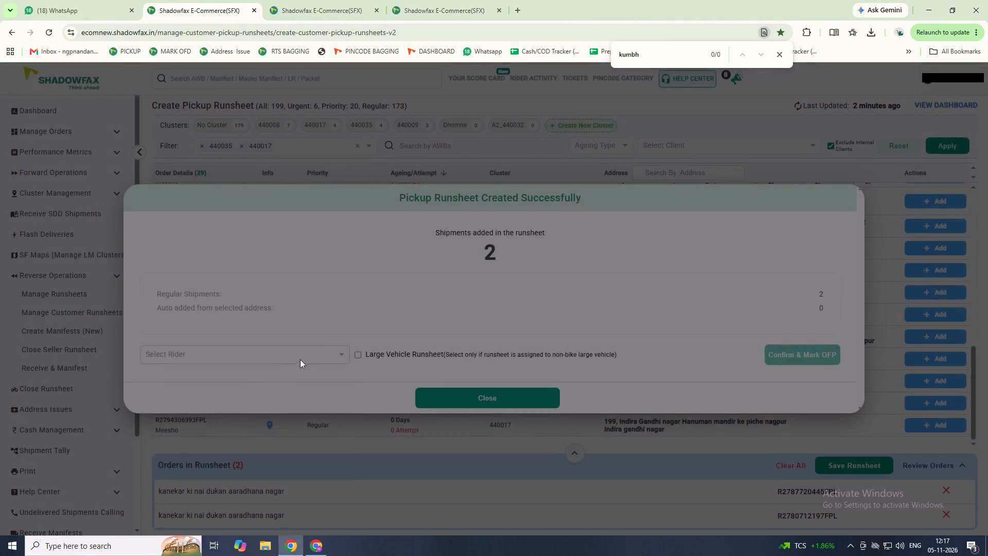
# Assign the saved runsheet to the rider matching "fai", mark it OFP, and close the runsheet summary.
pyautogui.click(300, 360)
pyautogui.write('fai')
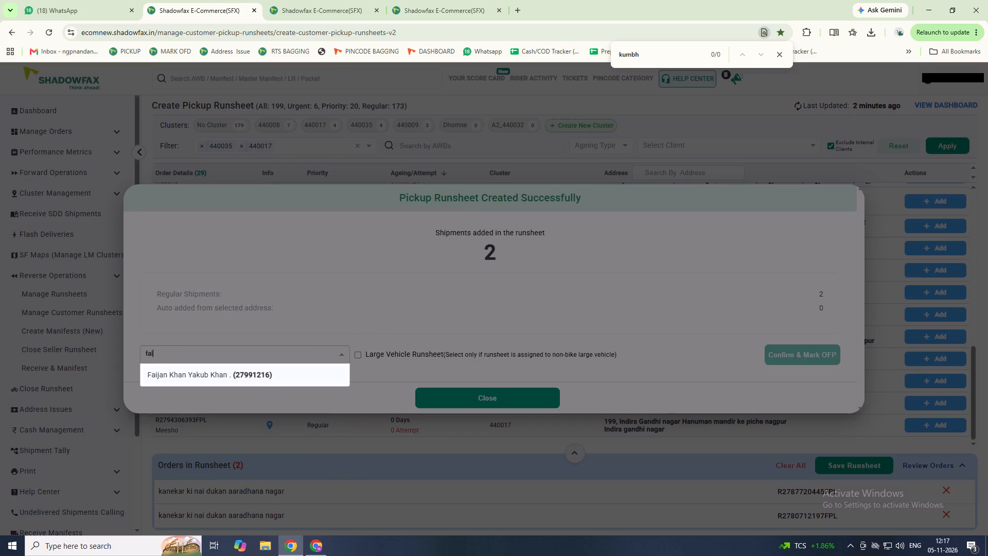
pyautogui.press('Return')
pyautogui.press('Tab')
pyautogui.press('Tab')
pyautogui.press('Return')
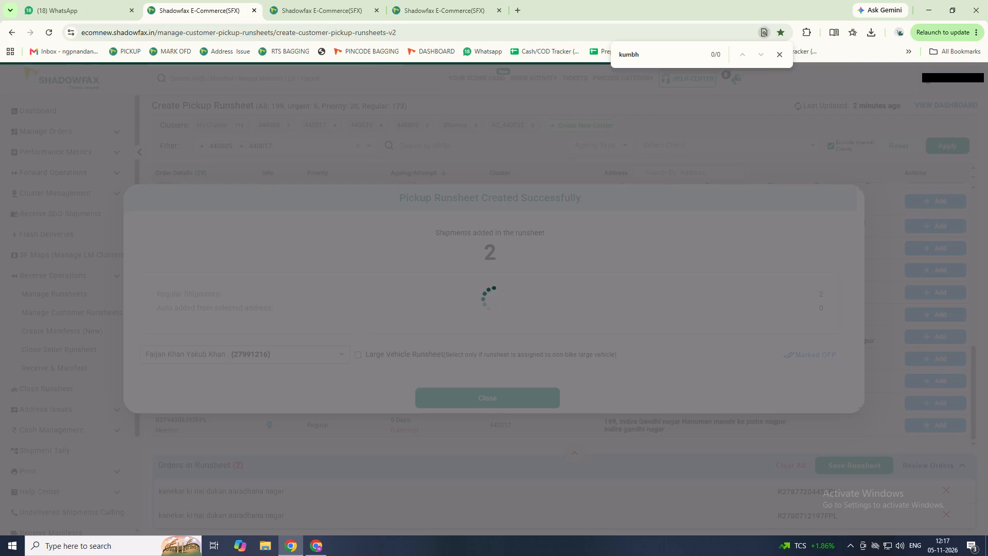
pyautogui.press('Tab')
pyautogui.press('Tab')
pyautogui.press('Return')
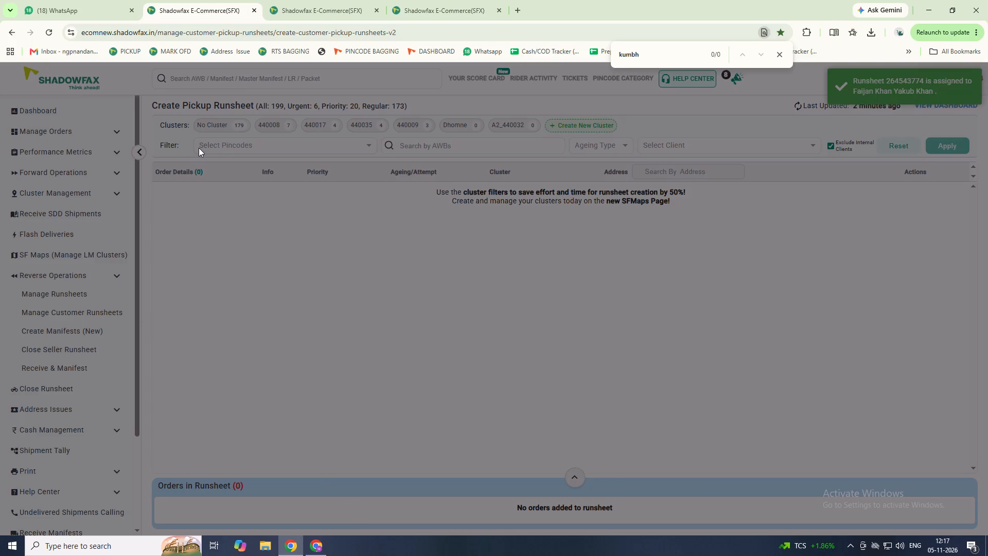
# List the pickup orders for all pincodes and review their addresses, ageing and attempts.
pyautogui.click(201, 148)
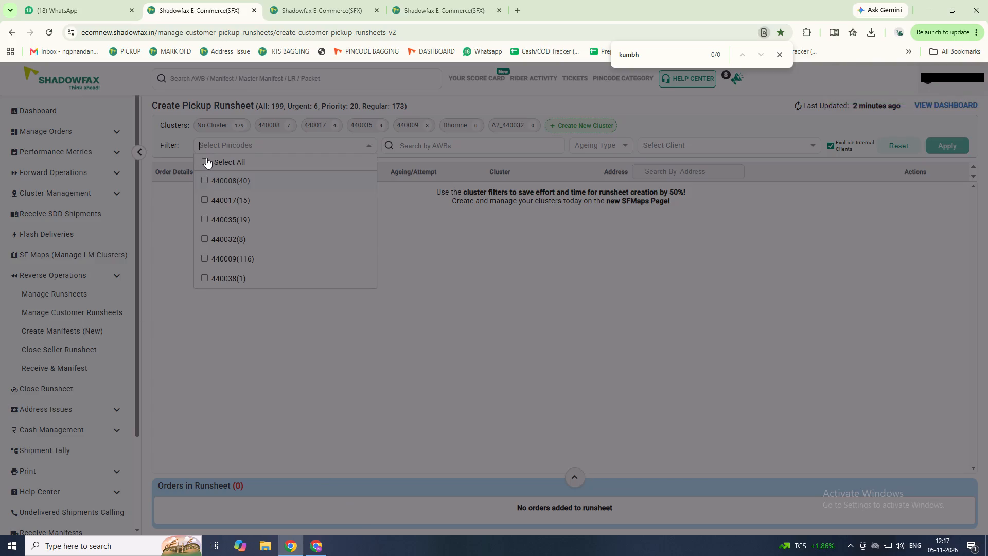
pyautogui.click(206, 158)
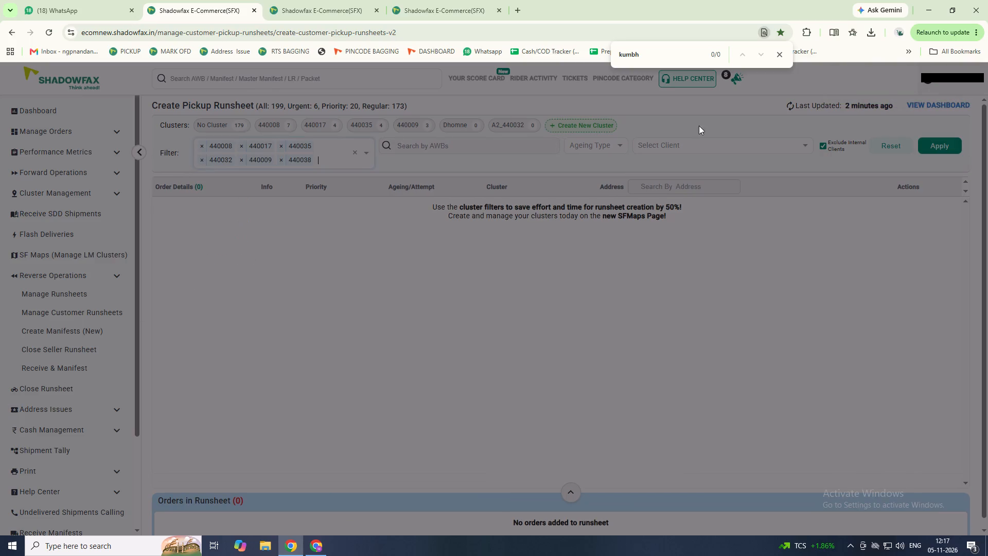
pyautogui.click(939, 145)
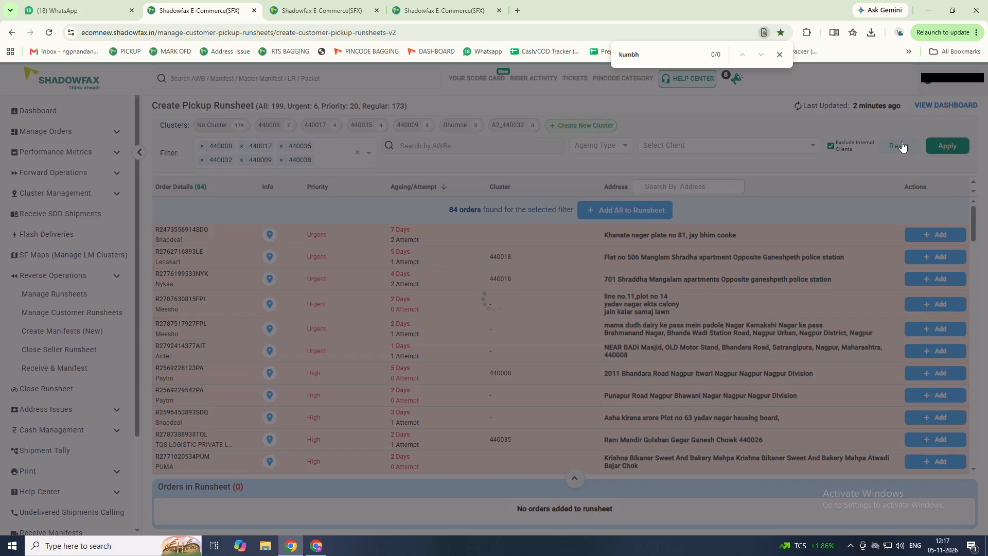
pyautogui.scroll(-20, 707, 308)
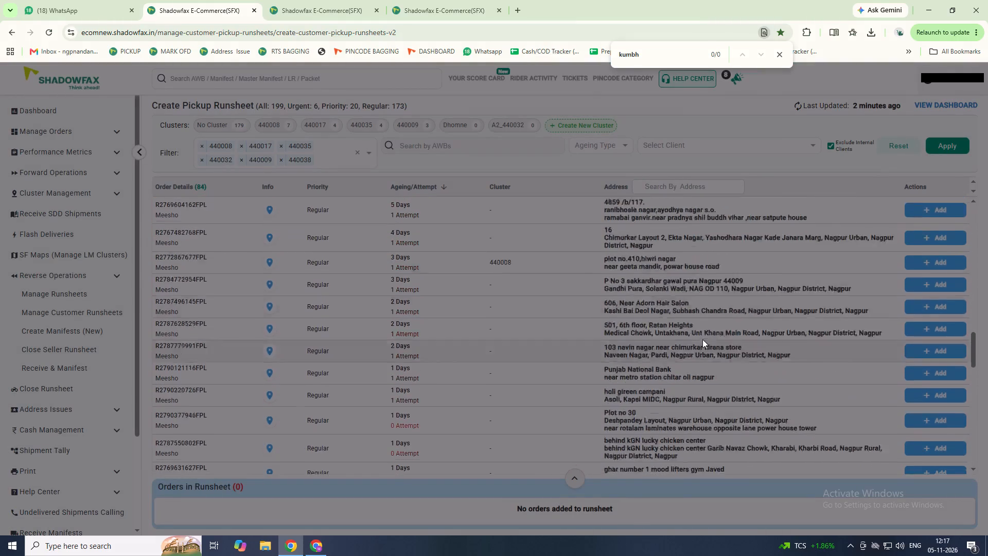
pyautogui.scroll(-20, 710, 325)
pyautogui.scroll(-4, 710, 325)
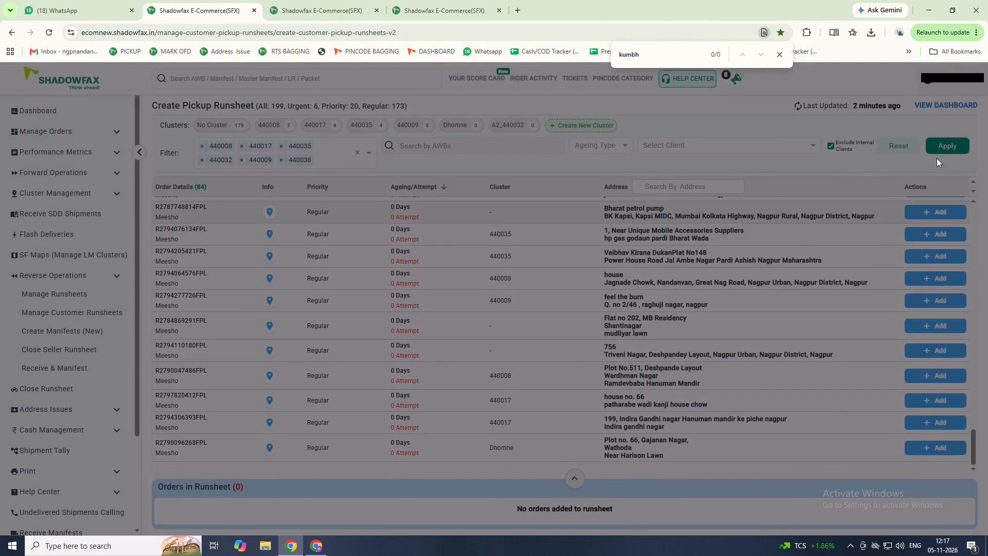
# Clear the pincode filter and list the pickup orders with ageing type 6 +.
pyautogui.click(940, 108)
pyautogui.click(301, 110)
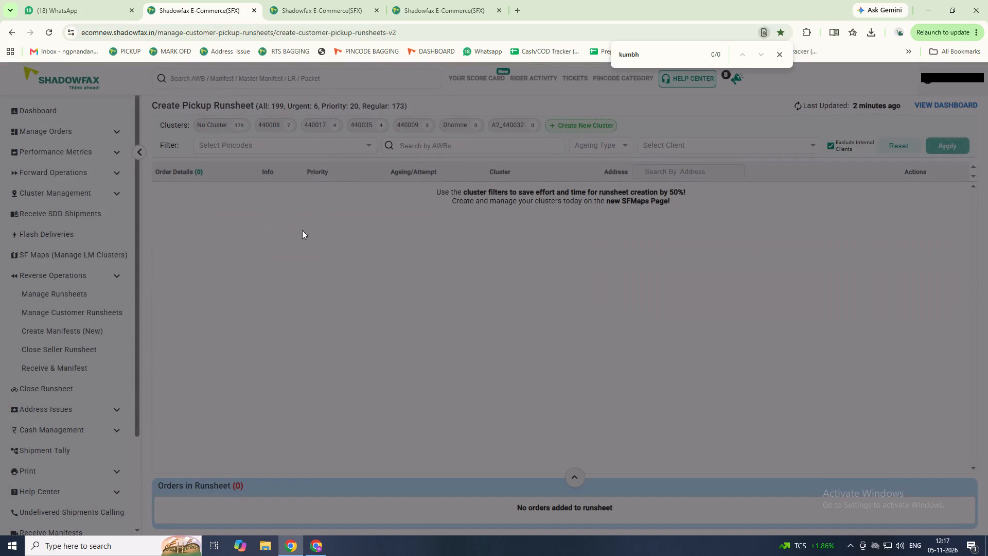
pyautogui.click(592, 145)
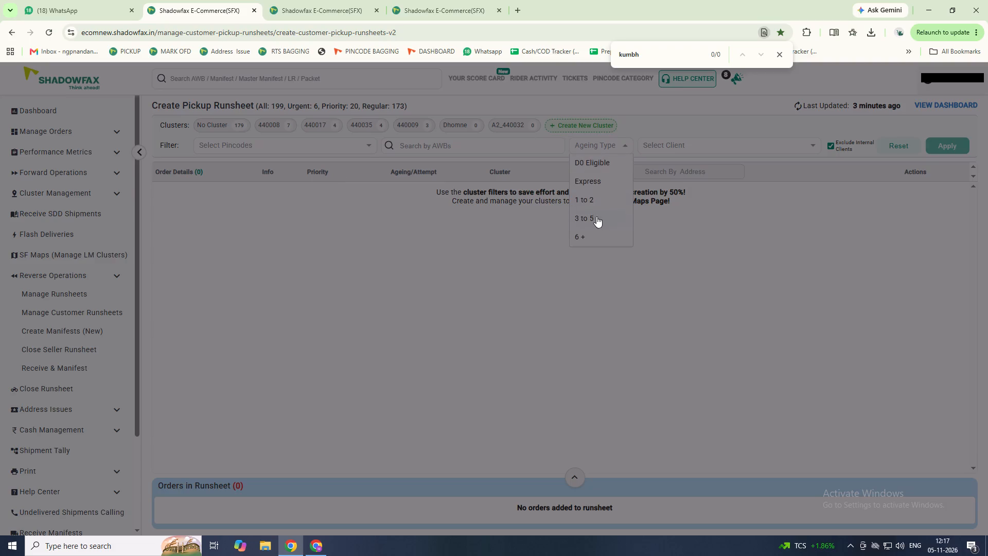
pyautogui.click(595, 229)
pyautogui.click(606, 242)
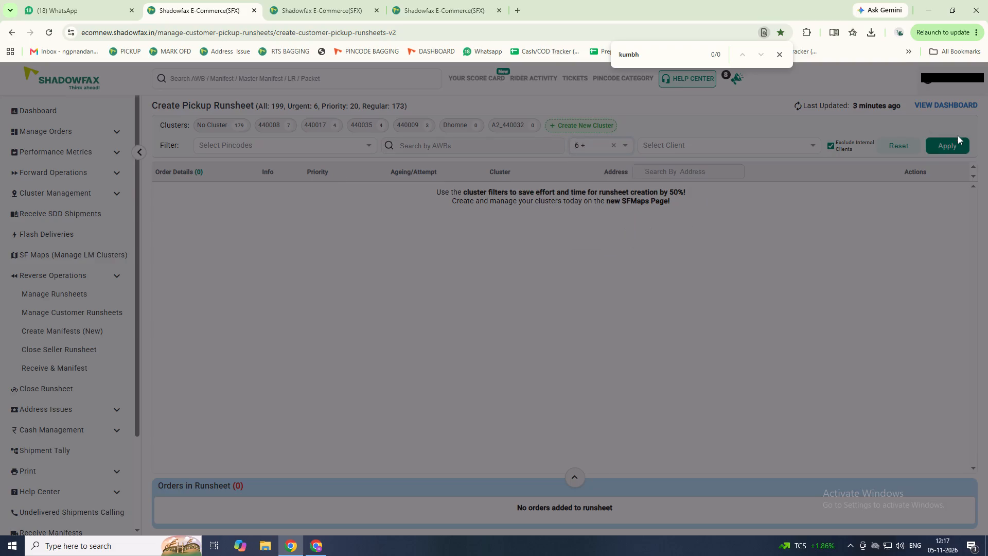
pyautogui.click(947, 149)
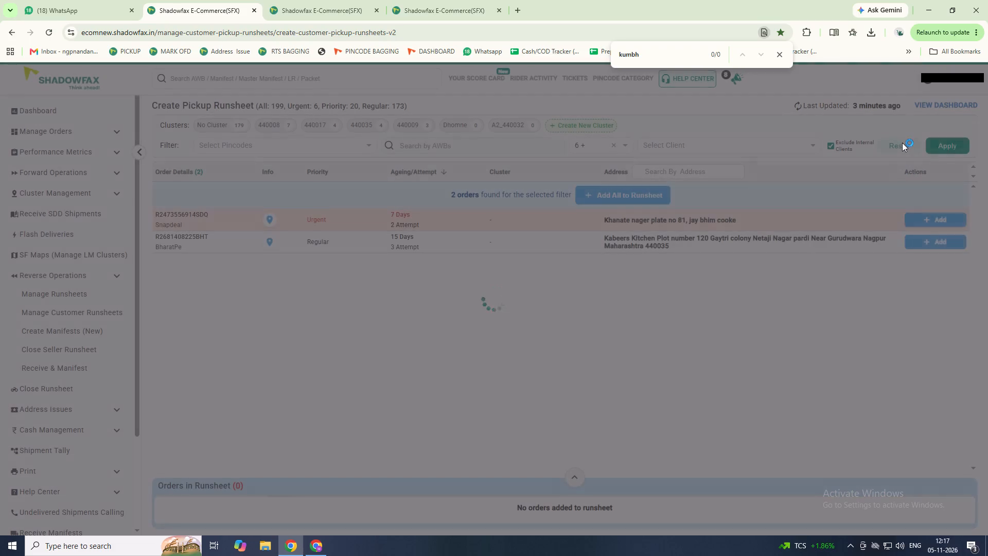
# Reset the filters, list the pickup orders with ageing type 3 to 5, and review their addresses.
pyautogui.click(900, 141)
pyautogui.click(583, 145)
pyautogui.click(579, 218)
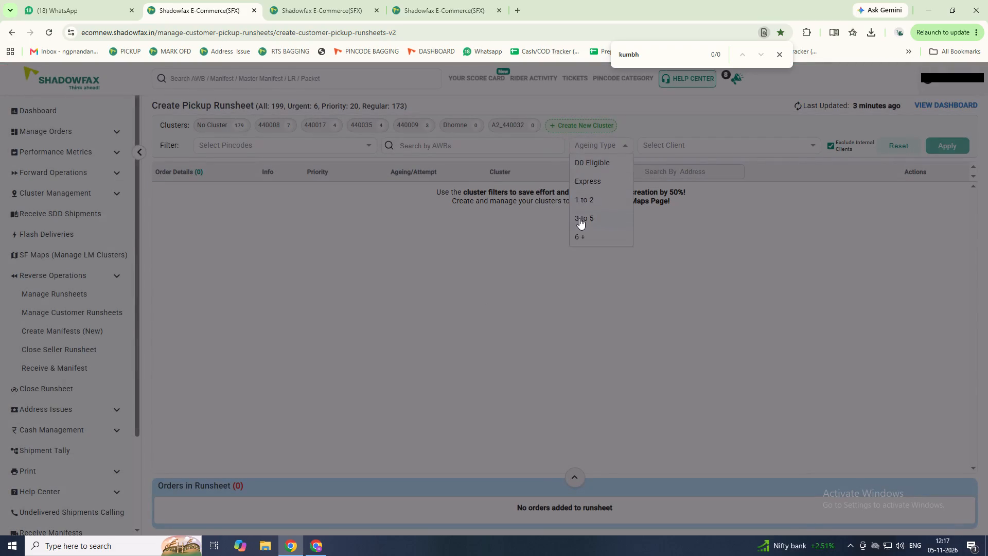
pyautogui.click(956, 156)
pyautogui.click(955, 151)
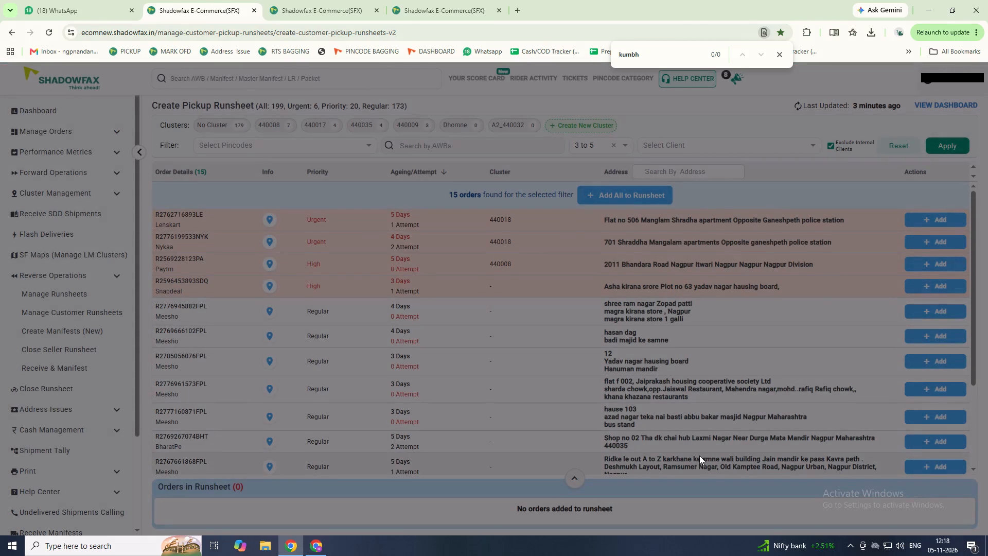
pyautogui.scroll(-2, 699, 456)
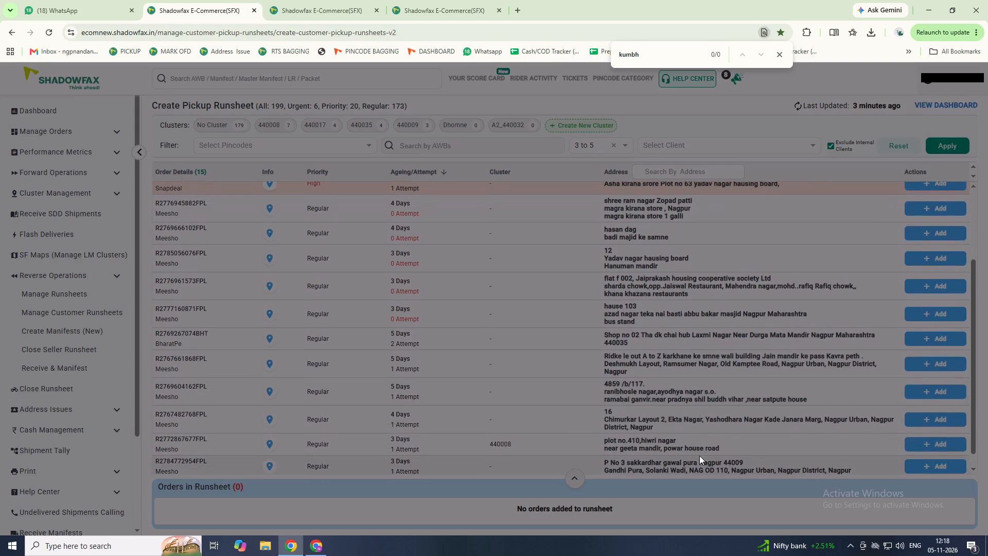
pyautogui.scroll(-1, 699, 456)
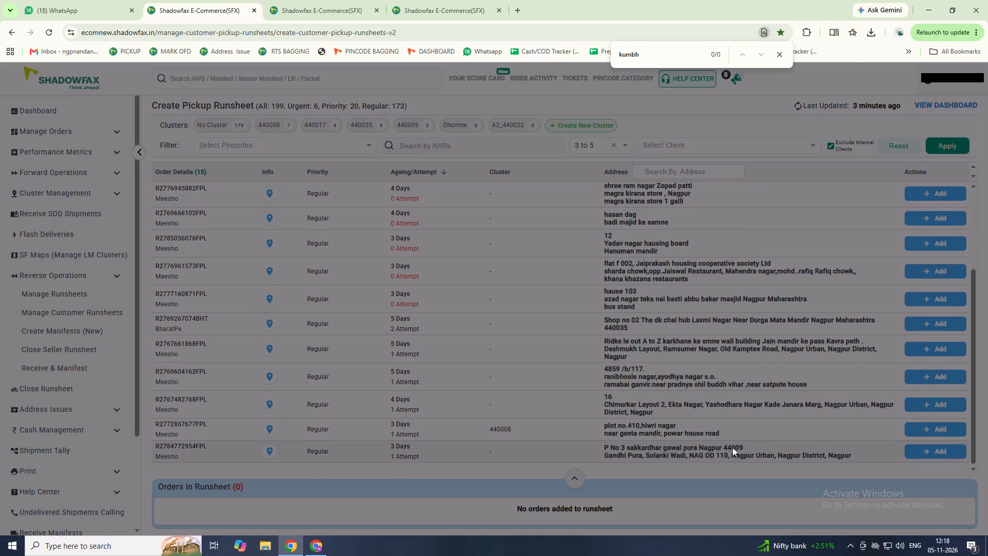
pyautogui.doubleClick(180, 425)
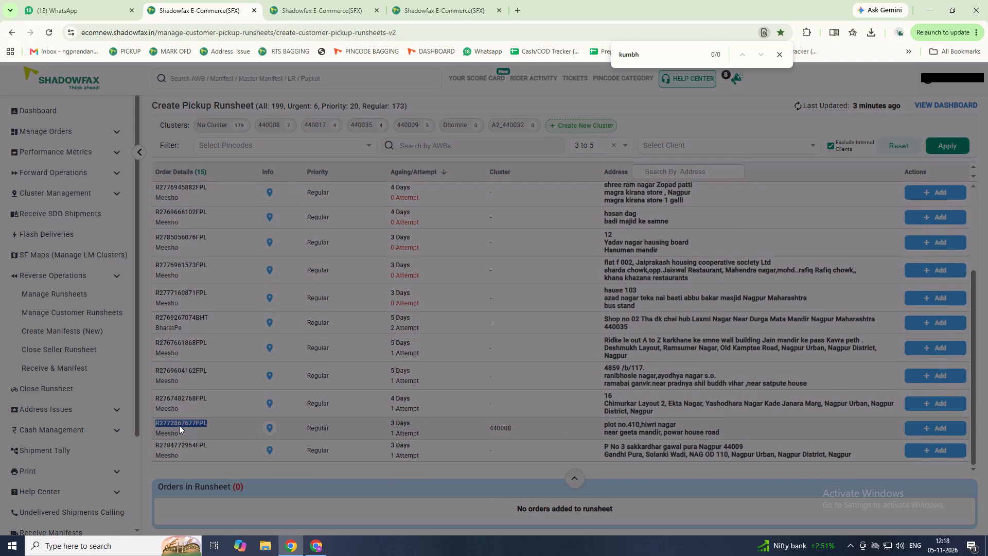
pyautogui.hotkey('ctrl', 'f')
pyautogui.hotkey('ctrl', 'x')
pyautogui.hotkey('ctrl', 'f')
pyautogui.hotkey('ctrl', 'x')
pyautogui.click(301, 0)
pyautogui.moveTo(257, 133); pyautogui.dragTo(256, 147)
pyautogui.click(252, 154)
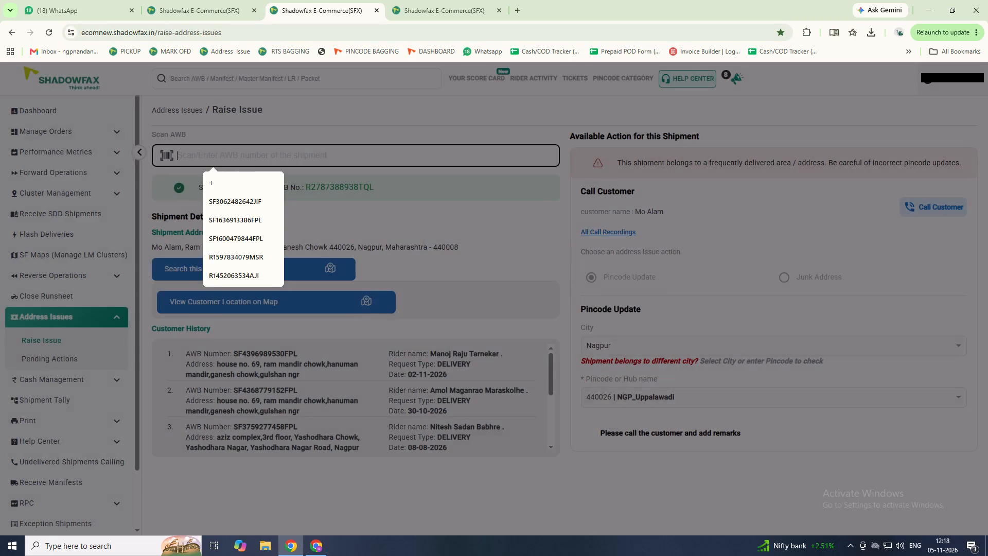
pyautogui.hotkey('ctrl', 'v')
pyautogui.hotkey('ctrl', 'Return')
pyautogui.click(175, 0)
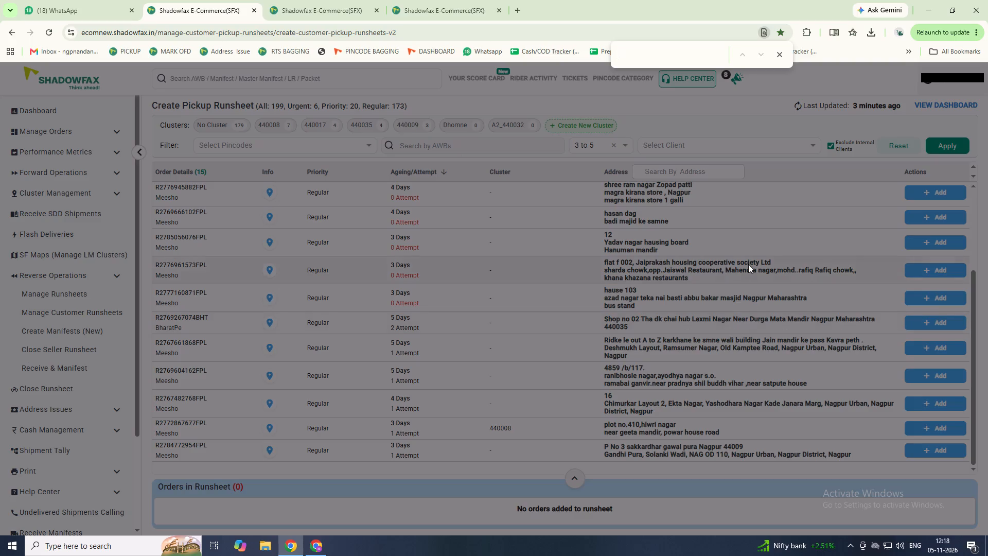
pyautogui.click(942, 271)
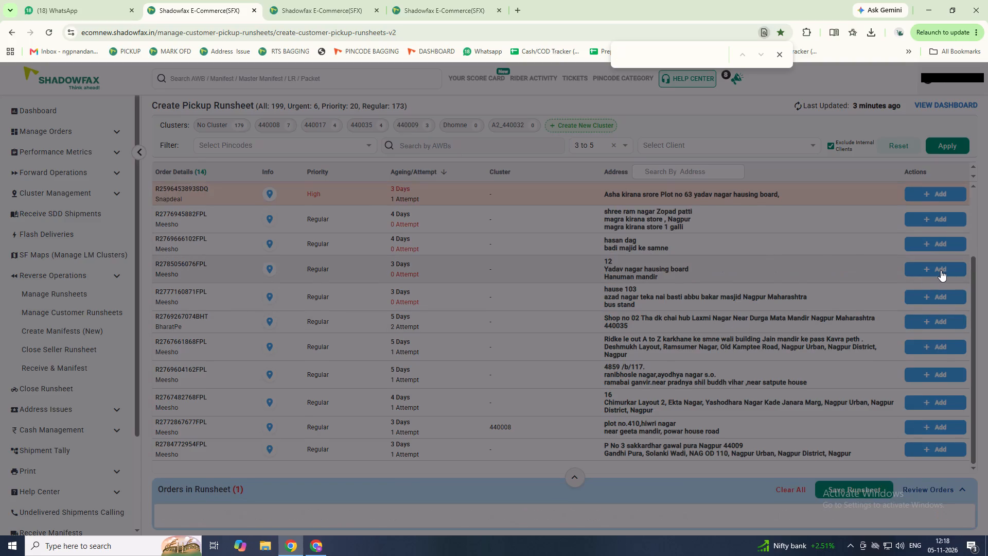
pyautogui.click(940, 270)
pyautogui.scroll(1, 763, 284)
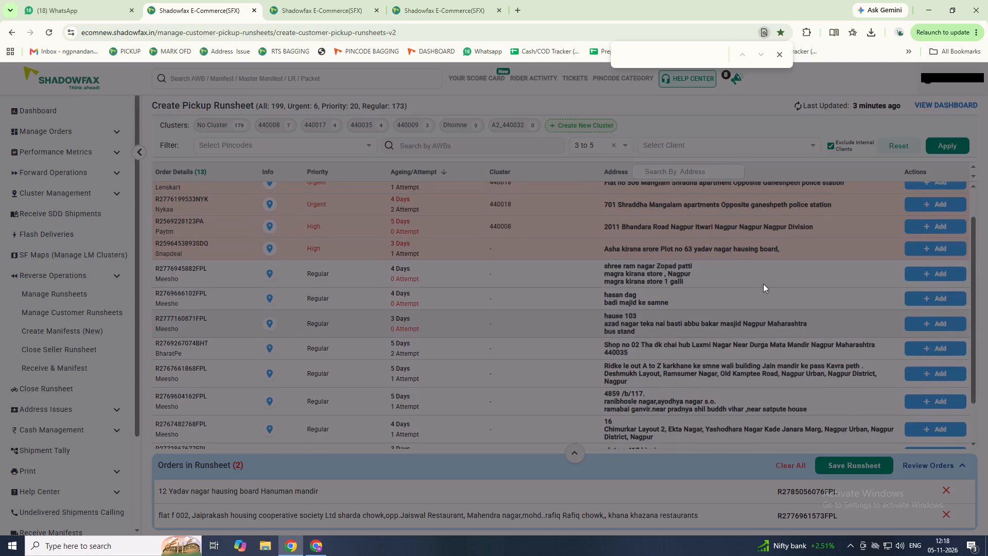
pyautogui.click(937, 252)
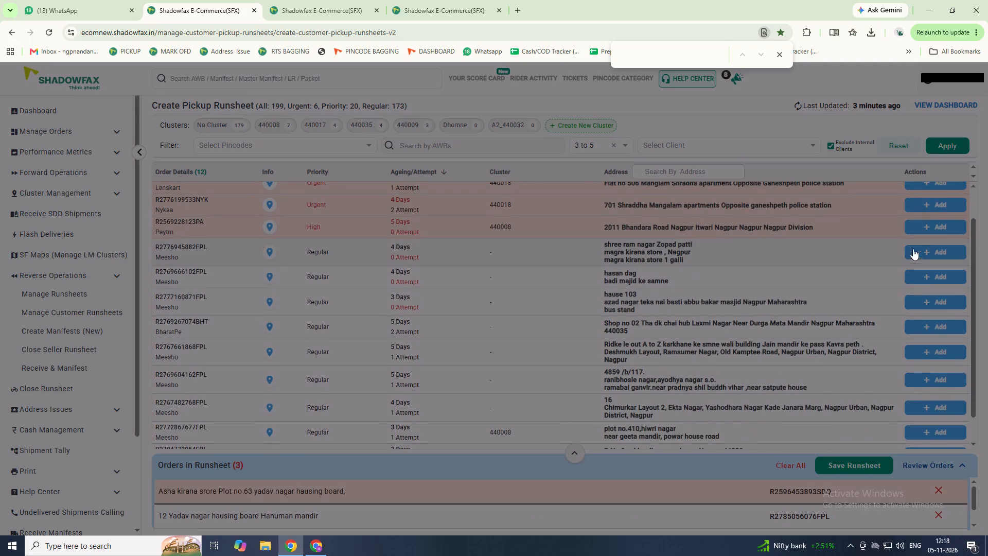
pyautogui.scroll(1, 811, 274)
pyautogui.scroll(-1, 720, 400)
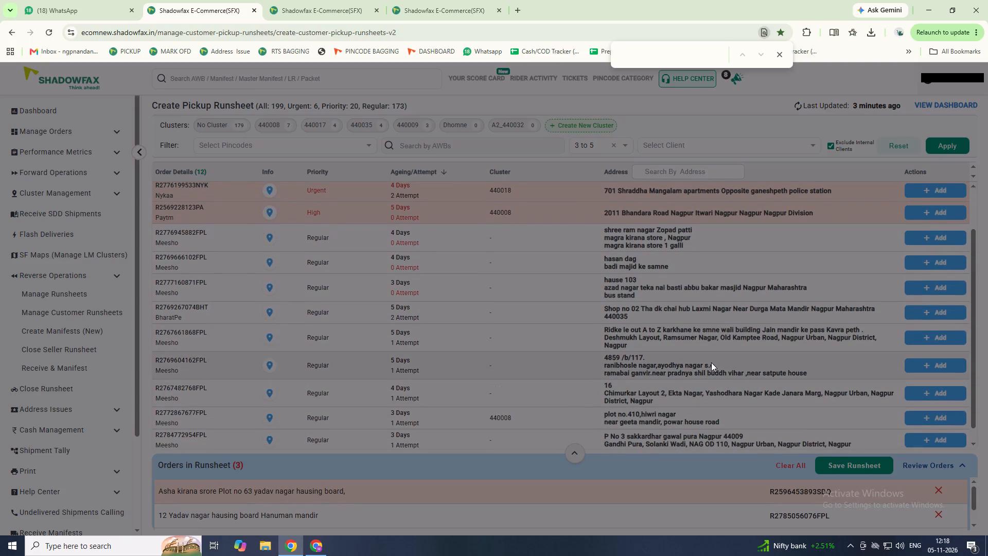
pyautogui.click(921, 396)
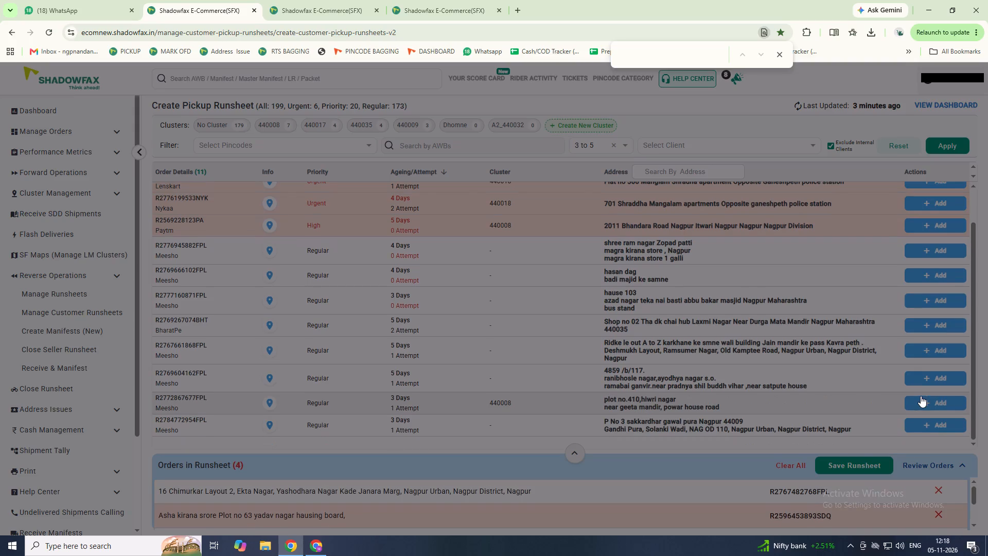
pyautogui.scroll(-1, 587, 517)
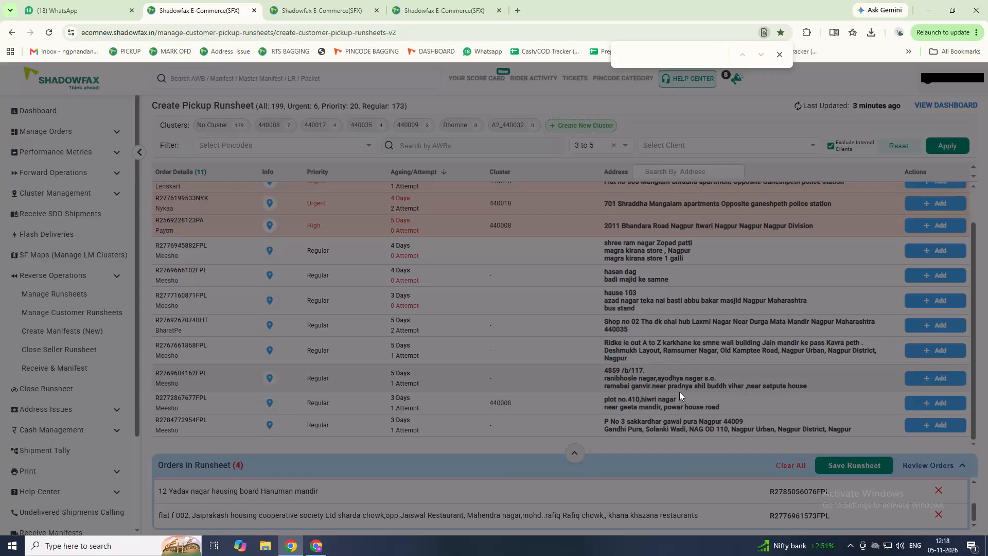
pyautogui.scroll(2, 679, 392)
pyautogui.scroll(-3, 679, 393)
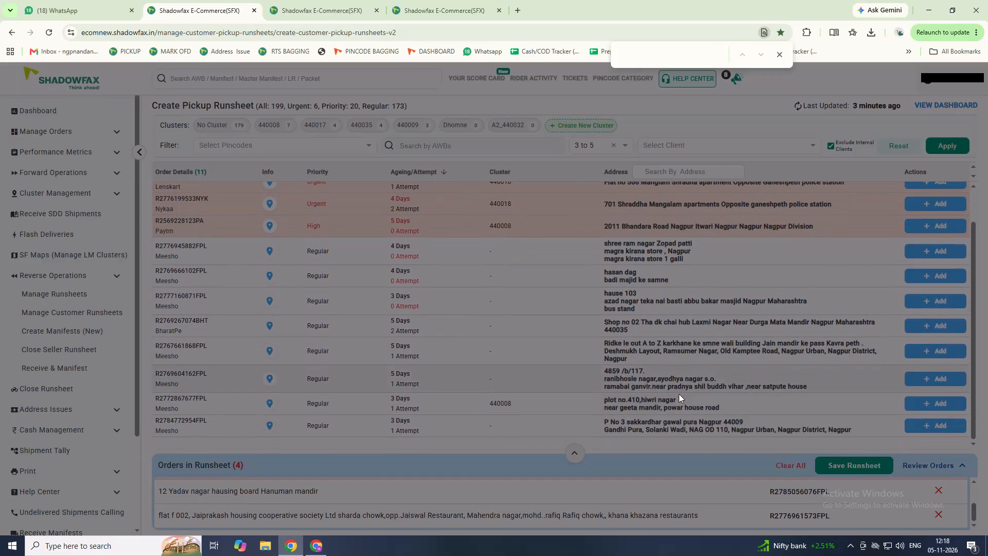
pyautogui.click(912, 150)
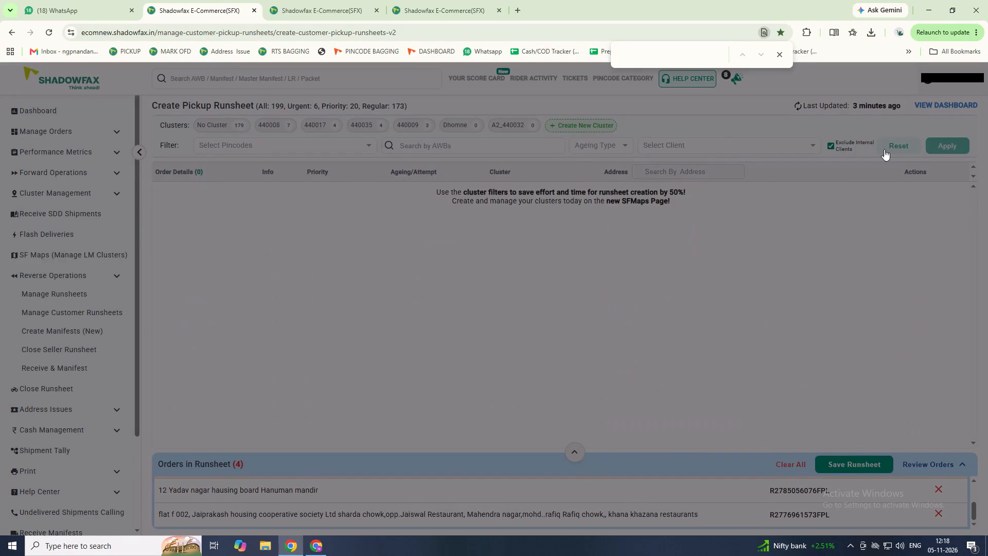
pyautogui.click(584, 141)
pyautogui.moveTo(600, 197); pyautogui.dragTo(622, 195)
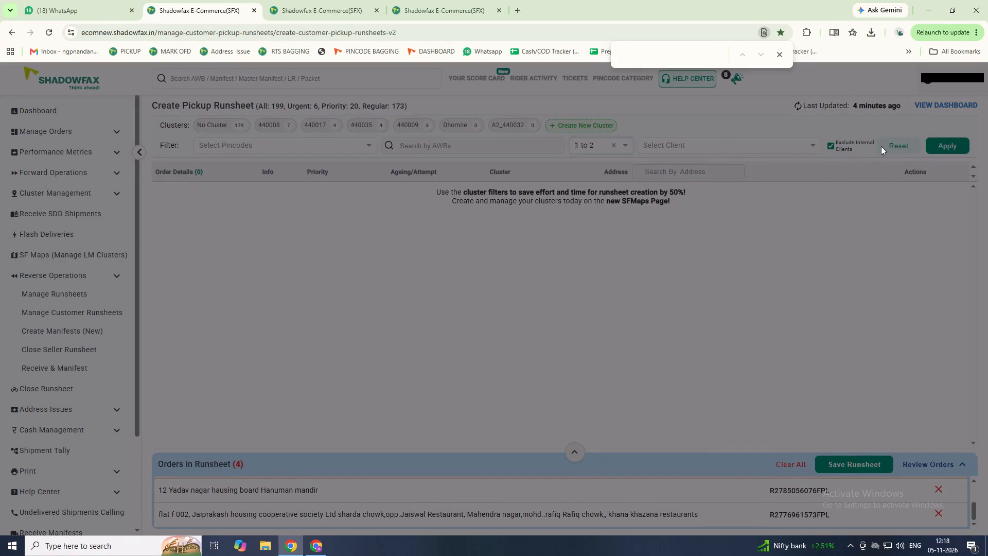
pyautogui.click(945, 141)
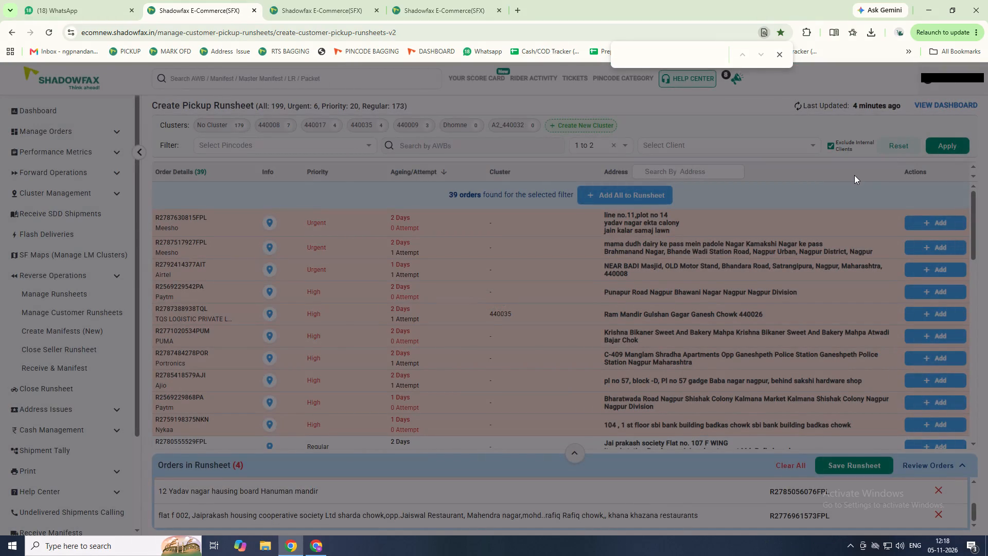
pyautogui.click(926, 218)
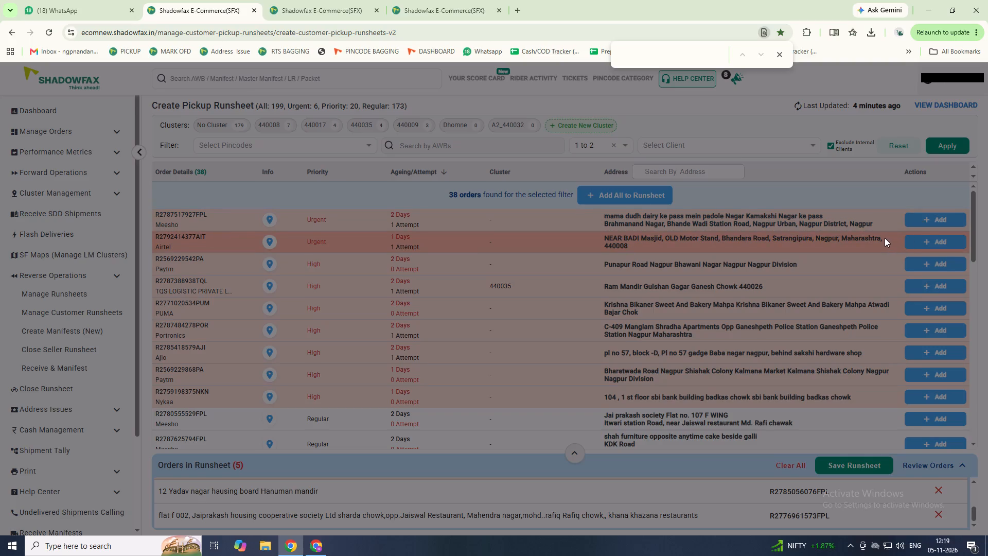
pyautogui.doubleClick(197, 350)
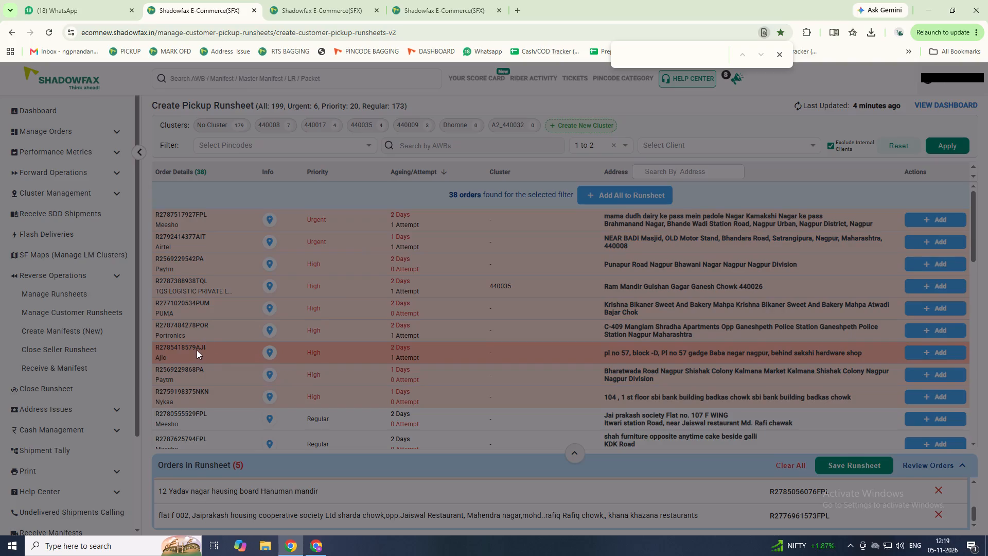
pyautogui.hotkey('ctrl', 'f')
pyautogui.hotkey('ctrl', 'x')
pyautogui.hotkey('ctrl', 'f')
pyautogui.hotkey('ctrl', 'x')
pyautogui.click(276, 0)
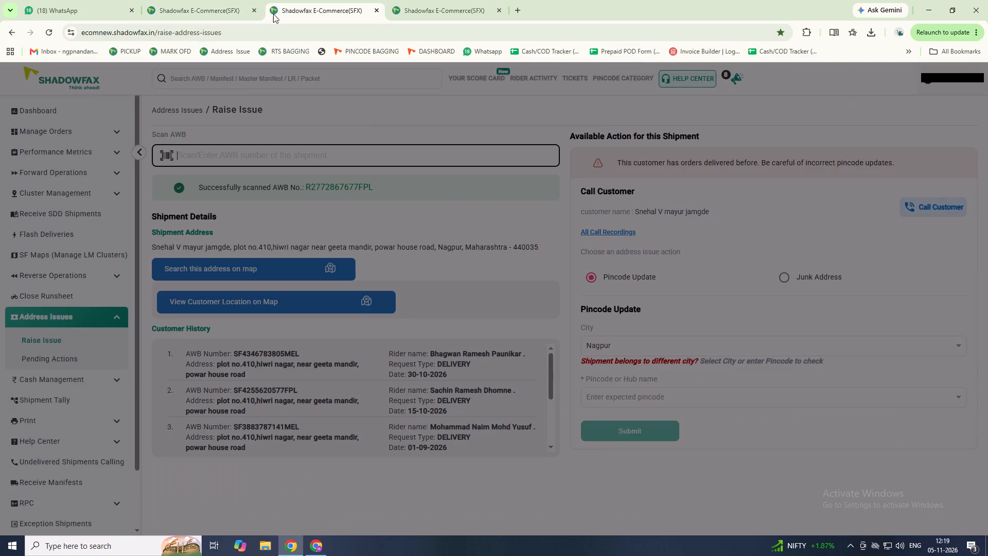
pyautogui.hotkey('ctrl', 'v')
pyautogui.press('Return')
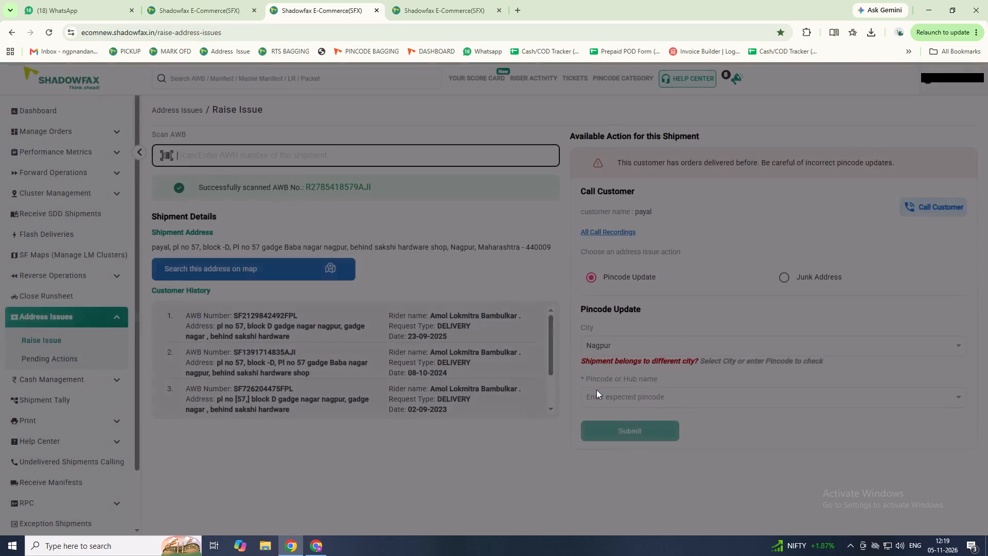
pyautogui.click(596, 388)
pyautogui.write('024')
pyautogui.press('Return')
pyautogui.press('Tab')
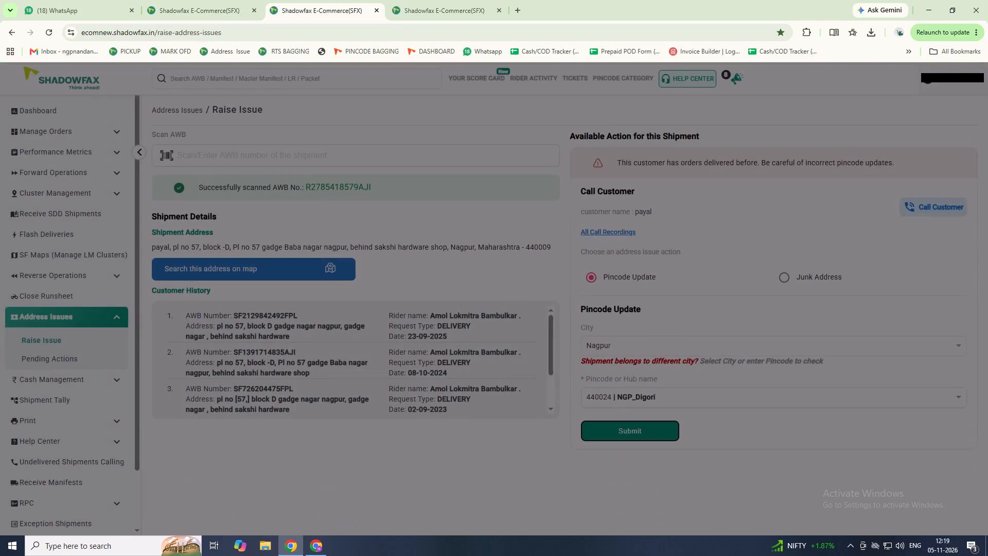
pyautogui.press('Return')
pyautogui.press('Tab')
pyautogui.press('Return')
pyautogui.doubleClick(246, 1)
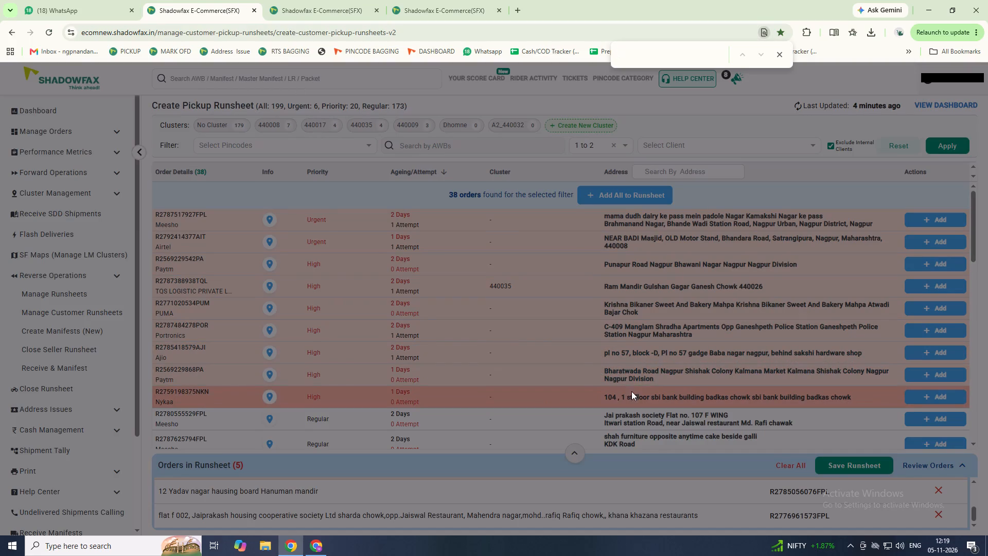
pyautogui.click(950, 428)
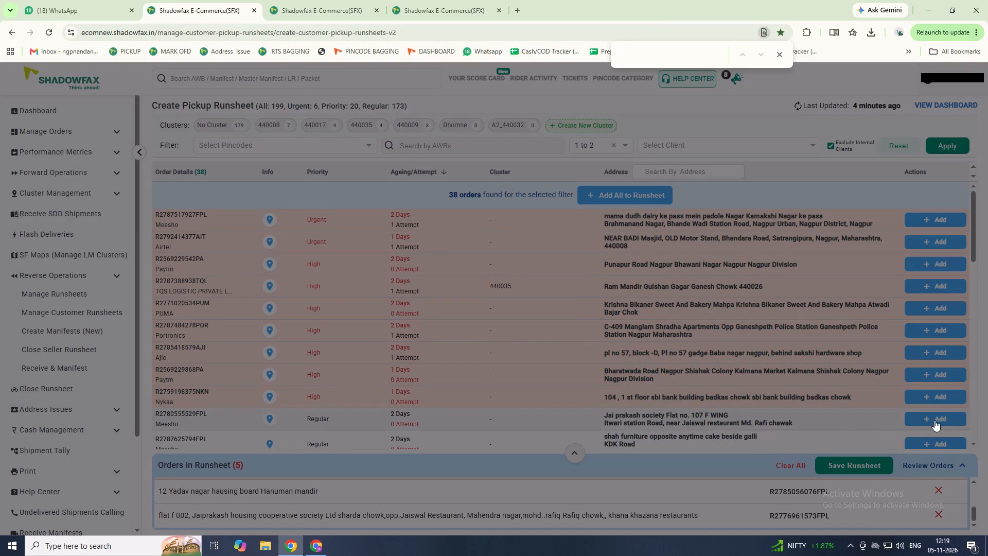
pyautogui.click(943, 416)
pyautogui.scroll(-2, 811, 426)
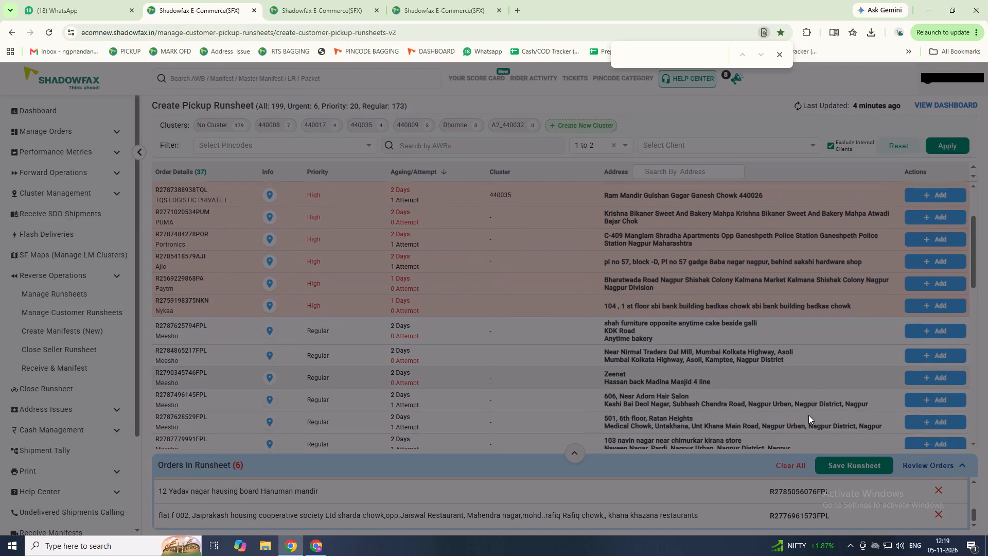
pyautogui.scroll(-2, 808, 415)
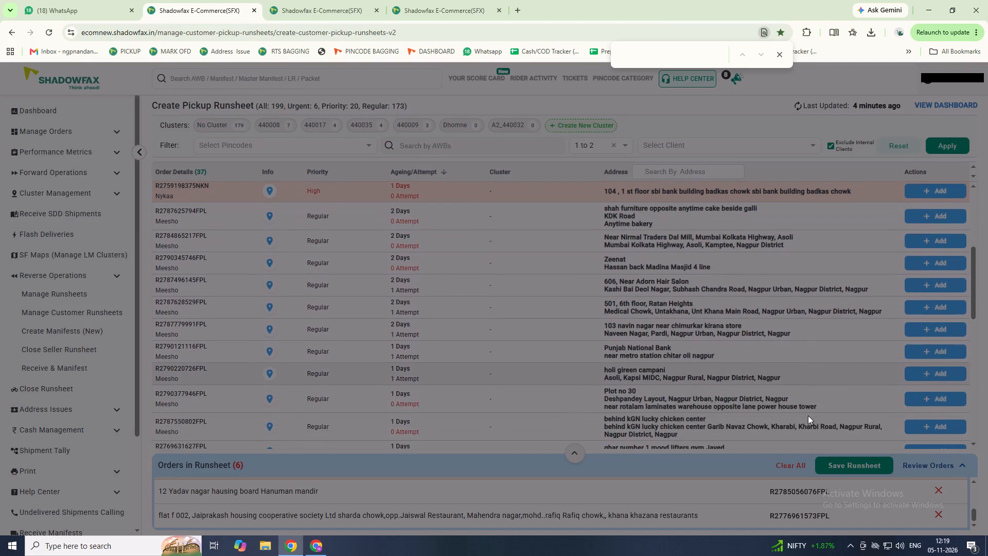
pyautogui.scroll(-1, 806, 414)
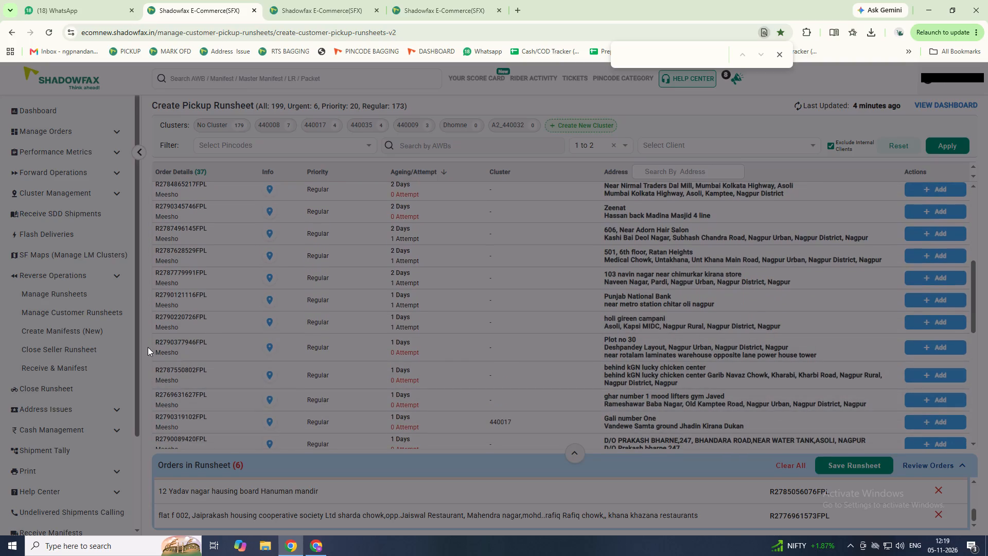
pyautogui.doubleClick(153, 368)
pyautogui.hotkey('ctrl', 'f')
pyautogui.hotkey('ctrl', 'x')
pyautogui.hotkey('ctrl', 'f')
pyautogui.hotkey('ctrl', 'x')
pyautogui.click(326, 0)
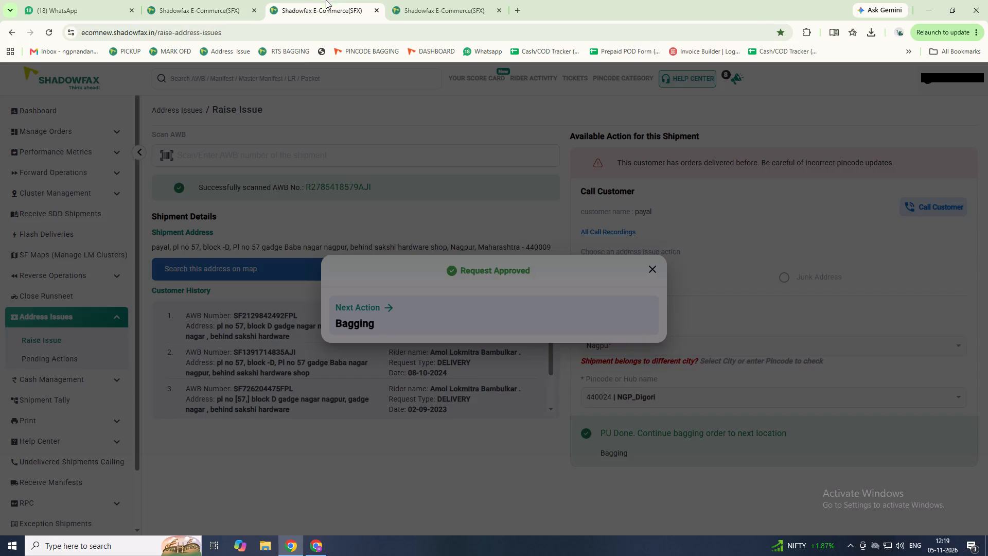
pyautogui.moveTo(287, 152); pyautogui.dragTo(286, 157)
pyautogui.click(286, 158)
pyautogui.hotkey('ctrl', 'v')
pyautogui.hotkey('ctrl', 'Return')
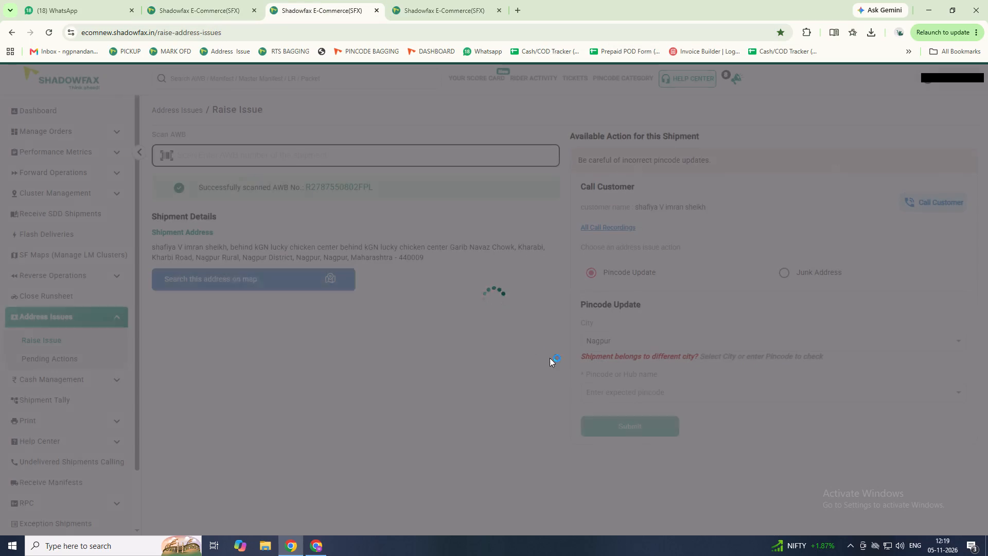
pyautogui.click(630, 396)
pyautogui.write('024')
pyautogui.press('Return')
pyautogui.press('Tab')
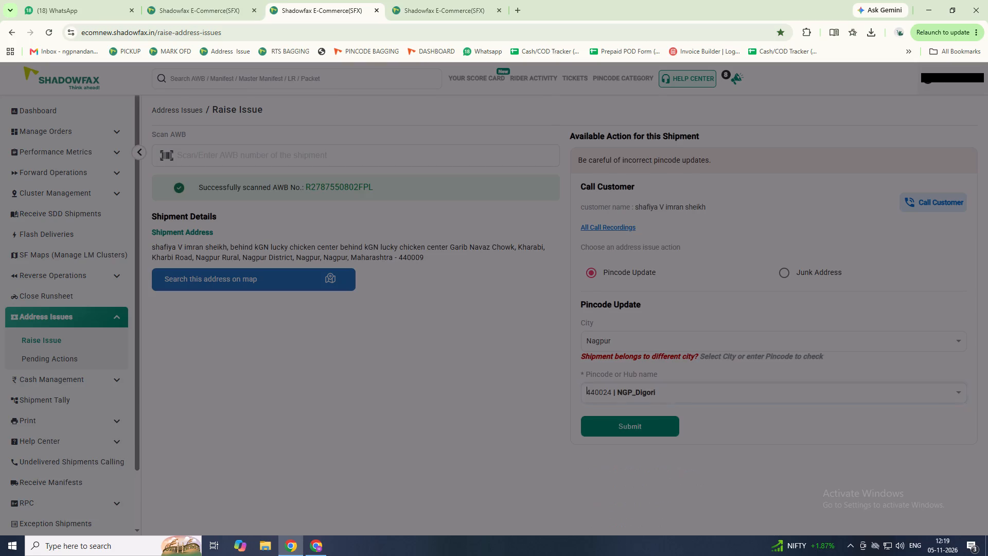
pyautogui.press('Return')
pyautogui.click(202, 1)
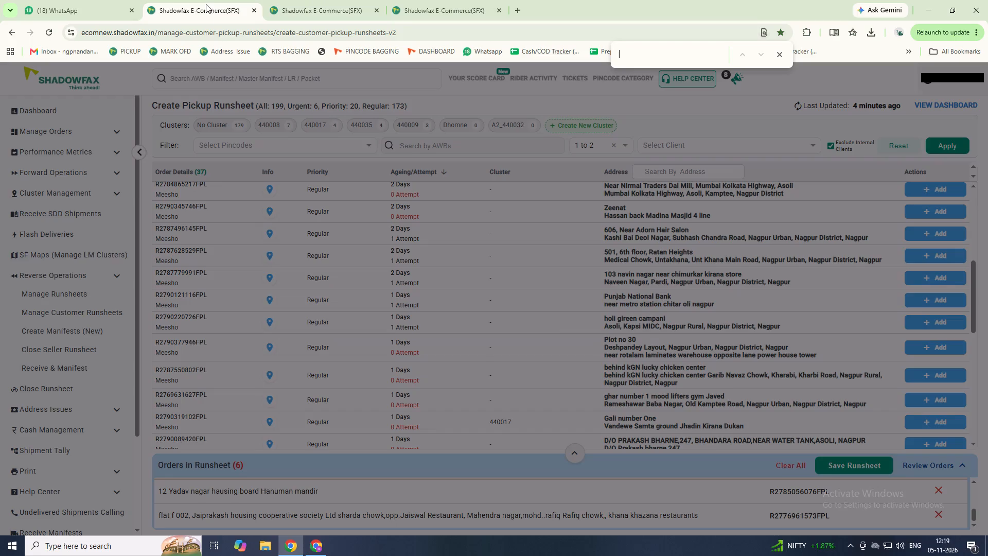
pyautogui.scroll(-1, 638, 416)
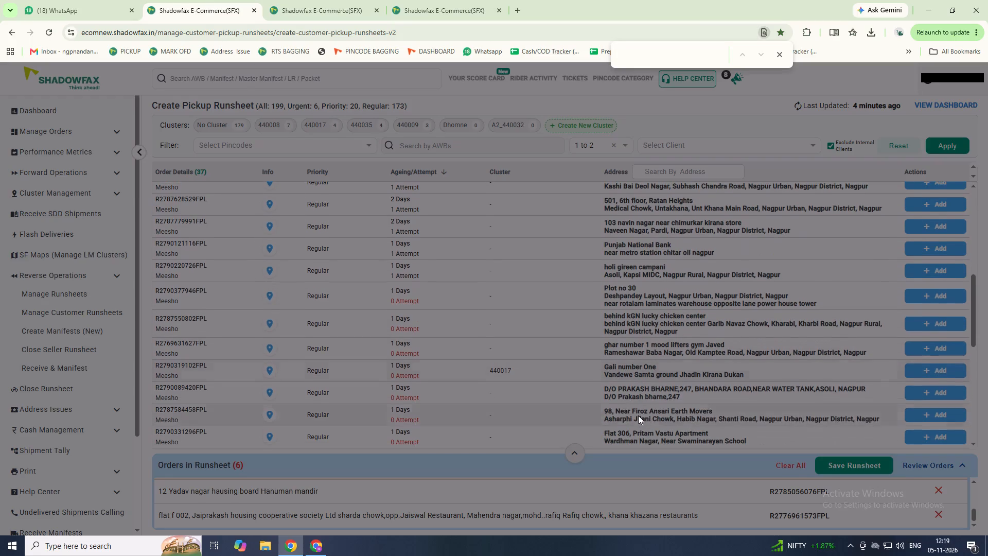
pyautogui.click(195, 372)
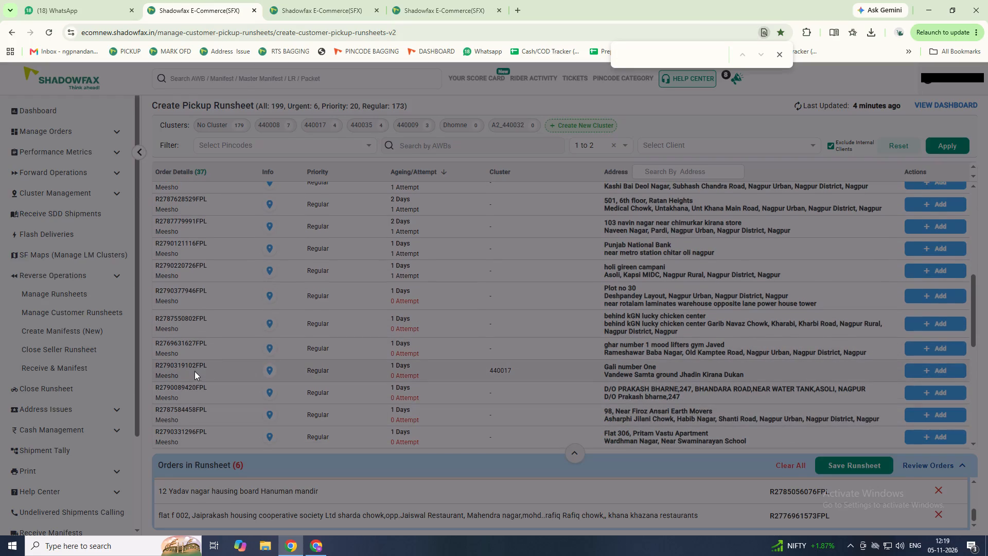
pyautogui.doubleClick(195, 367)
pyautogui.hotkey('ctrl', 'f')
pyautogui.hotkey('ctrl', 'x')
pyautogui.hotkey('ctrl', 'f')
pyautogui.hotkey('ctrl', 'x')
pyautogui.click(305, 0)
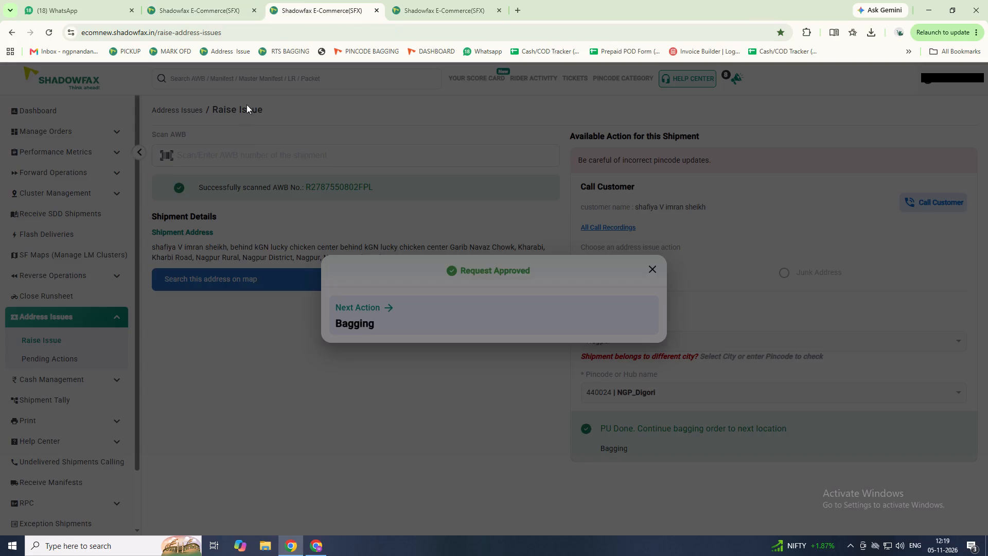
pyautogui.click(246, 138)
pyautogui.moveTo(246, 138); pyautogui.dragTo(244, 143)
pyautogui.click(244, 147)
pyautogui.hotkey('ctrl', 'v')
pyautogui.hotkey('ctrl', 'Return')
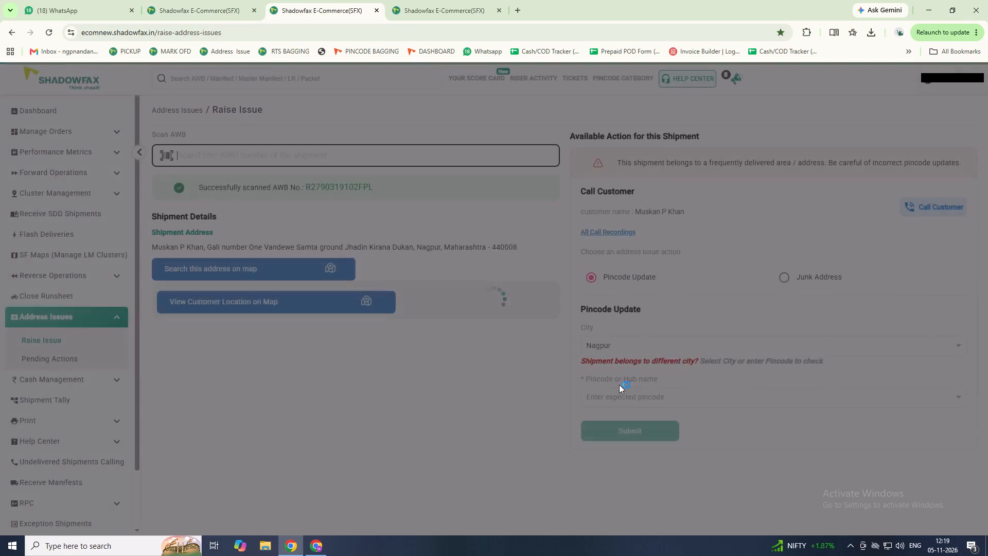
# Raise its pincode update to 440026 | NGP_Uppalawadi with reason Incorrect customer location shown, and return to the pickup list.
pyautogui.click(624, 399)
pyautogui.write('025')
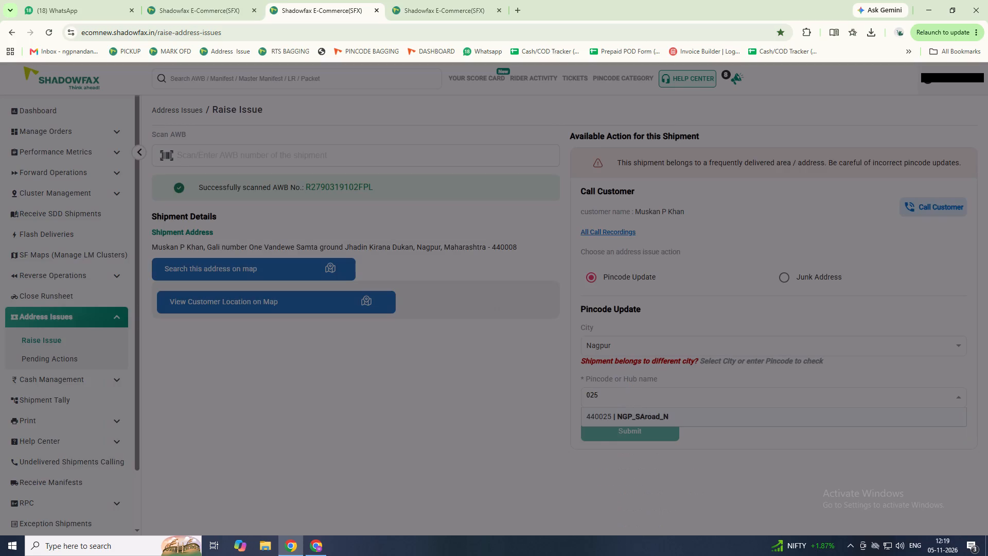
pyautogui.press('BackSpace')
pyautogui.press('6')
pyautogui.press('Return')
pyautogui.press('Tab')
pyautogui.press('Return')
pyautogui.press('Tab')
pyautogui.press('Return')
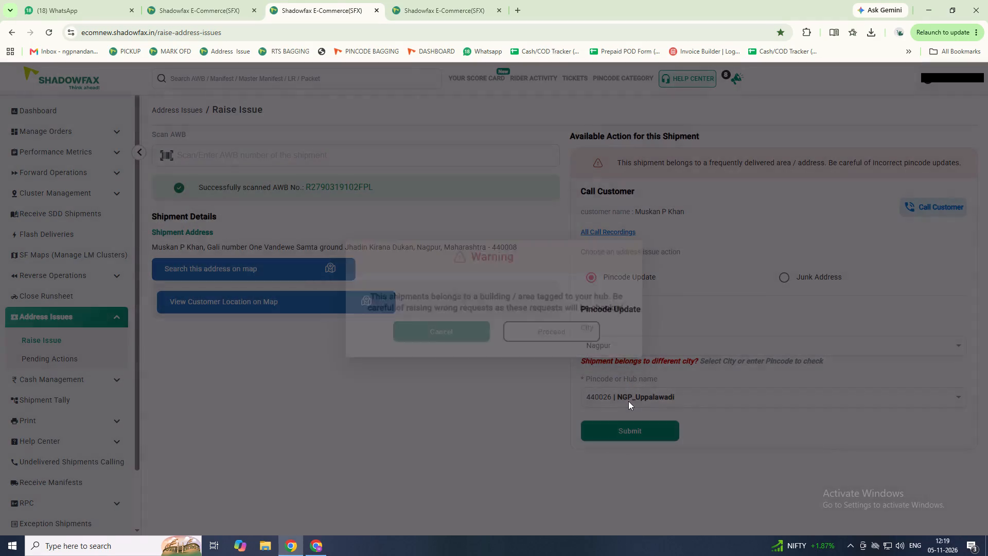
pyautogui.click(398, 423)
pyautogui.click(608, 448)
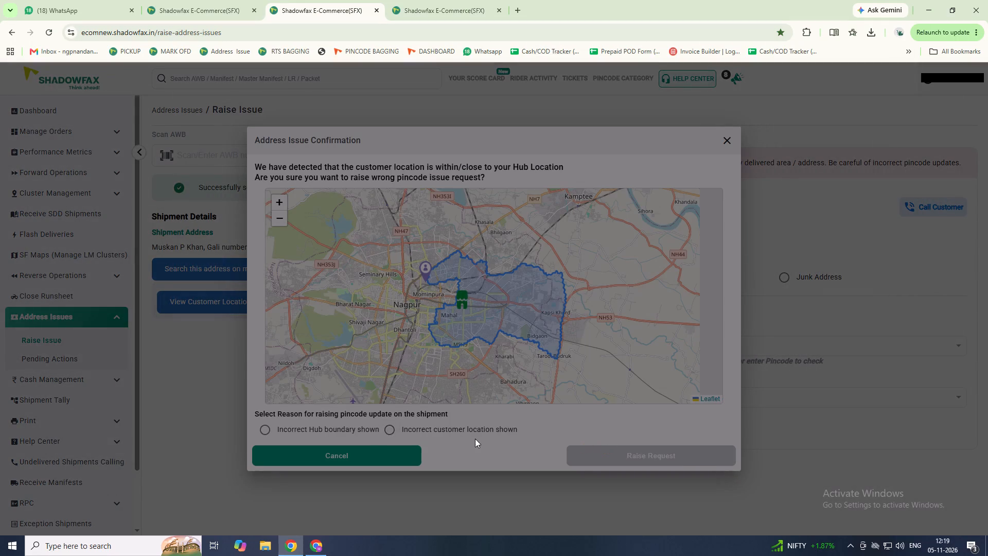
pyautogui.click(475, 439)
pyautogui.click(469, 429)
pyautogui.click(602, 455)
pyautogui.click(283, 0)
pyautogui.click(208, 0)
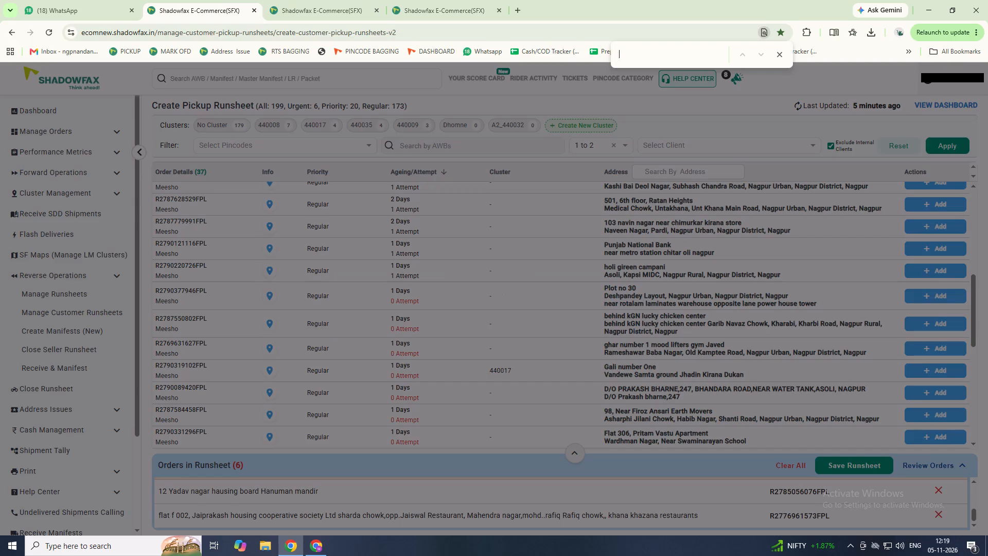
pyautogui.scroll(-1, 618, 397)
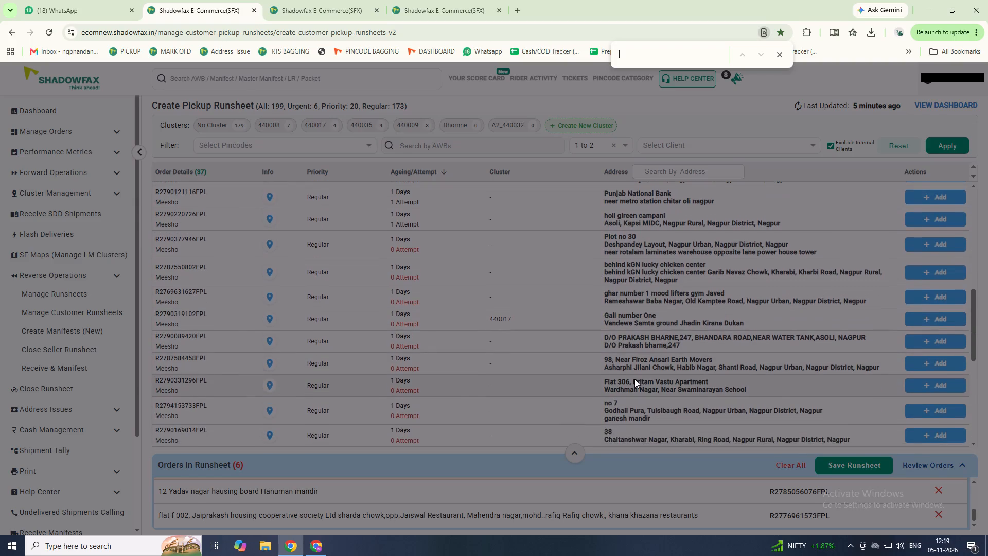
pyautogui.scroll(-2, 632, 387)
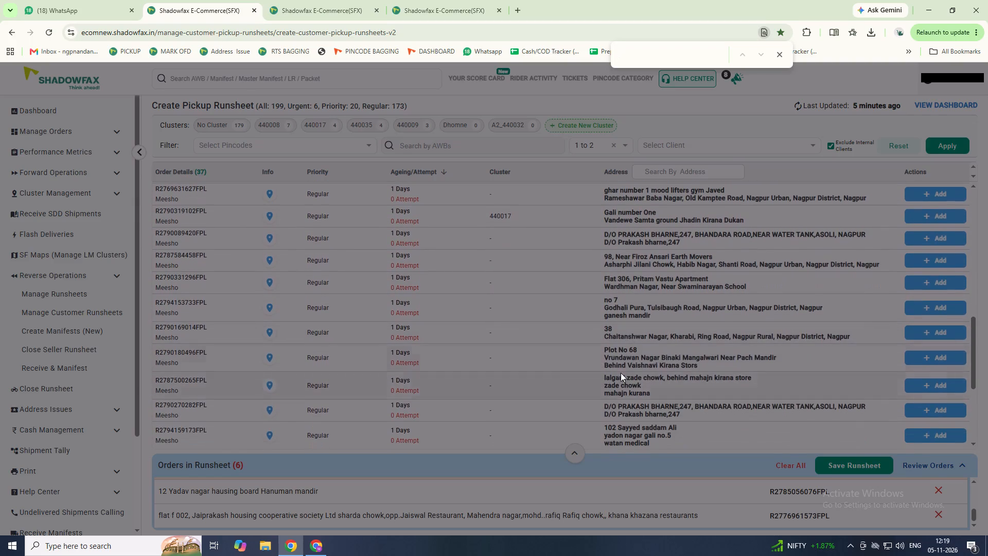
pyautogui.scroll(-1, 617, 396)
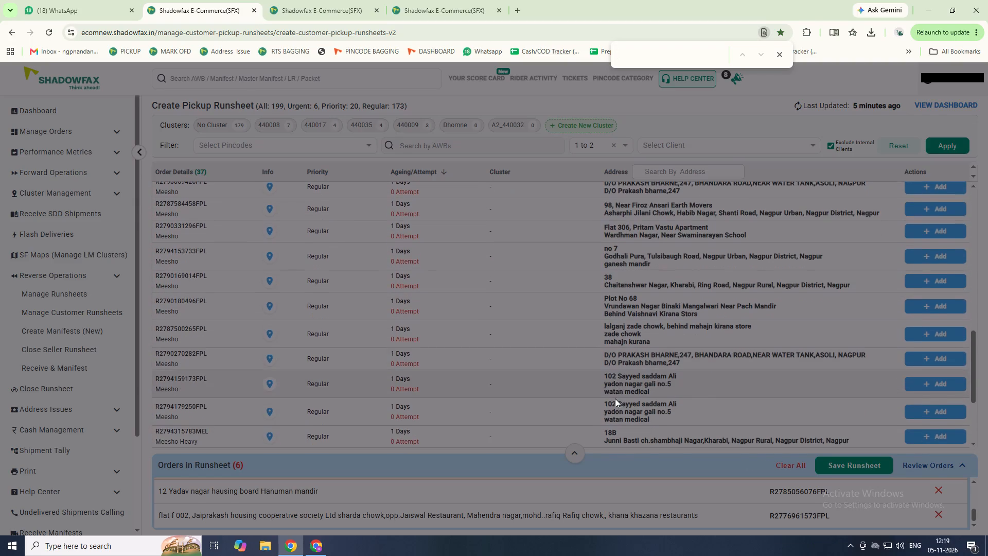
pyautogui.scroll(-1, 602, 380)
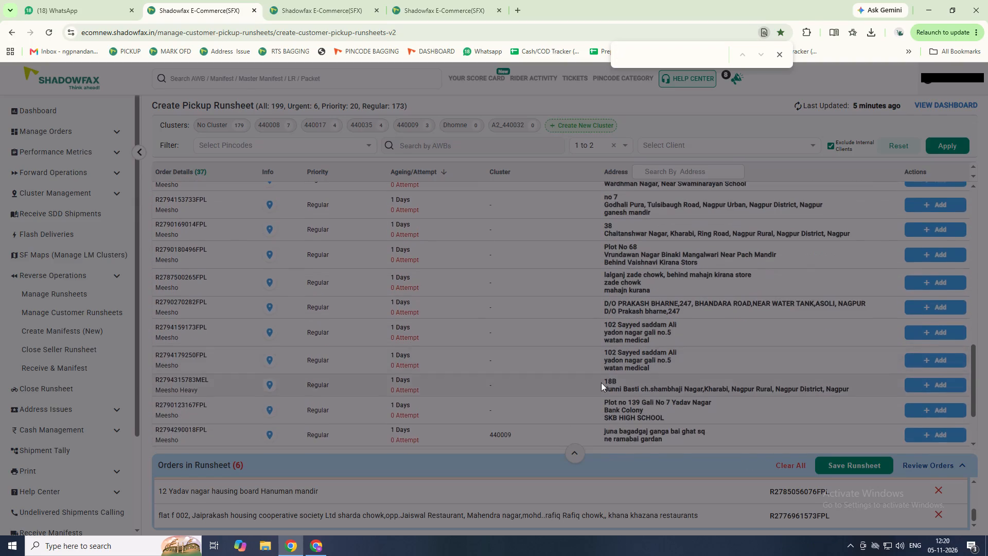
pyautogui.scroll(-1, 601, 383)
pyautogui.doubleClick(923, 282)
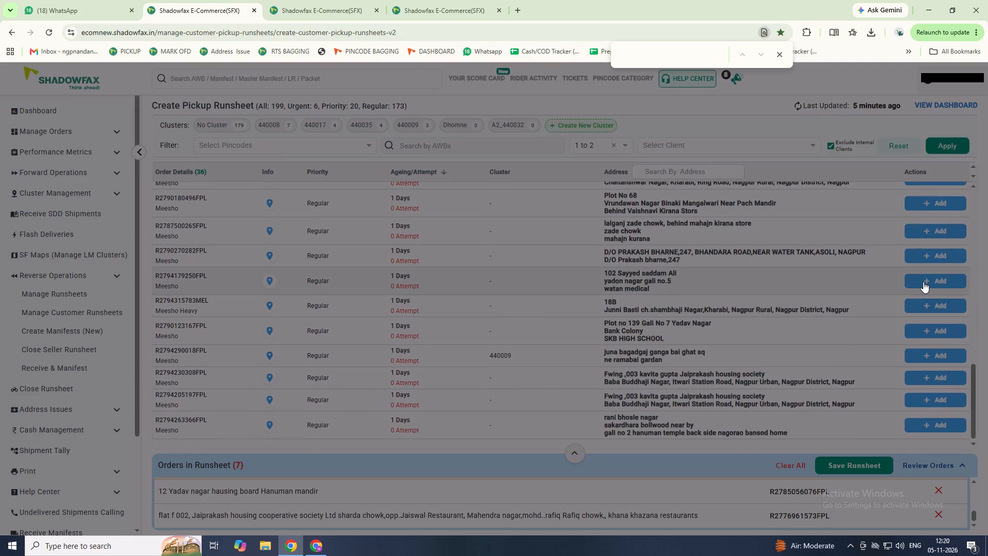
pyautogui.click(933, 329)
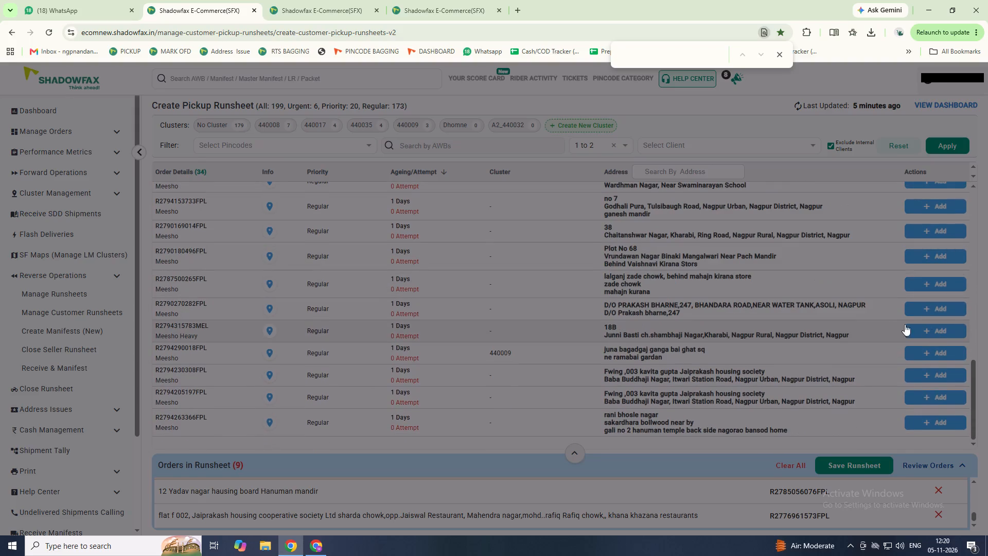
pyautogui.scroll(1, 727, 376)
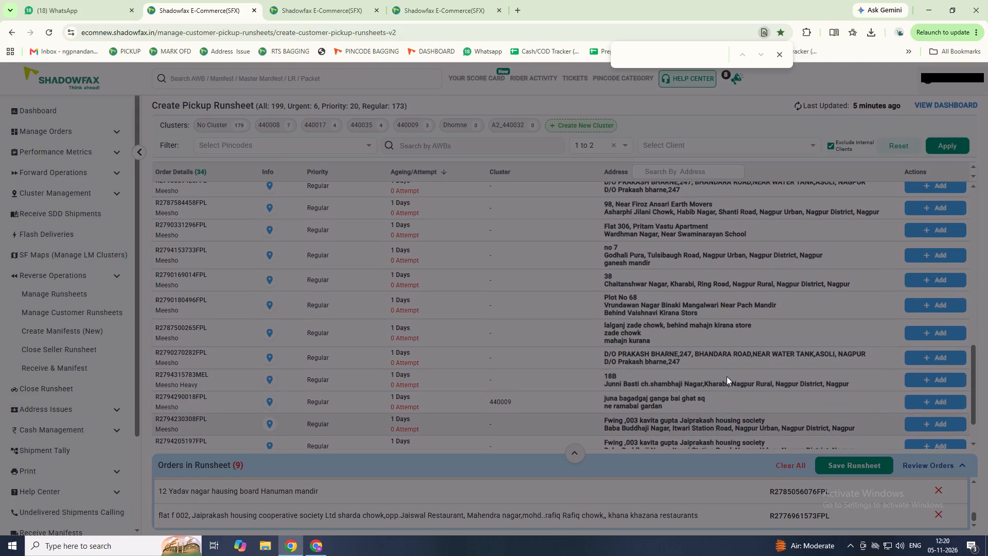
pyautogui.scroll(-1, 727, 376)
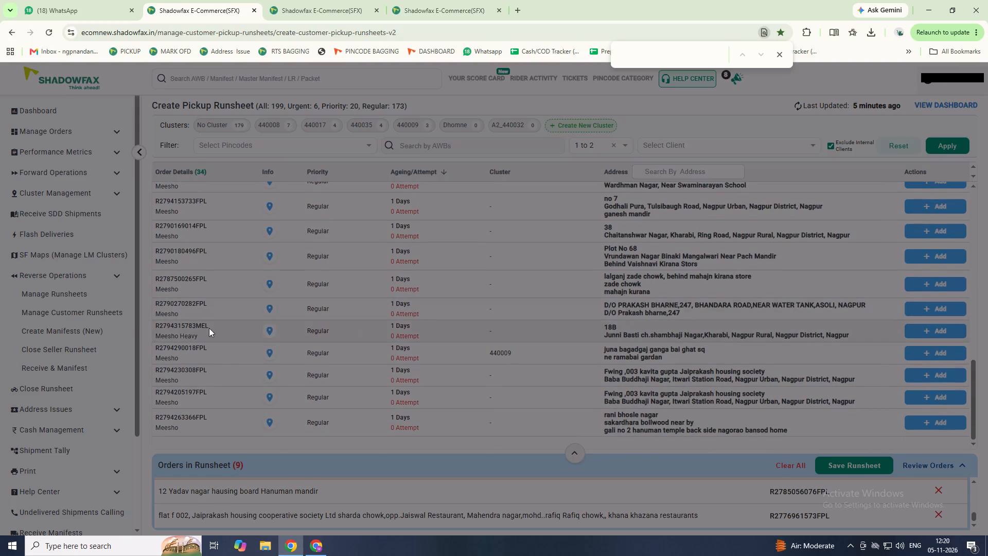
pyautogui.doubleClick(202, 322)
pyautogui.hotkey('ctrl', 'f')
pyautogui.hotkey('ctrl', 'x')
pyautogui.hotkey('ctrl', 'f')
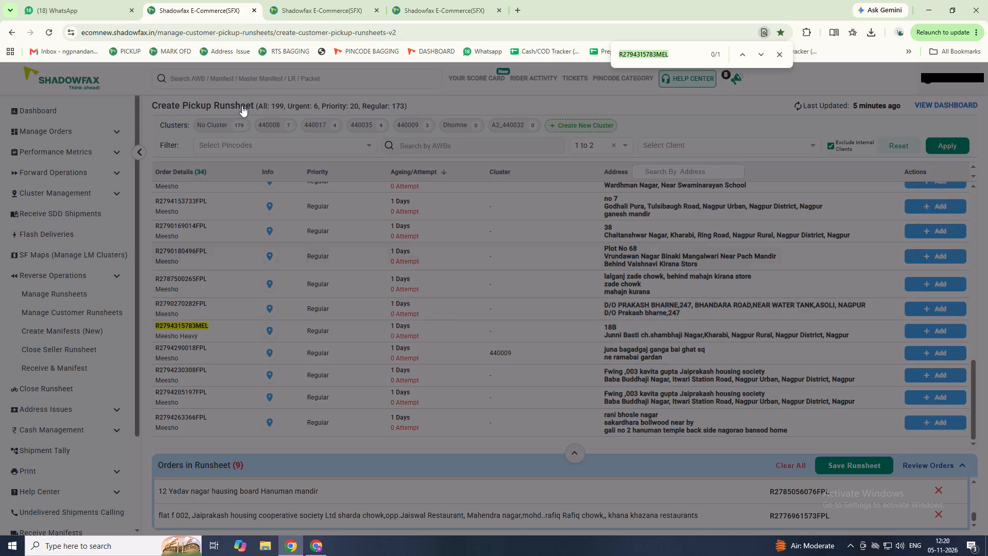
pyautogui.hotkey('ctrl', 'x')
pyautogui.moveTo(287, 9); pyautogui.dragTo(274, 1)
pyautogui.click(231, 173)
pyautogui.click(235, 158)
pyautogui.hotkey('ctrl', 'v')
pyautogui.press('Return')
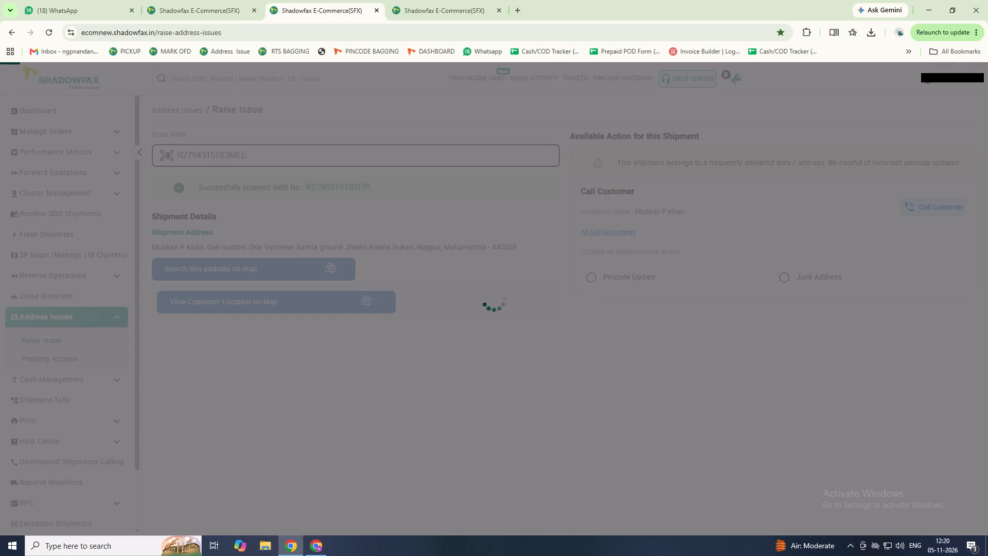
# Select the pincode matching 034 for the shipment's pincode update, submit it, and return to the pickup list.
pyautogui.click(587, 391)
pyautogui.write('034')
pyautogui.press('Return')
pyautogui.press('Tab')
pyautogui.press('Return')
pyautogui.doubleClick(184, 1)
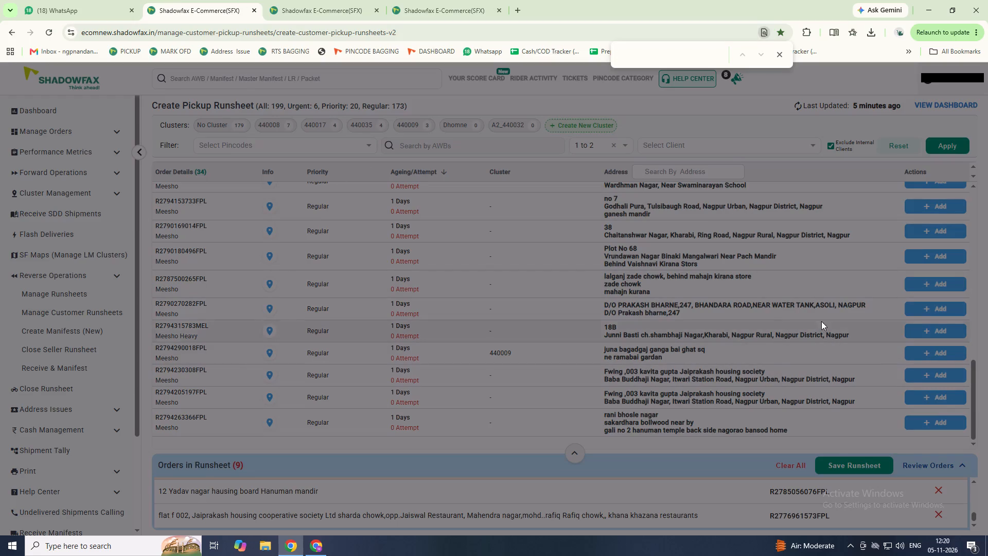
# Reset the filters and list the orders with ageing type Express.
pyautogui.click(896, 142)
pyautogui.click(618, 144)
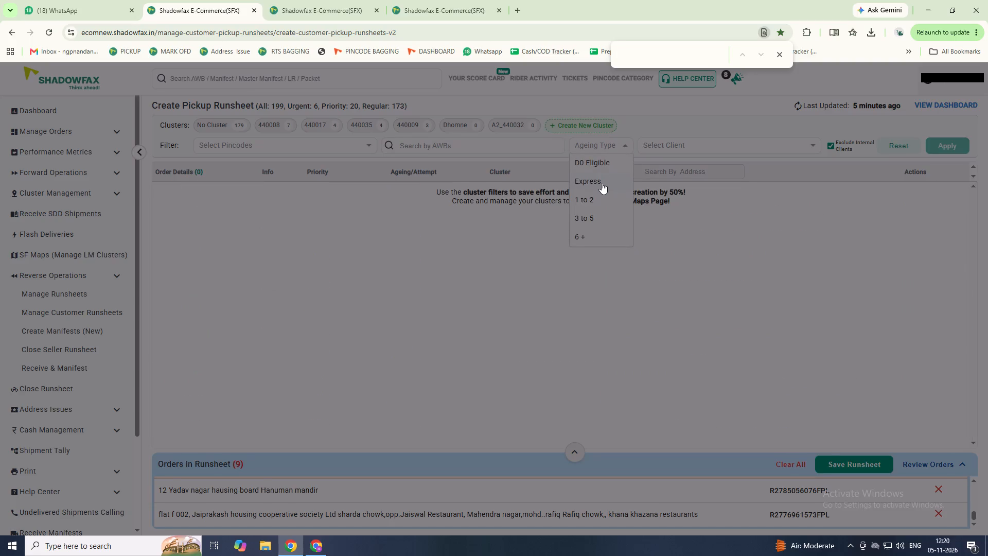
pyautogui.click(576, 182)
pyautogui.click(927, 142)
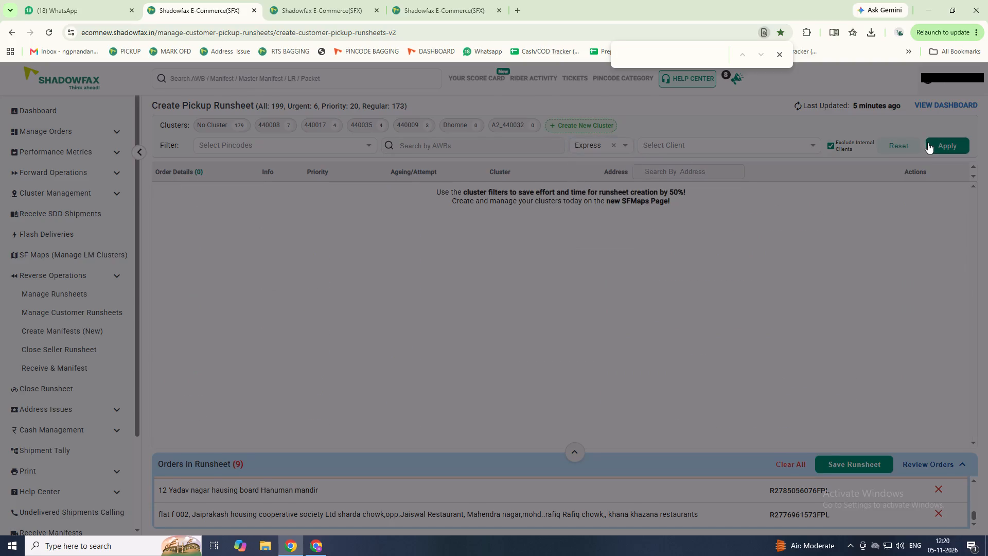
pyautogui.moveTo(910, 144); pyautogui.dragTo(901, 146)
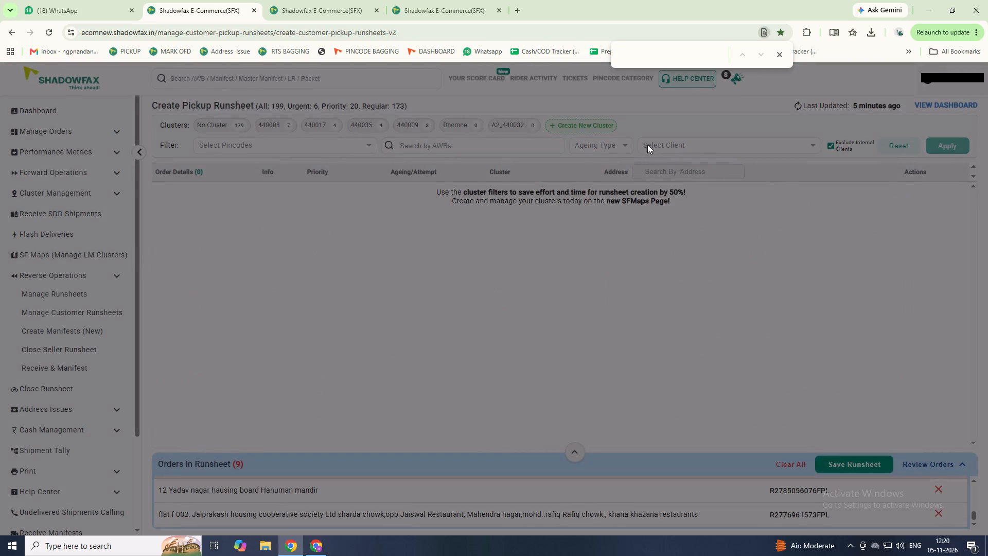
pyautogui.click(629, 147)
pyautogui.click(597, 167)
pyautogui.click(932, 145)
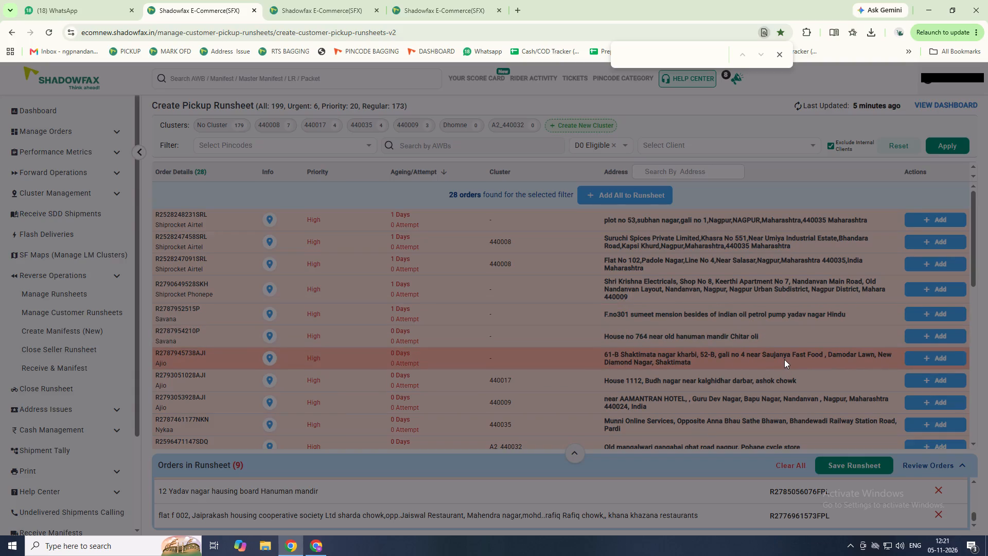
pyautogui.click(915, 311)
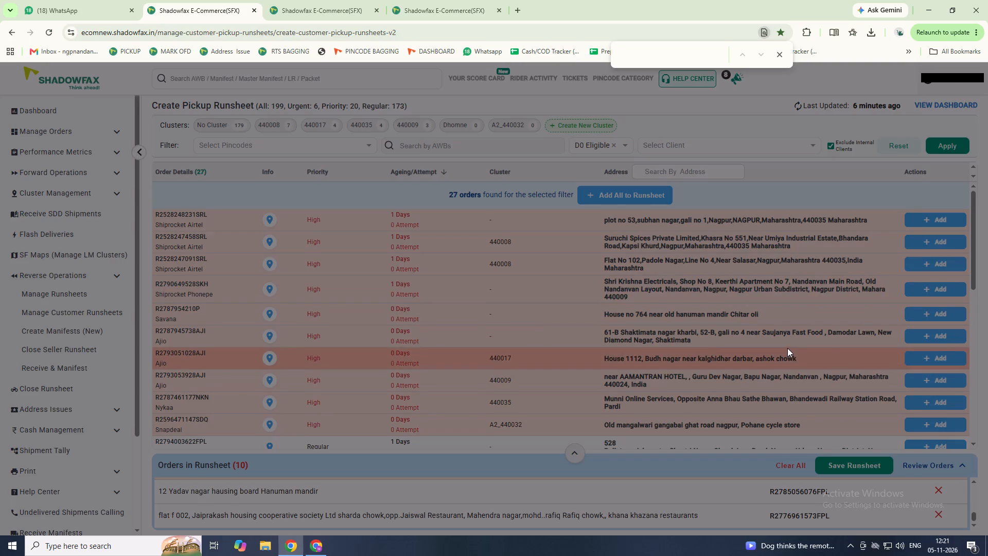
# Examine the addresses of the remaining D0 Eligible orders for further pickups on this route.
pyautogui.scroll(-1, 677, 384)
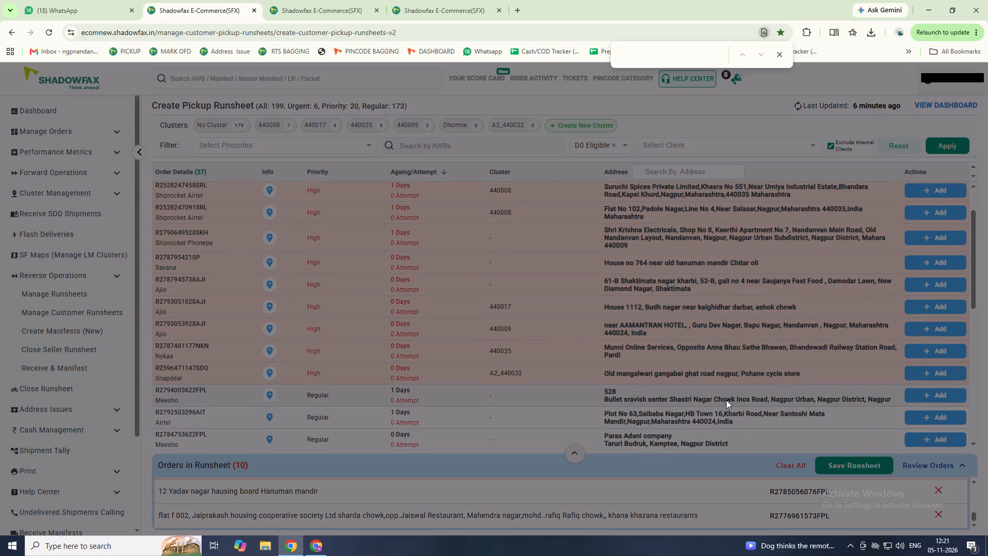
pyautogui.scroll(-1, 726, 400)
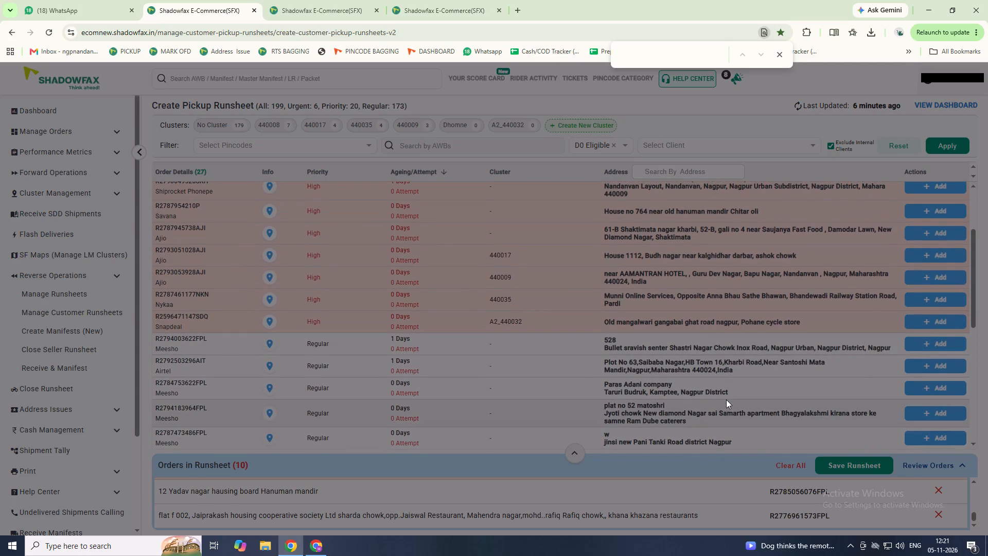
pyautogui.scroll(-2, 726, 399)
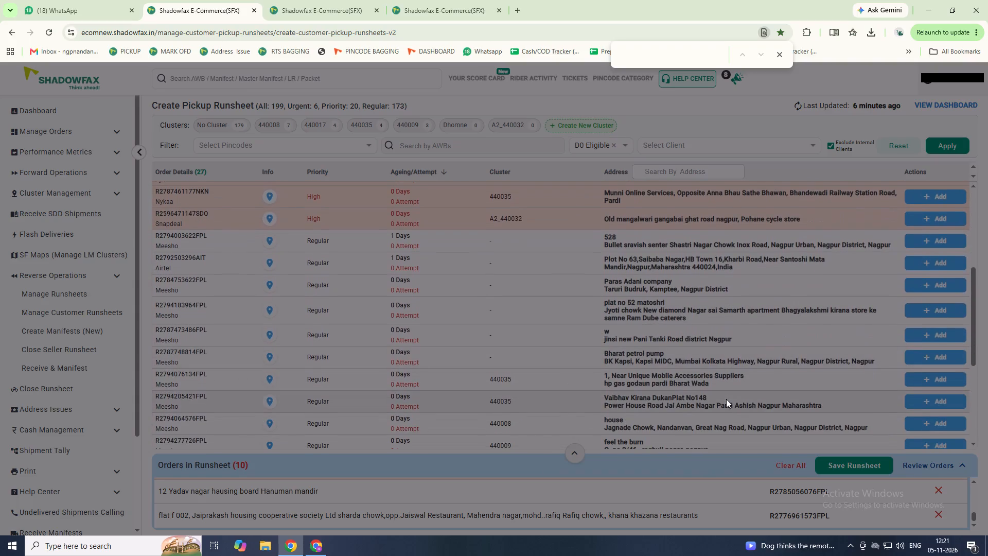
pyautogui.scroll(-1, 726, 399)
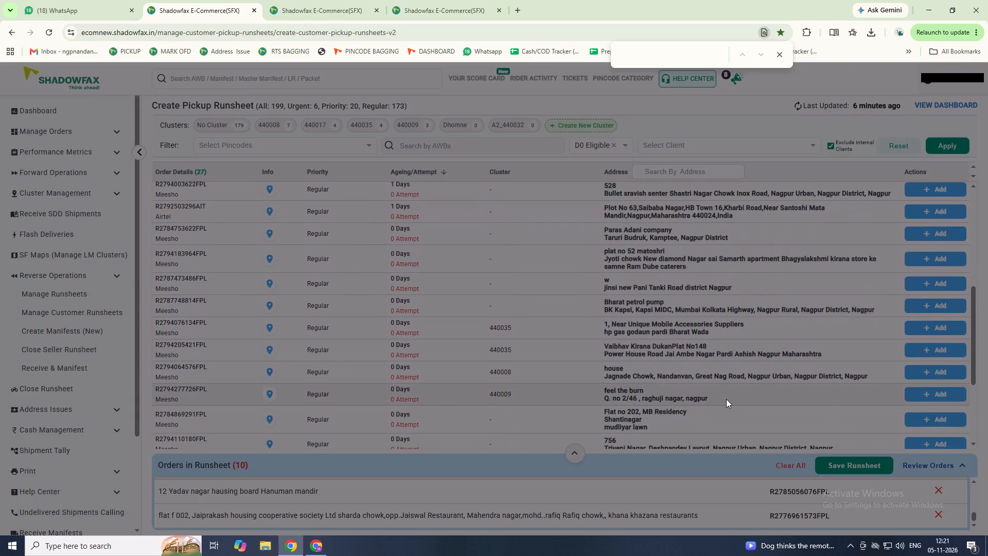
pyautogui.scroll(-2, 726, 399)
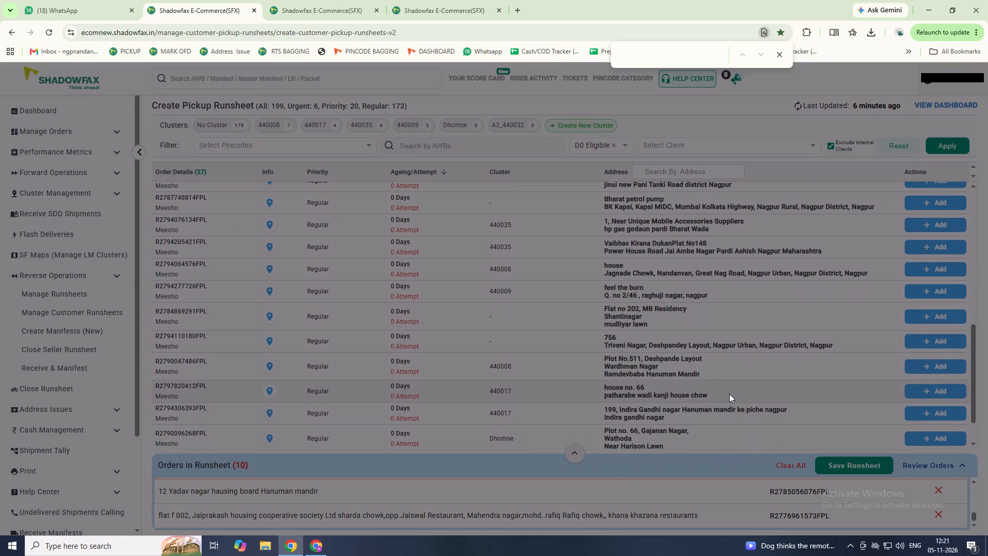
pyautogui.scroll(-1, 729, 394)
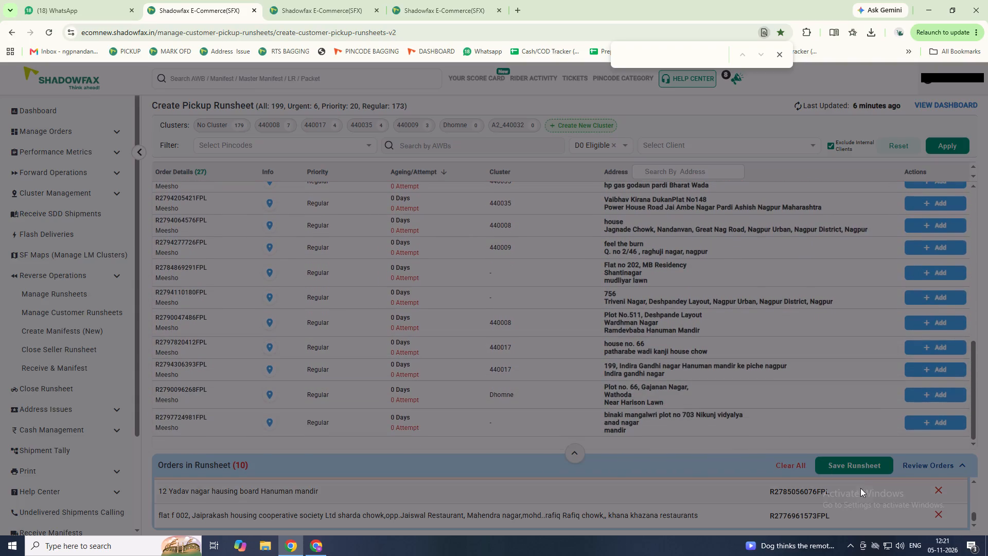
pyautogui.click(858, 476)
pyautogui.click(862, 478)
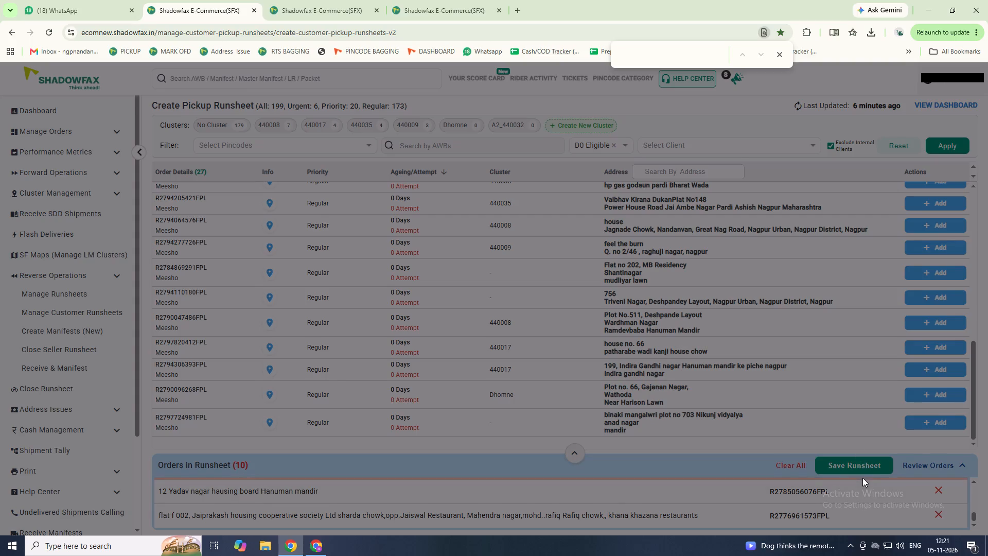
pyautogui.click(861, 476)
pyautogui.click(857, 468)
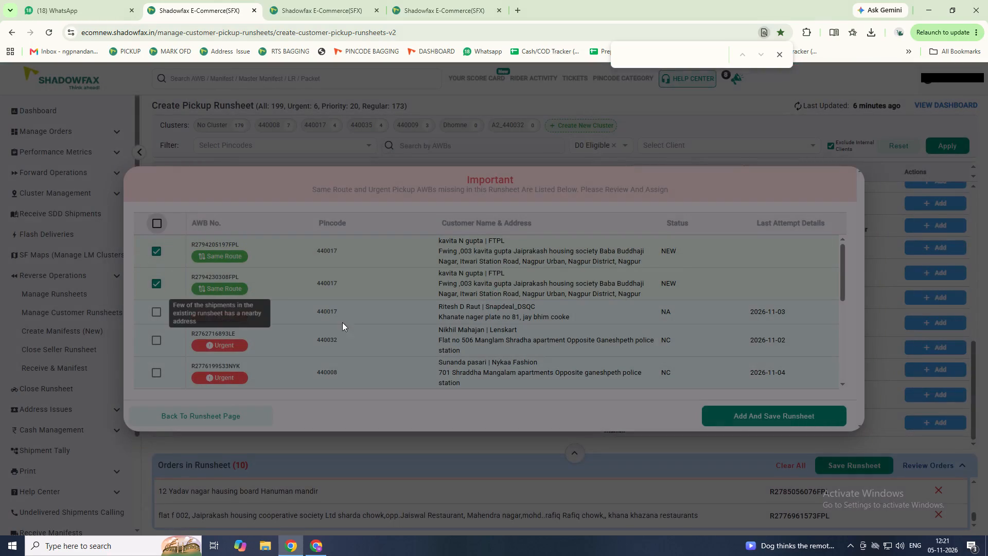
pyautogui.click(729, 418)
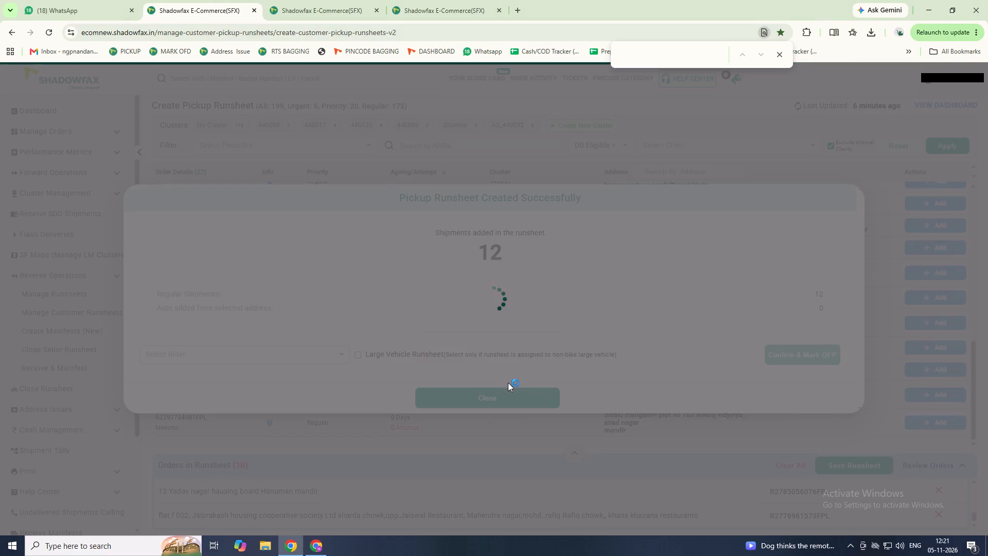
pyautogui.click(510, 395)
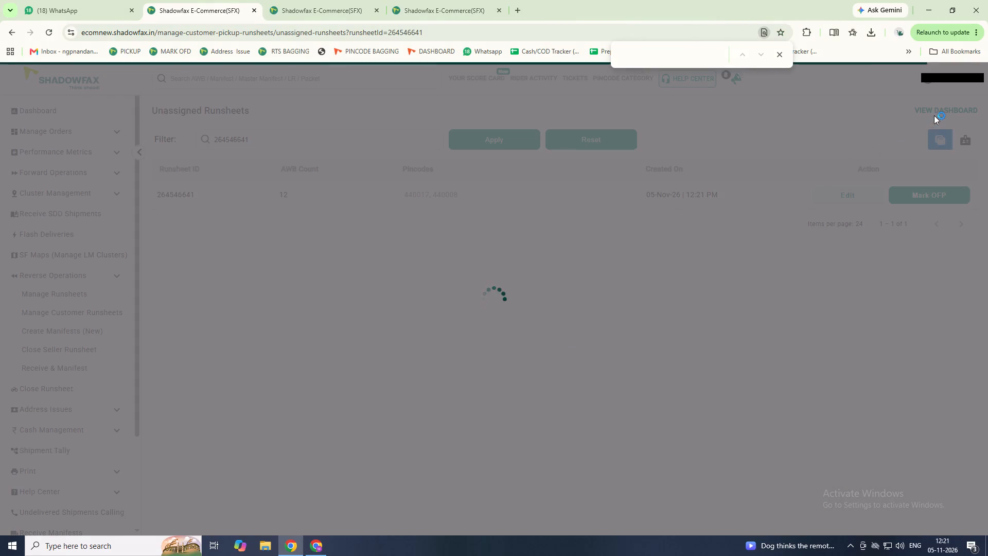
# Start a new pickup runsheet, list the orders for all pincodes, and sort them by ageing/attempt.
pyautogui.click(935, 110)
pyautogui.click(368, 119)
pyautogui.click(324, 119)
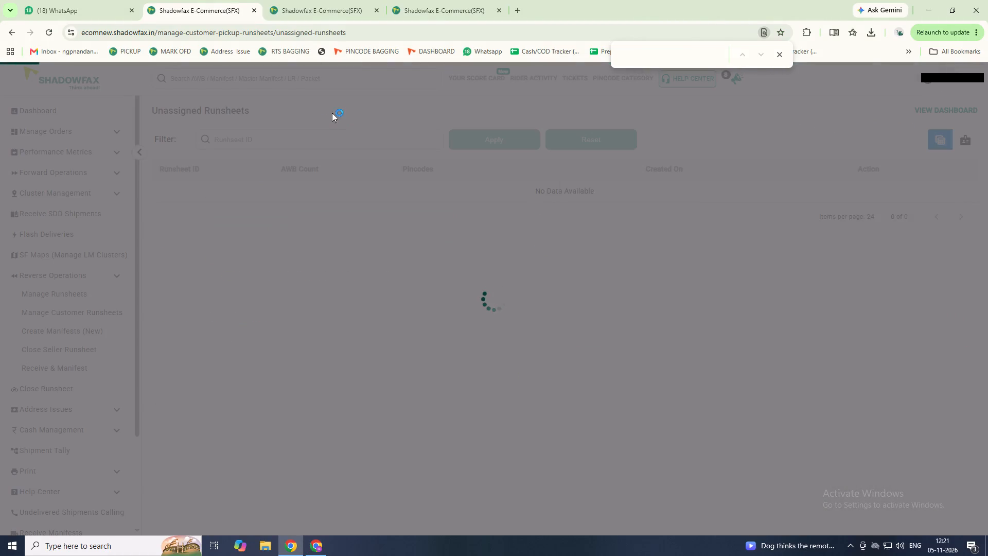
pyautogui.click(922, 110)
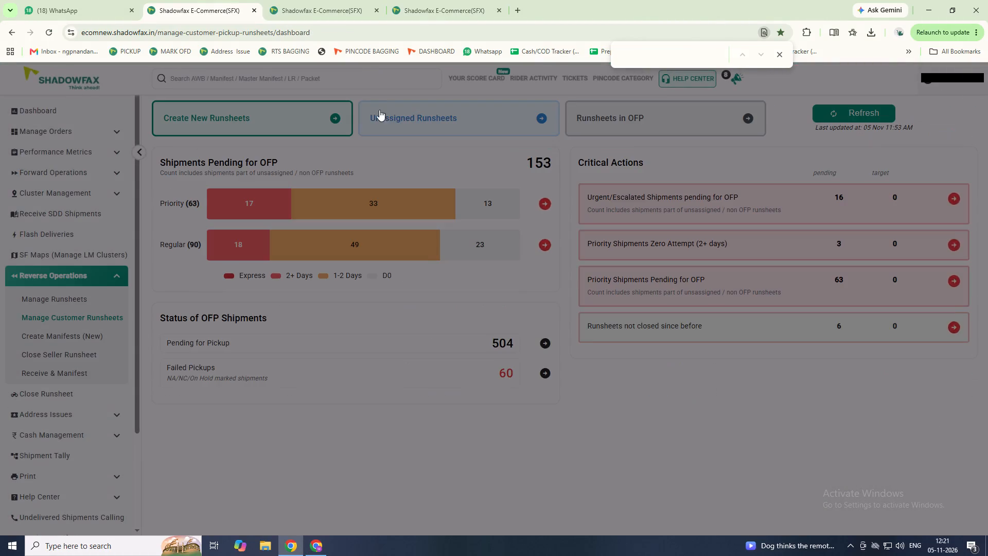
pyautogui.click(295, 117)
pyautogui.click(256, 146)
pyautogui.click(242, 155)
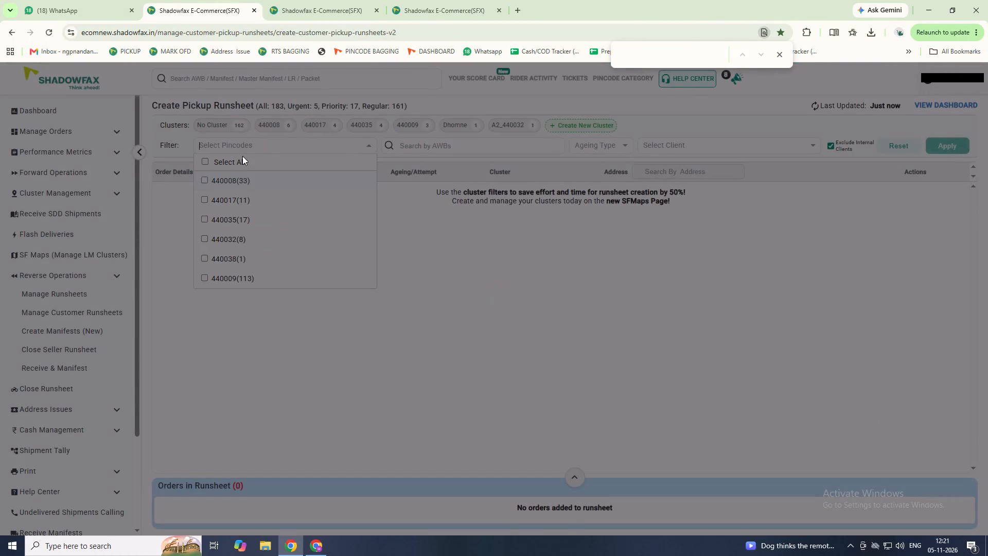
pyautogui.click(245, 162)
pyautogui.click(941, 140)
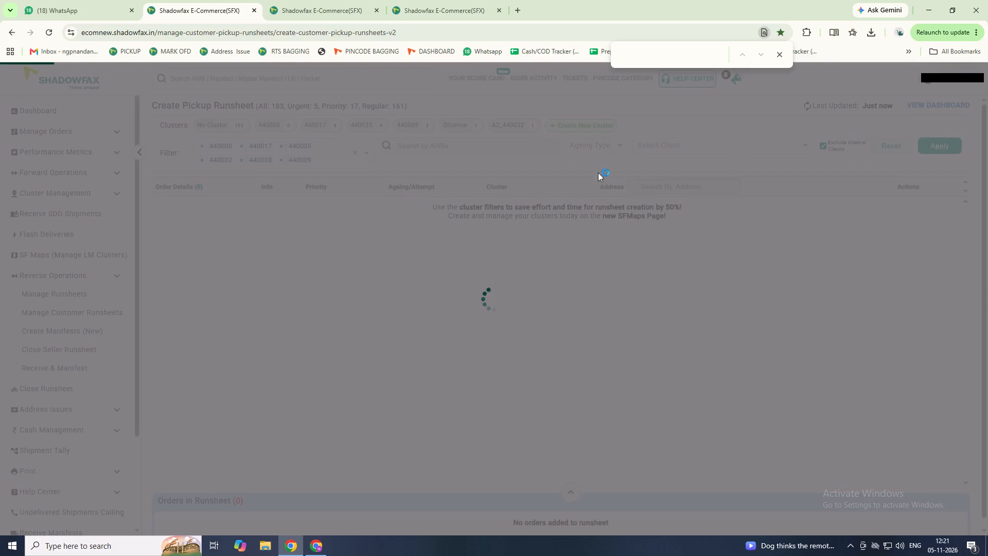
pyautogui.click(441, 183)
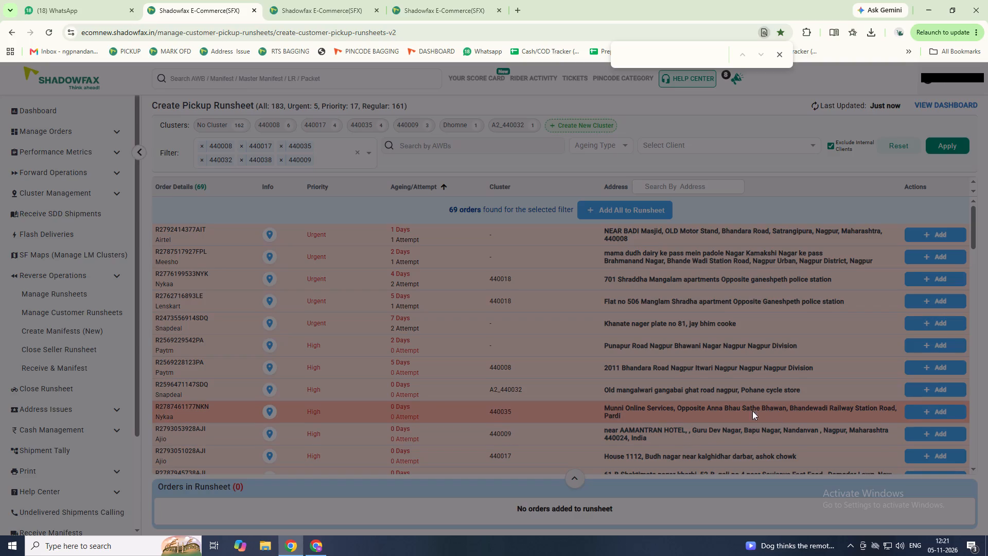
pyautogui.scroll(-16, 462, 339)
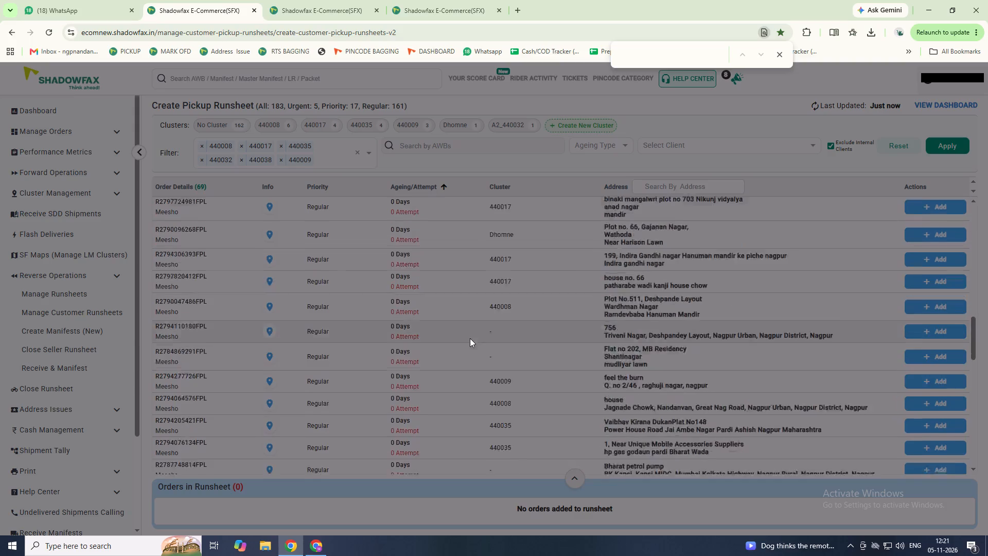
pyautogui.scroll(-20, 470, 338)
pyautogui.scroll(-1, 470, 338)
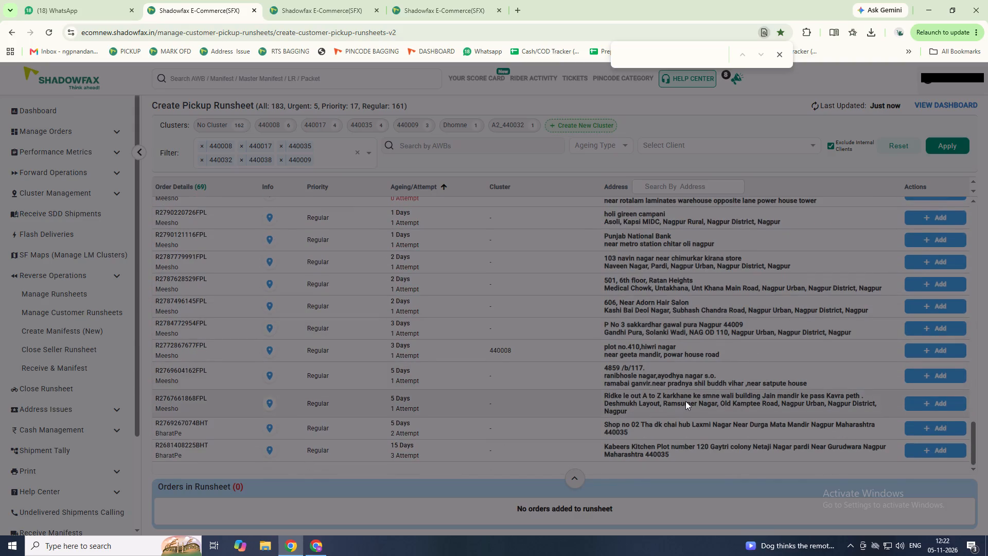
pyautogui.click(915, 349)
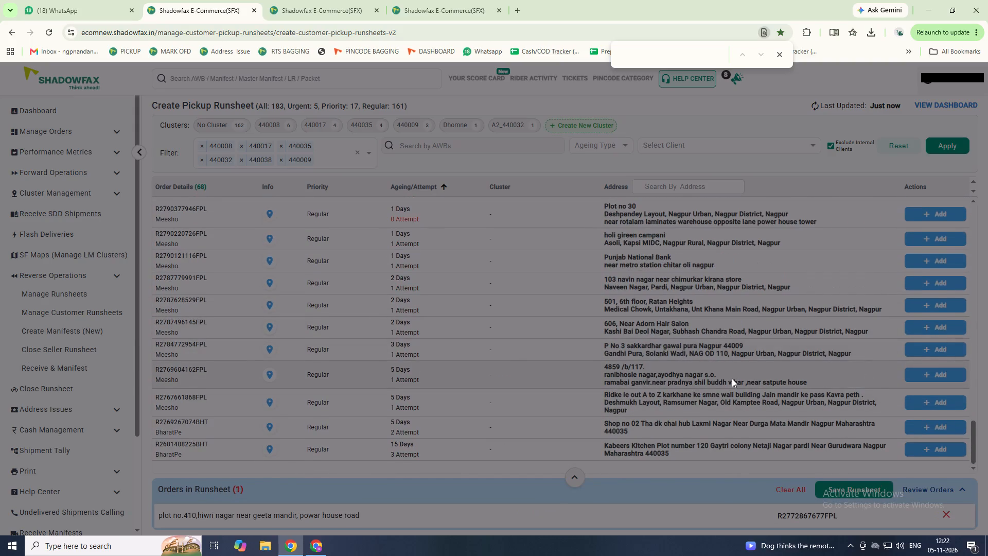
# Examine the addresses of the Regular-priority orders for further pickups close to the Hiwri Nagar order.
pyautogui.scroll(1, 732, 378)
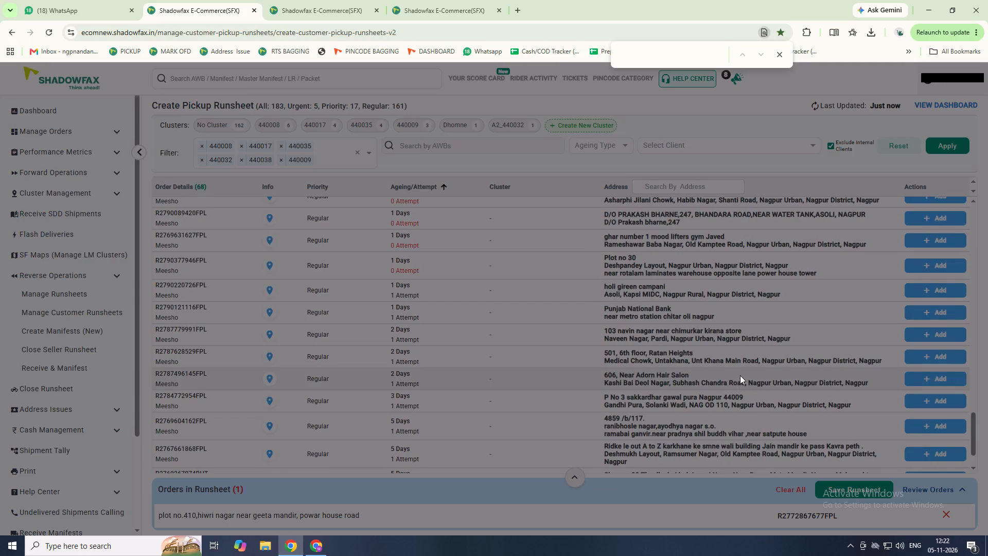
pyautogui.scroll(2, 740, 375)
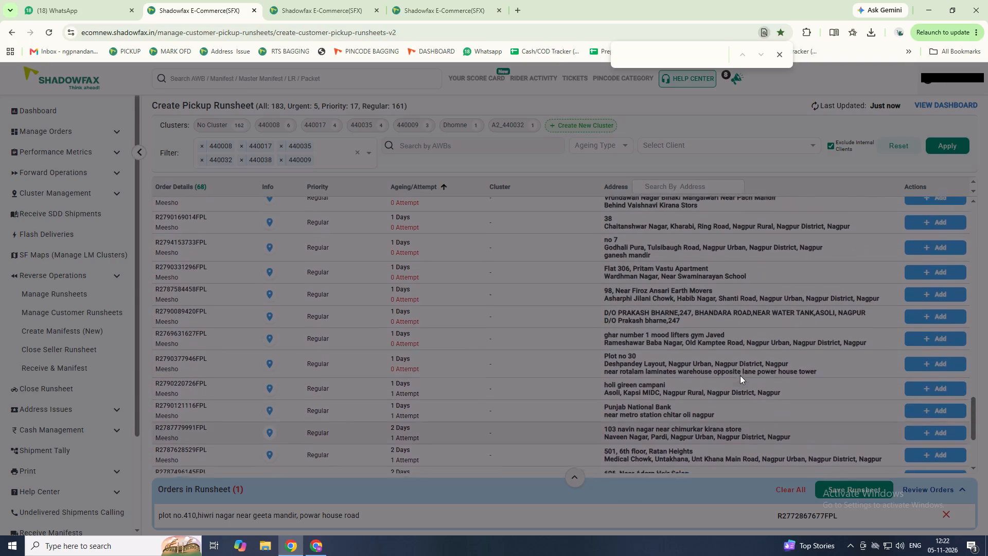
pyautogui.scroll(1, 740, 375)
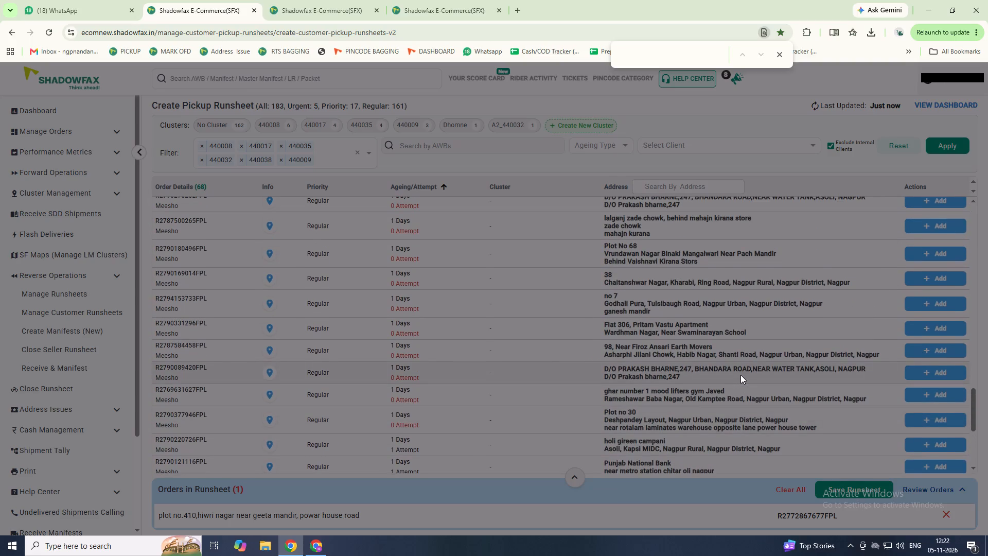
pyautogui.scroll(1, 740, 375)
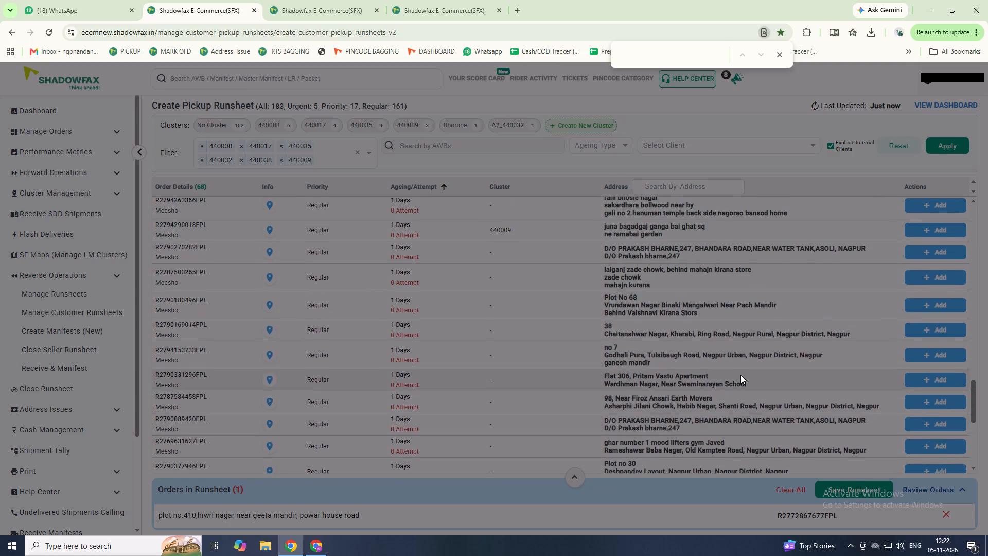
pyautogui.scroll(1, 740, 375)
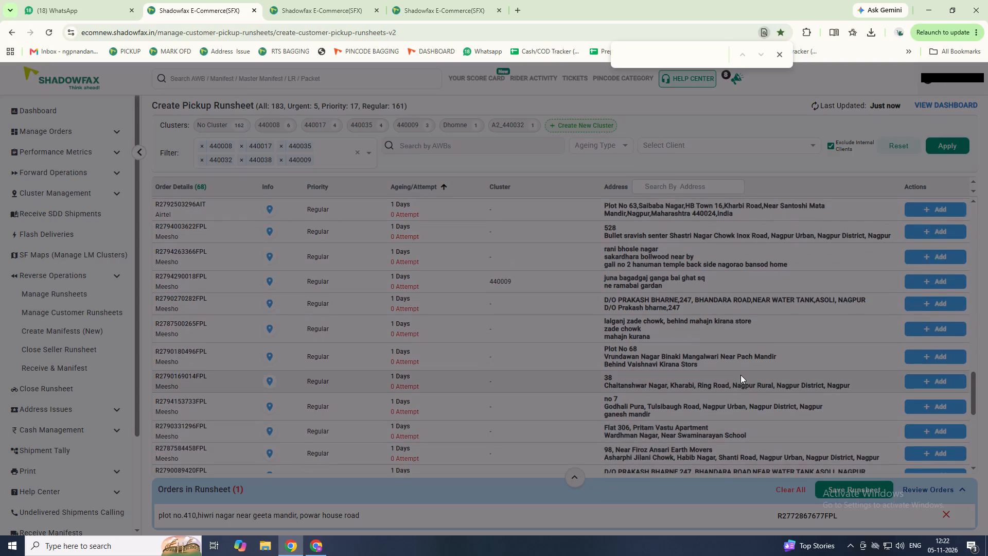
pyautogui.scroll(1, 740, 375)
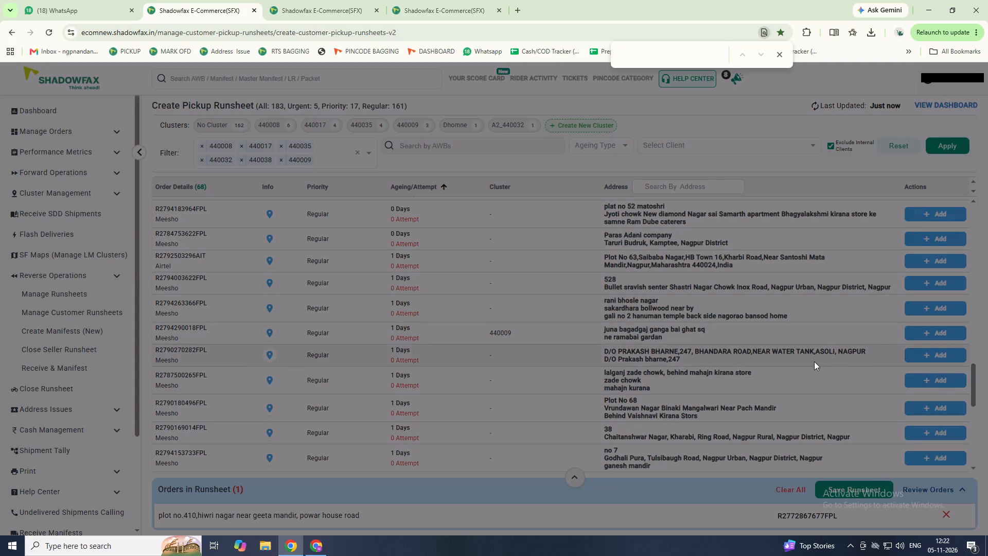
pyautogui.scroll(-2, 771, 404)
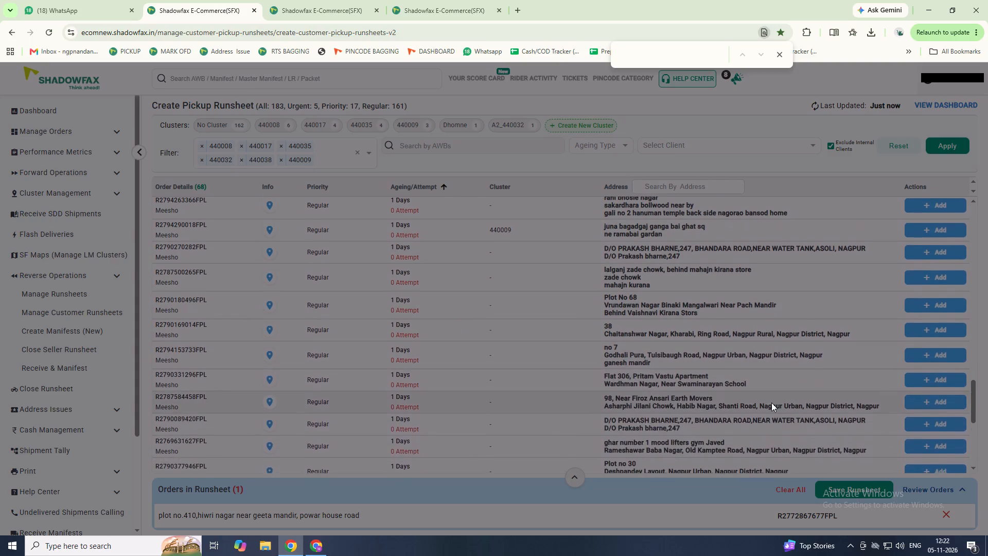
pyautogui.scroll(-1, 771, 403)
pyautogui.scroll(6, 771, 403)
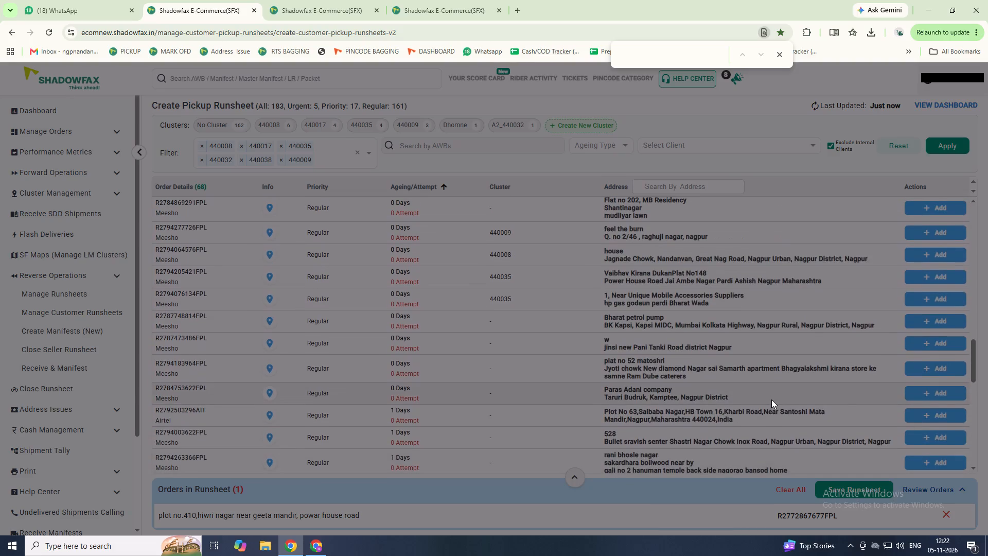
pyautogui.scroll(-9, 771, 400)
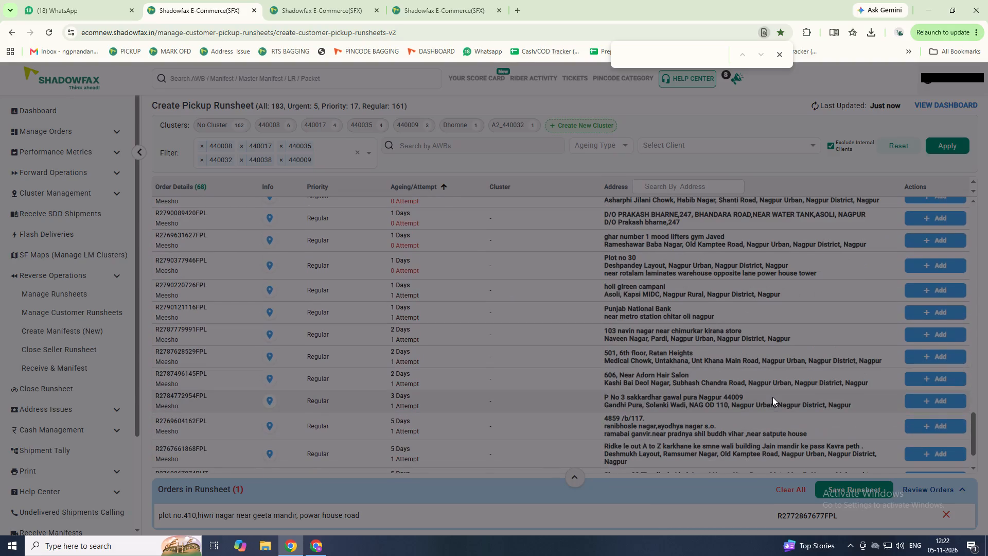
pyautogui.scroll(-5, 773, 397)
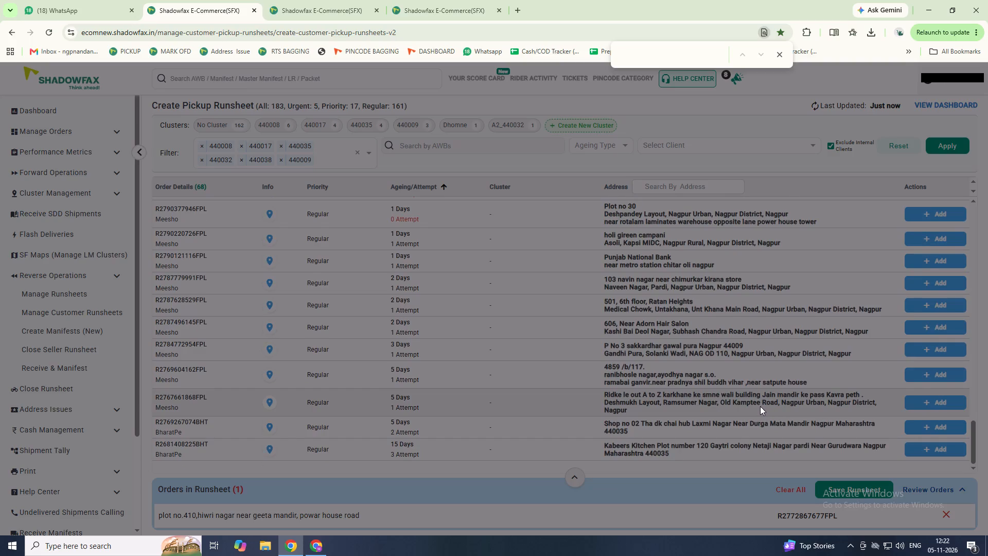
pyautogui.scroll(3, 760, 406)
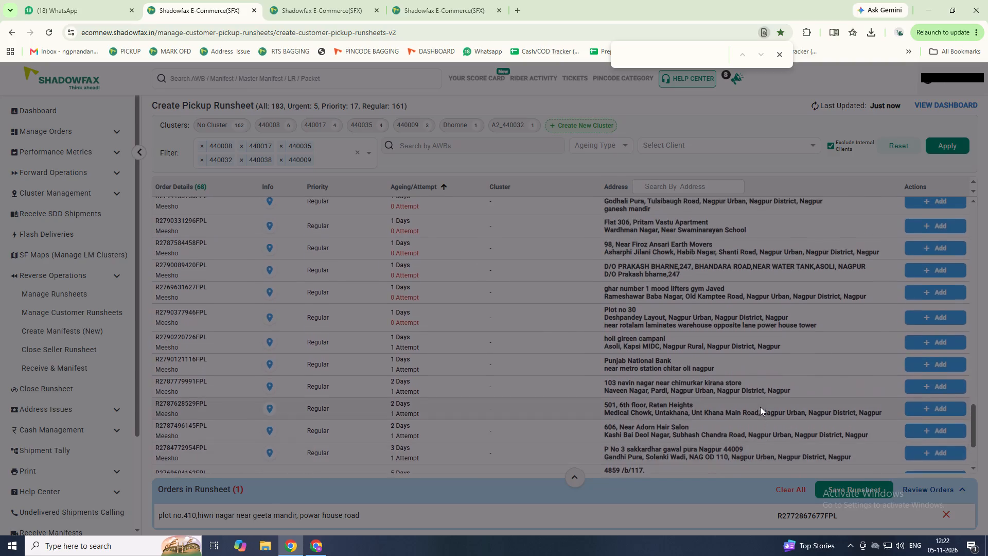
pyautogui.scroll(1, 760, 407)
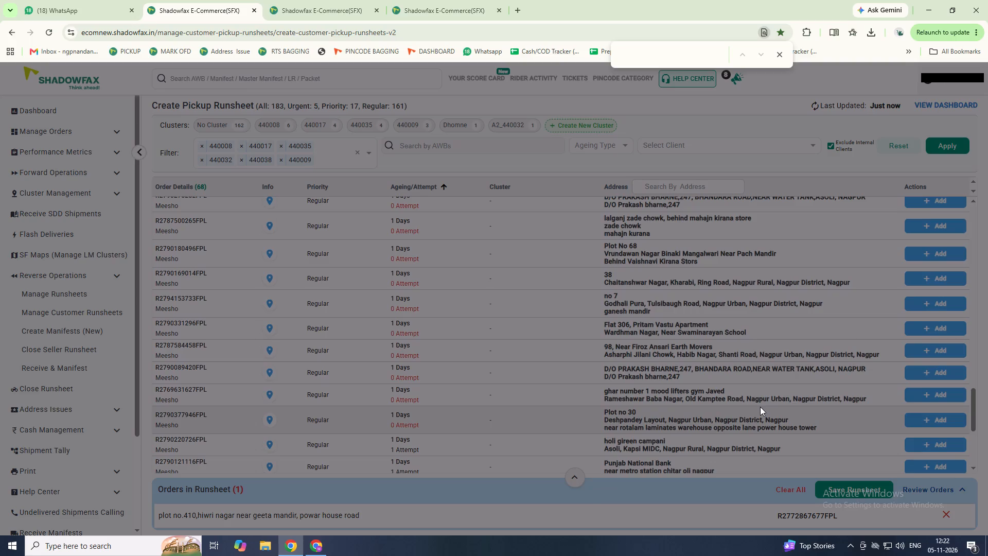
pyautogui.scroll(1, 760, 407)
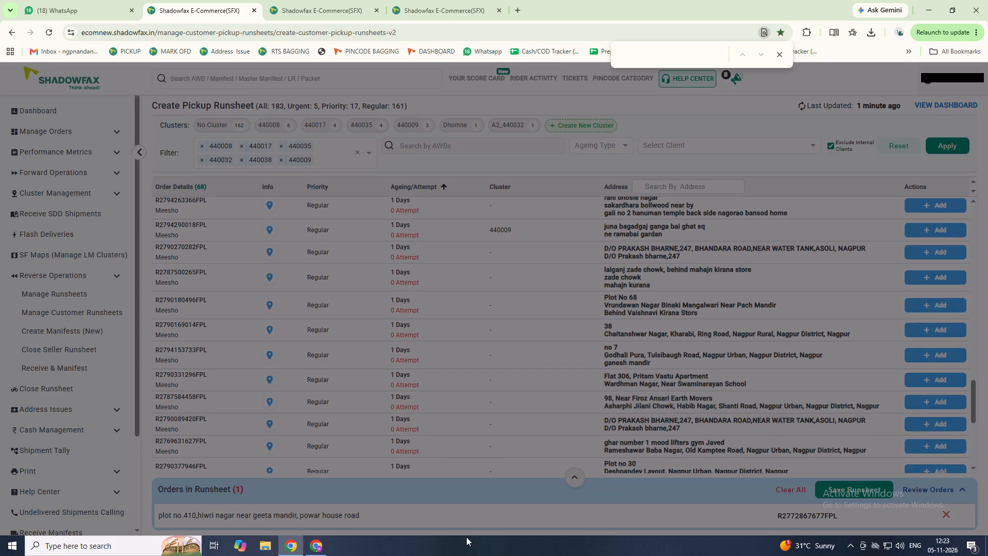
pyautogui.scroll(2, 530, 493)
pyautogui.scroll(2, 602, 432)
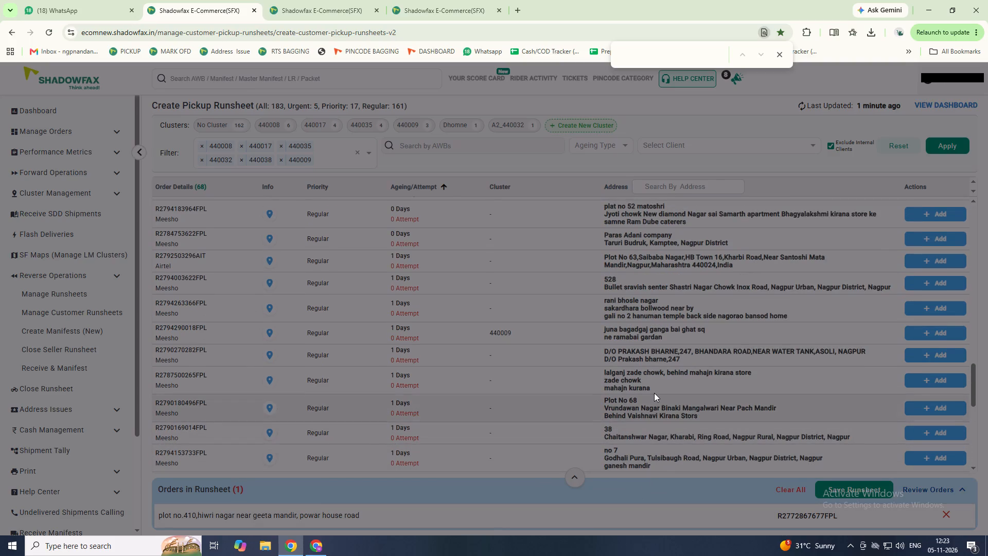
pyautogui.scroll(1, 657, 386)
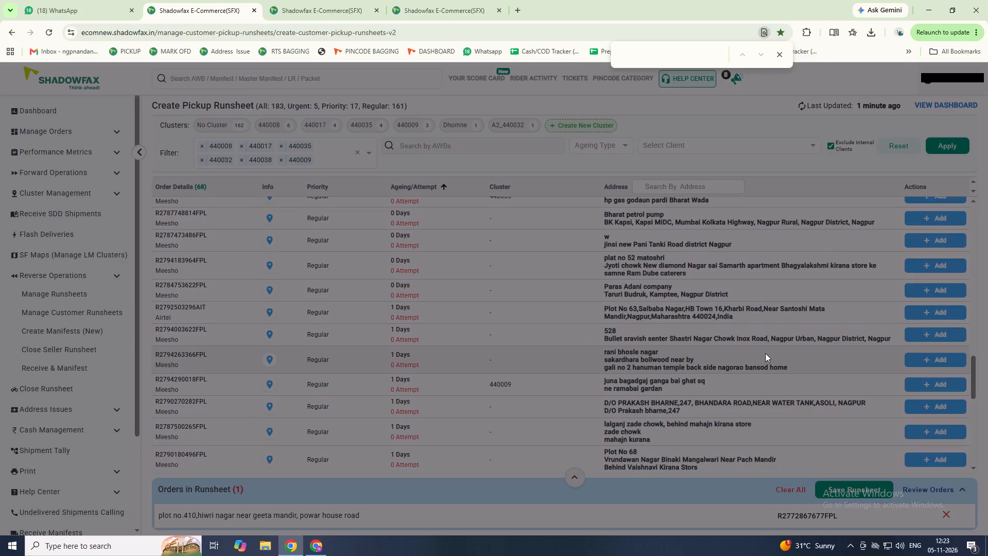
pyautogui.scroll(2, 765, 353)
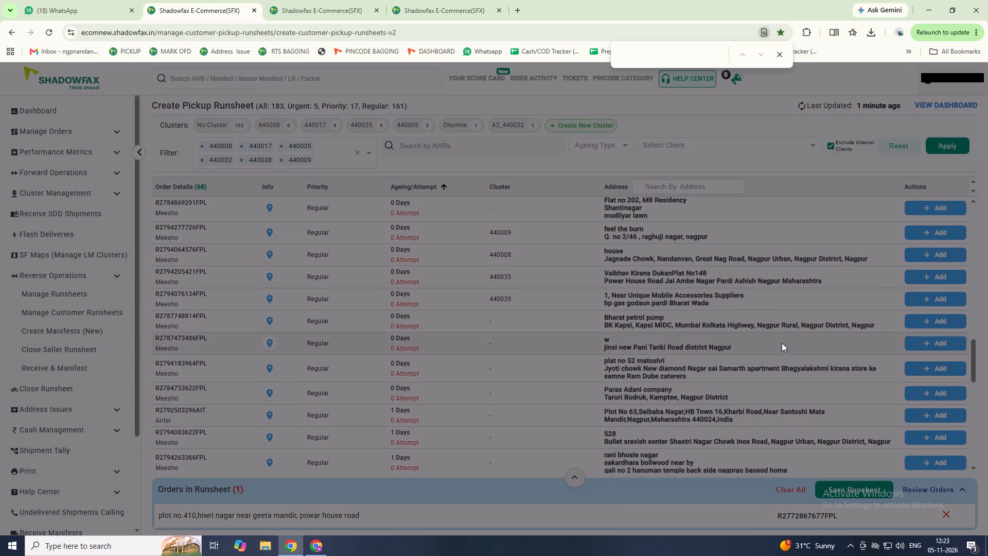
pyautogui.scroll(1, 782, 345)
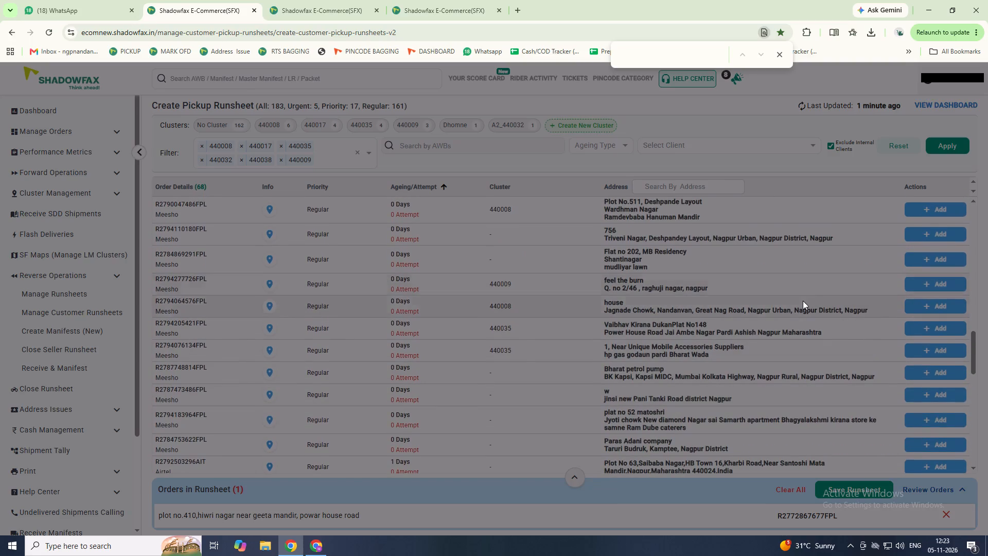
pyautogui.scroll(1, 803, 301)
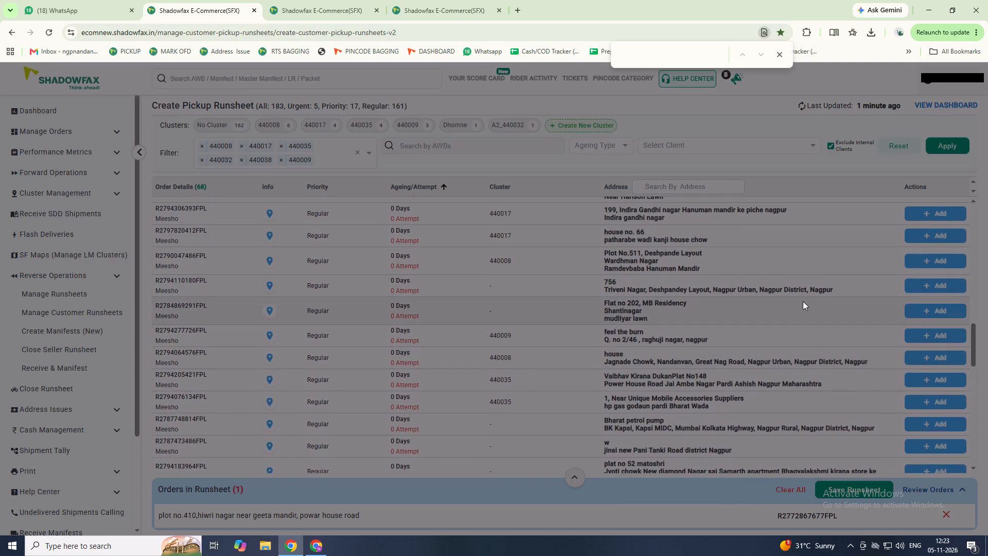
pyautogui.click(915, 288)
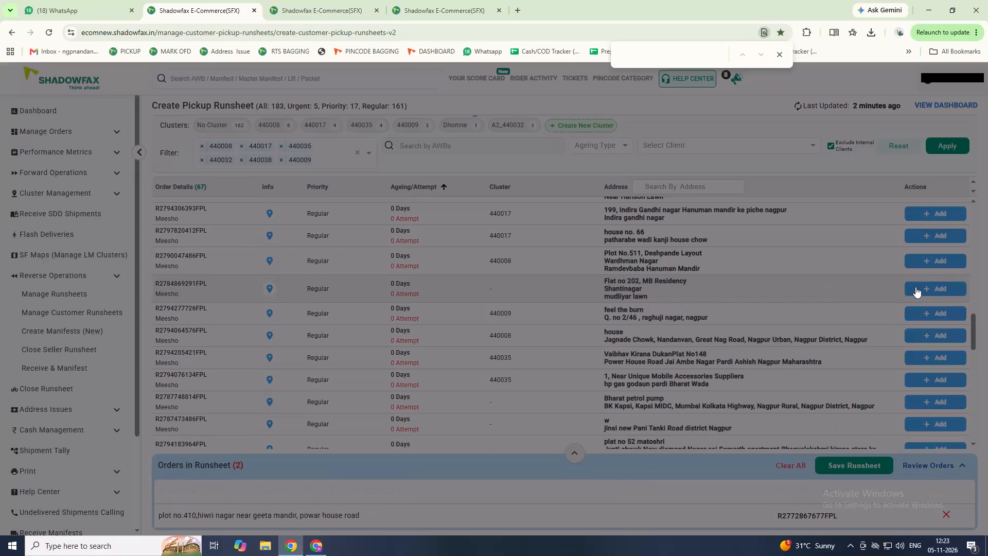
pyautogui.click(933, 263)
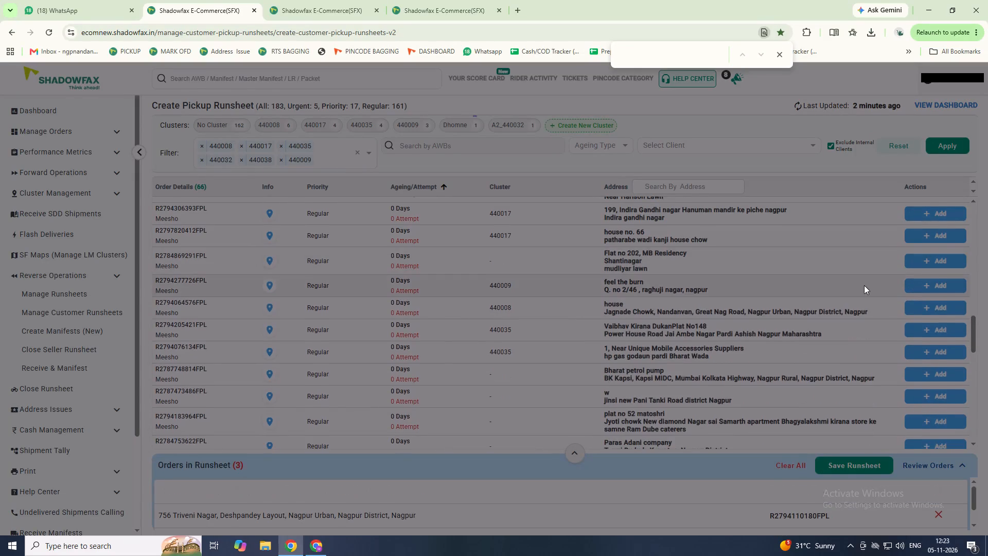
# Examine the remaining Regular, High and Urgent orders up to the start of the list for more pickups on this route.
pyautogui.scroll(3, 863, 285)
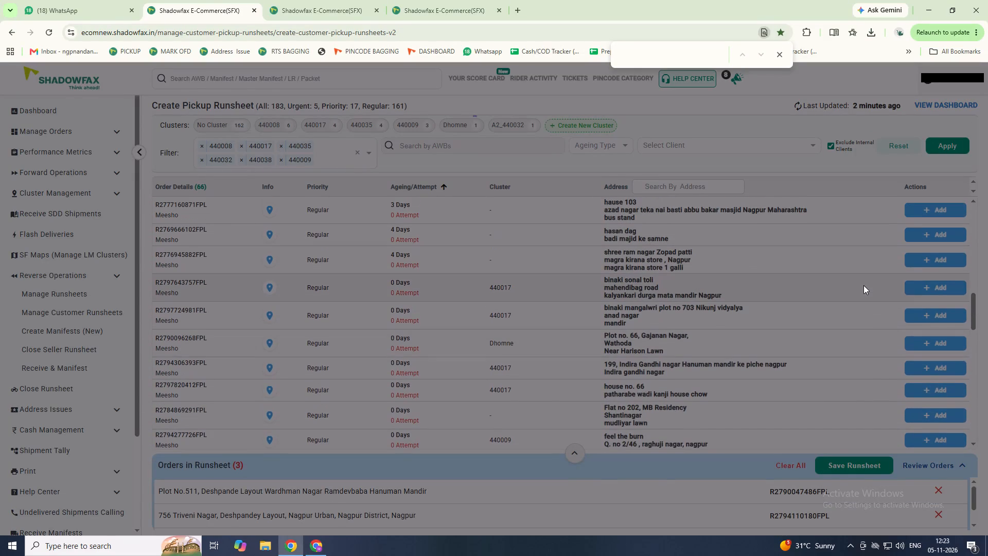
pyautogui.scroll(1, 863, 285)
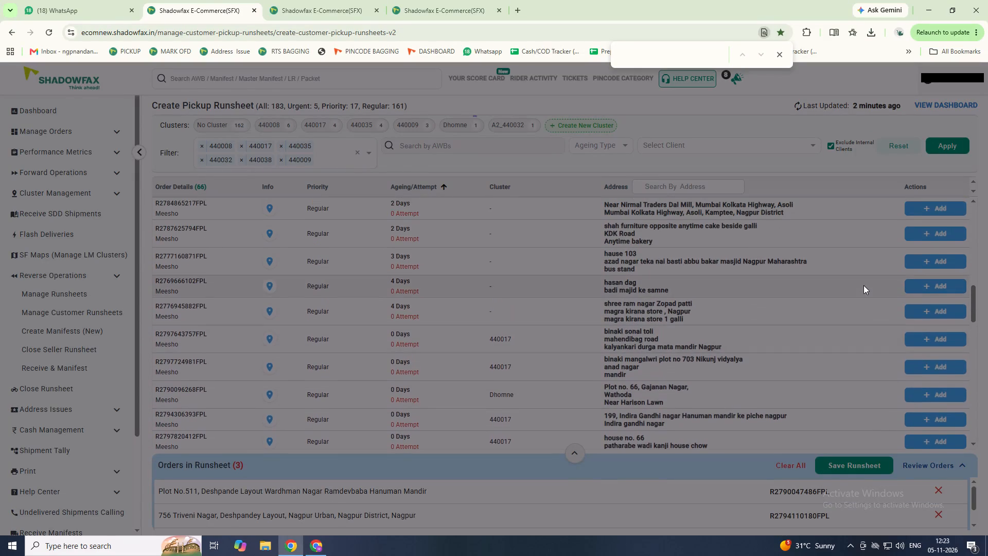
pyautogui.scroll(2, 863, 285)
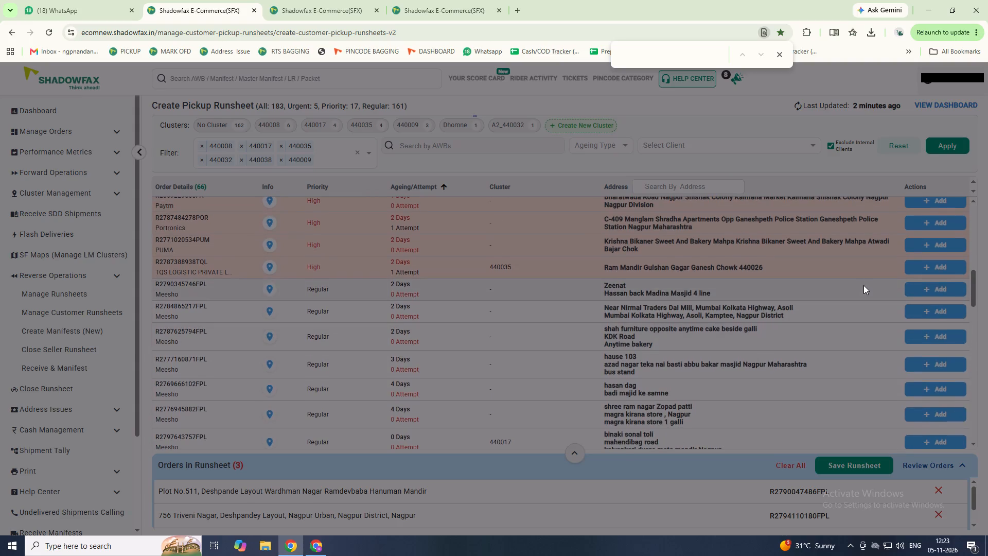
pyautogui.scroll(2, 863, 285)
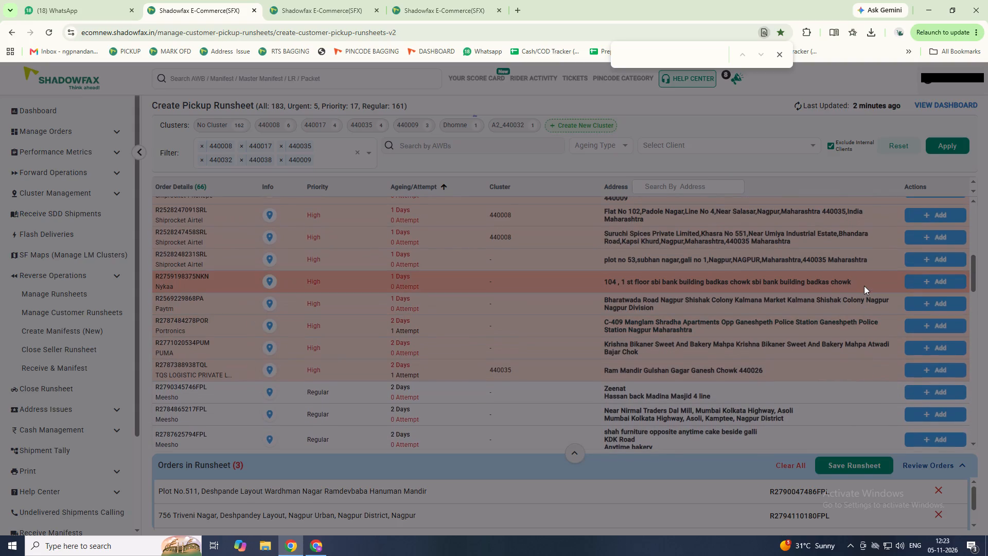
pyautogui.scroll(1, 864, 286)
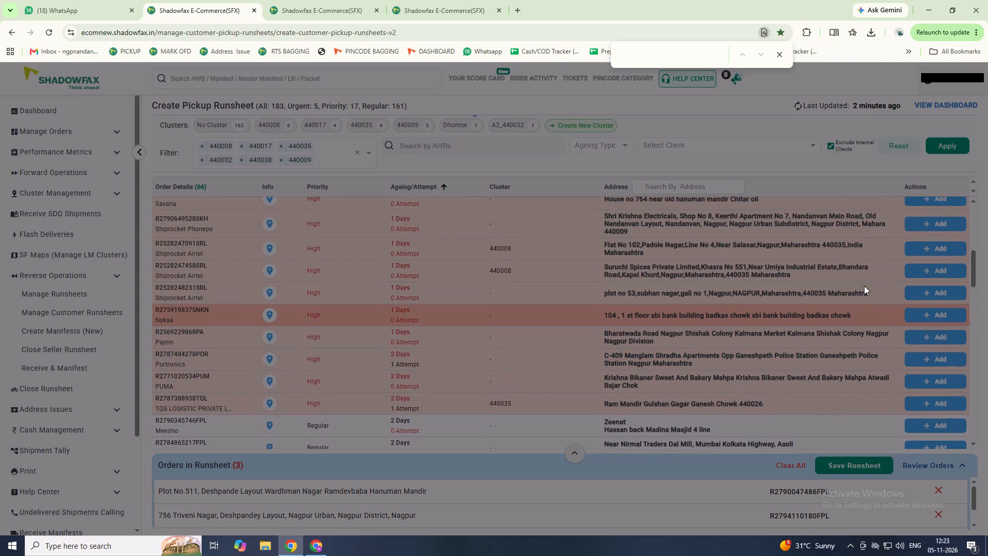
pyautogui.scroll(1, 864, 286)
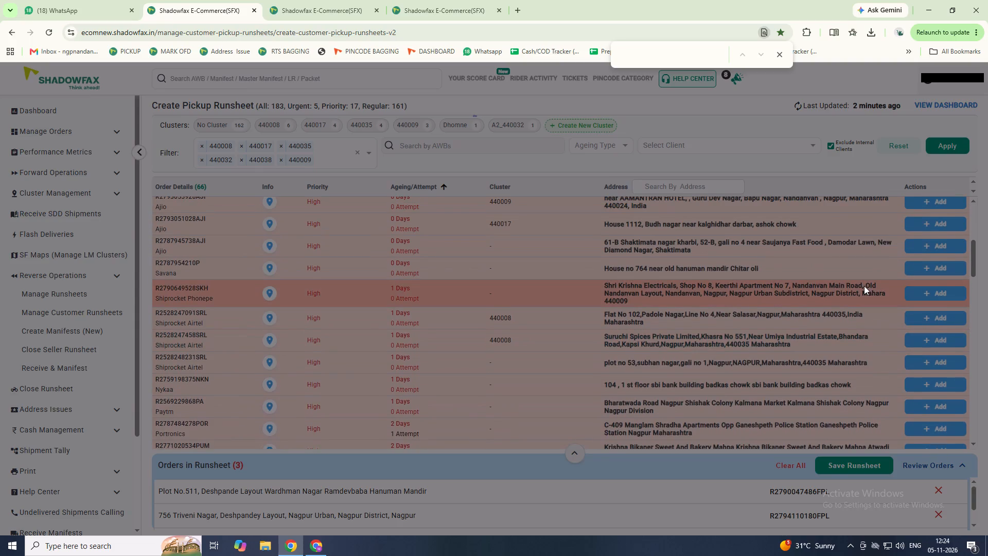
pyautogui.scroll(2, 864, 286)
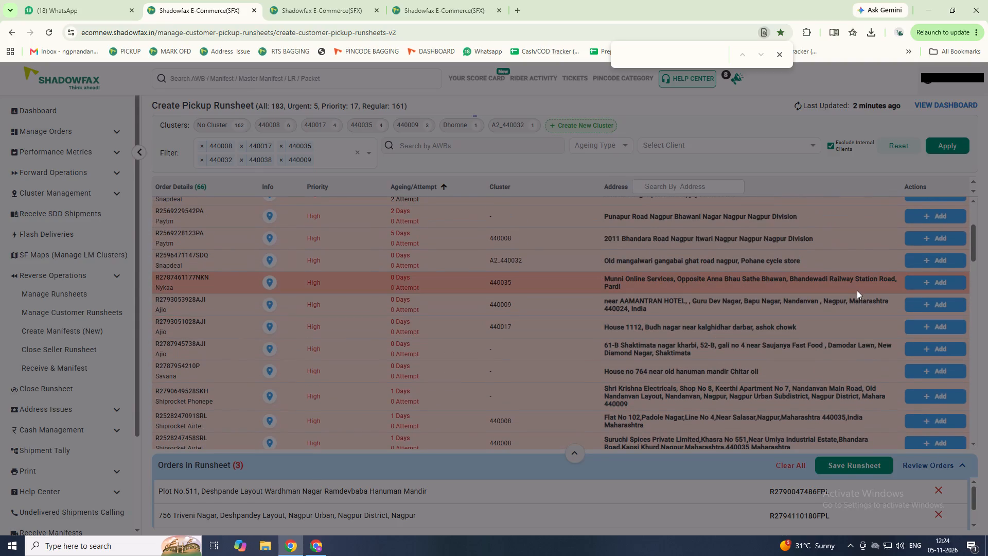
pyautogui.scroll(2, 794, 311)
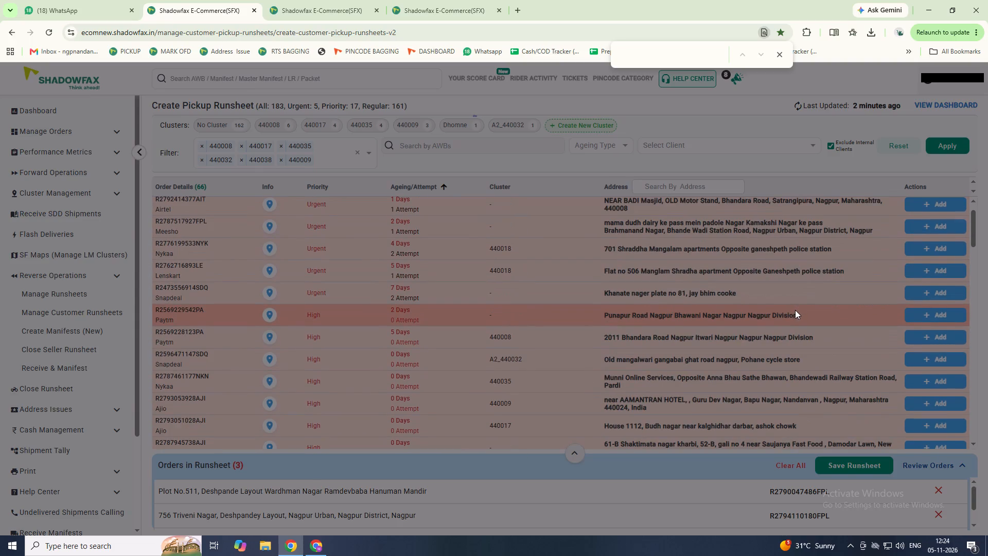
pyautogui.scroll(1, 797, 310)
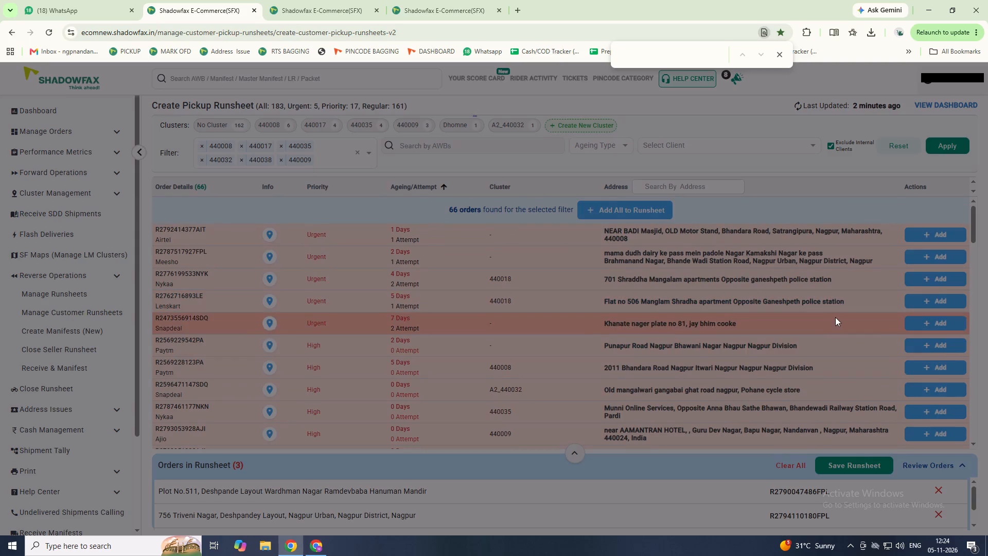
# Abandon the unsaved runsheet, start a new pickup runsheet, and list the orders for all pincodes.
pyautogui.click(926, 105)
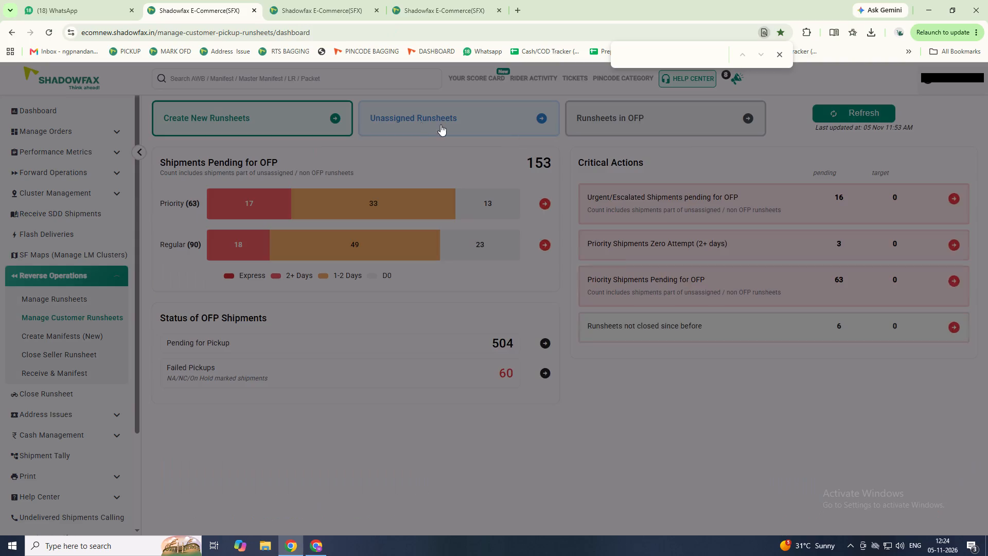
pyautogui.click(347, 120)
pyautogui.click(337, 148)
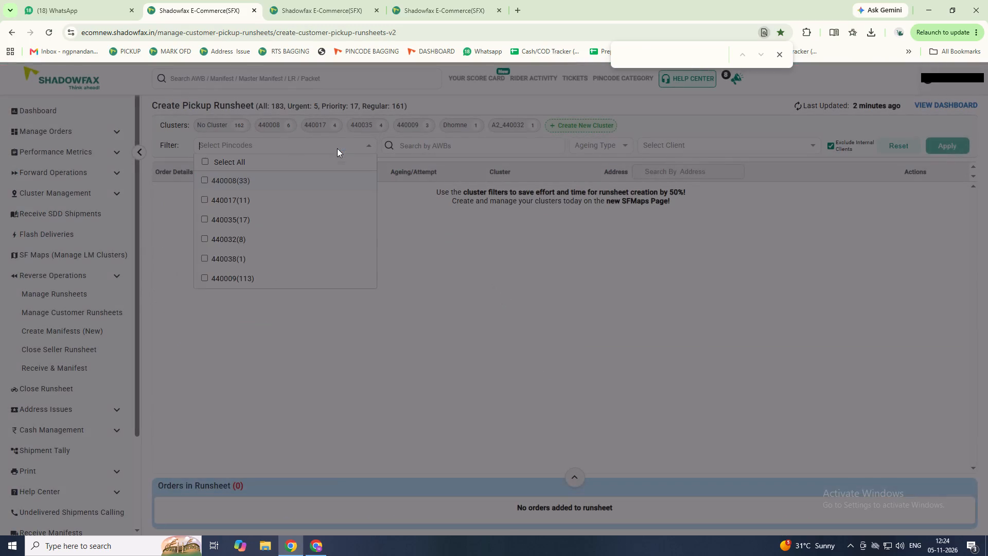
pyautogui.click(285, 161)
pyautogui.click(949, 135)
pyautogui.click(944, 143)
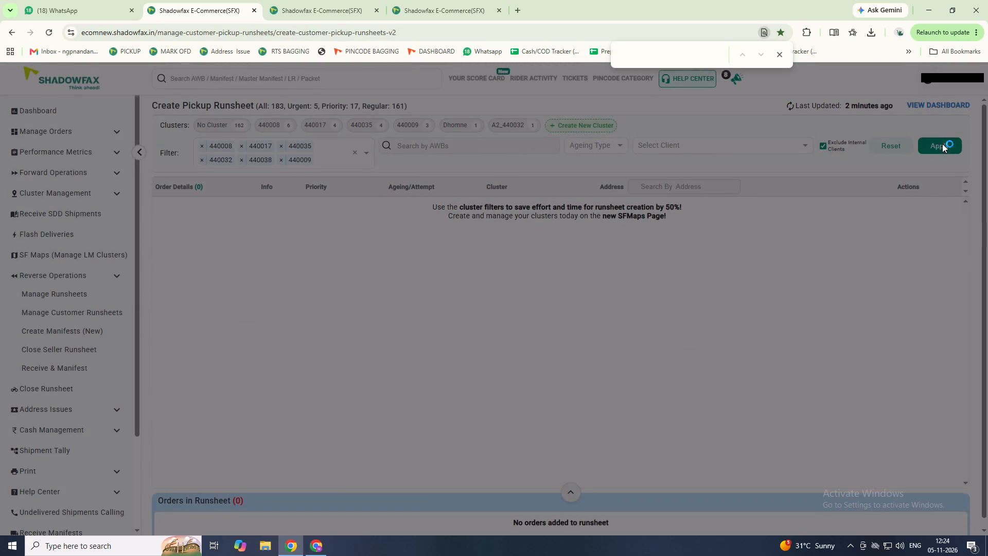
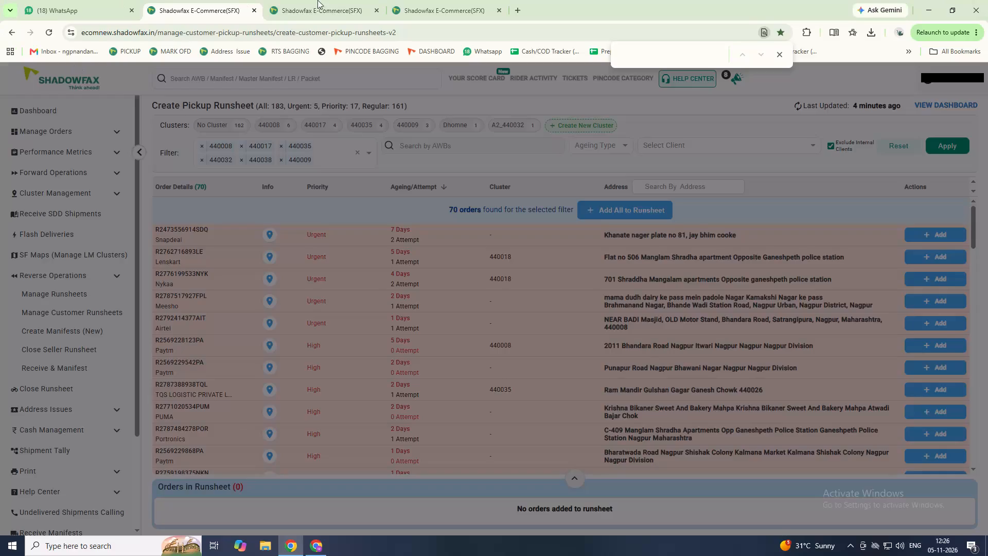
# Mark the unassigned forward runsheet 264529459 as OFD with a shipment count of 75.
pyautogui.doubleClick(346, 0)
pyautogui.doubleClick(411, 0)
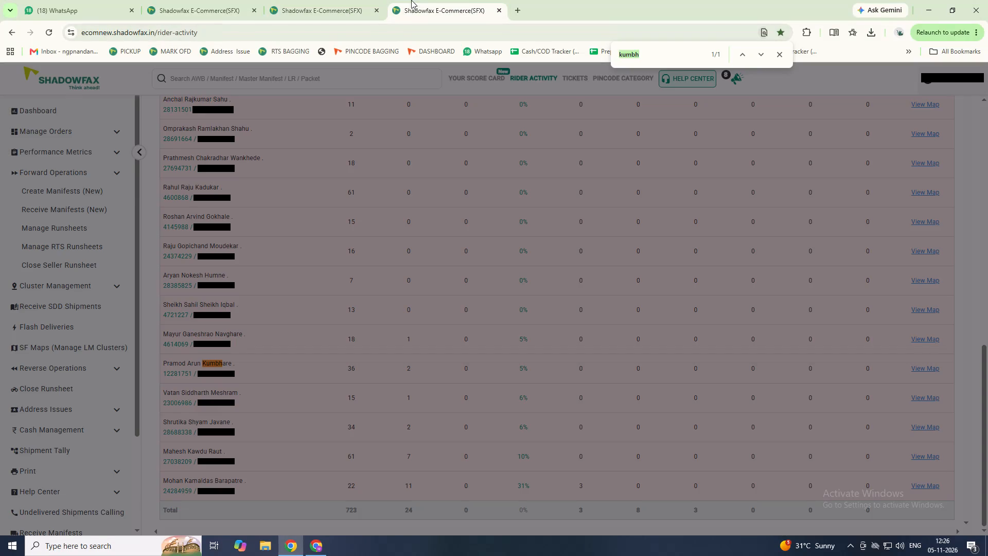
pyautogui.click(411, 46)
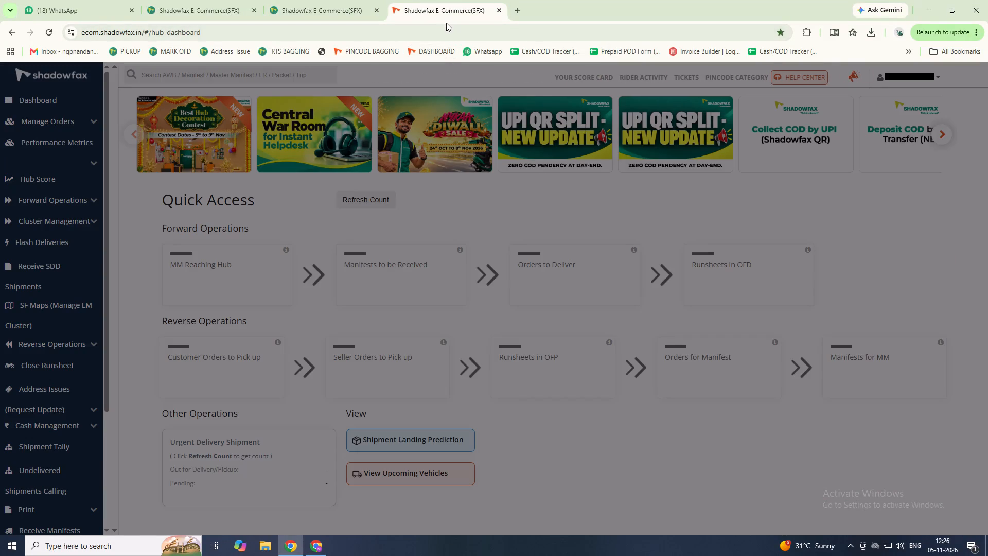
pyautogui.click(536, 262)
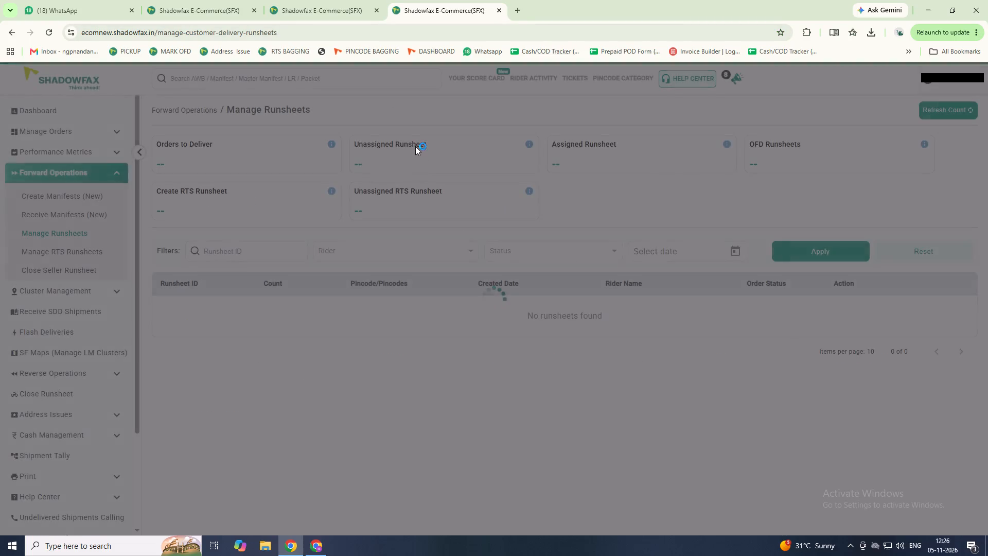
pyautogui.click(416, 146)
pyautogui.click(860, 327)
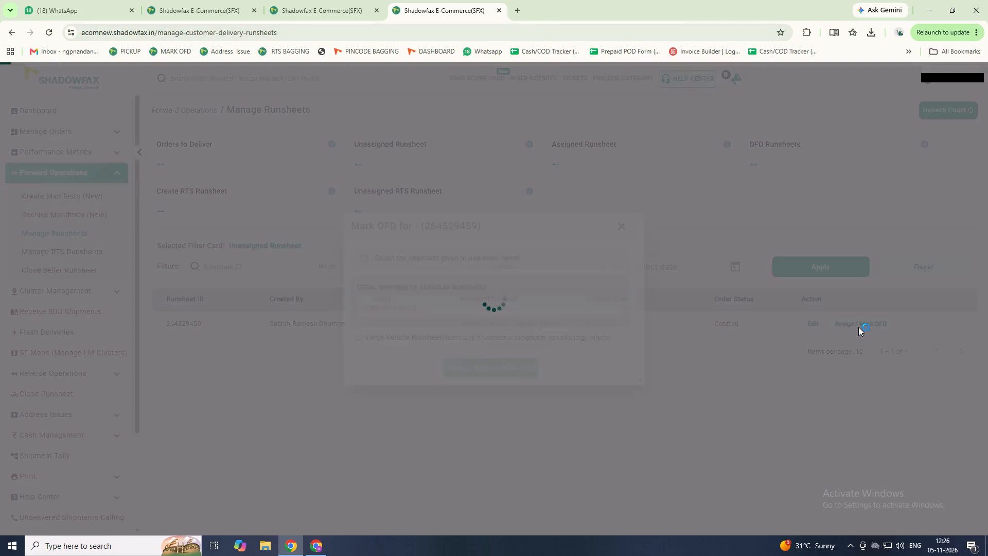
pyautogui.write('75')
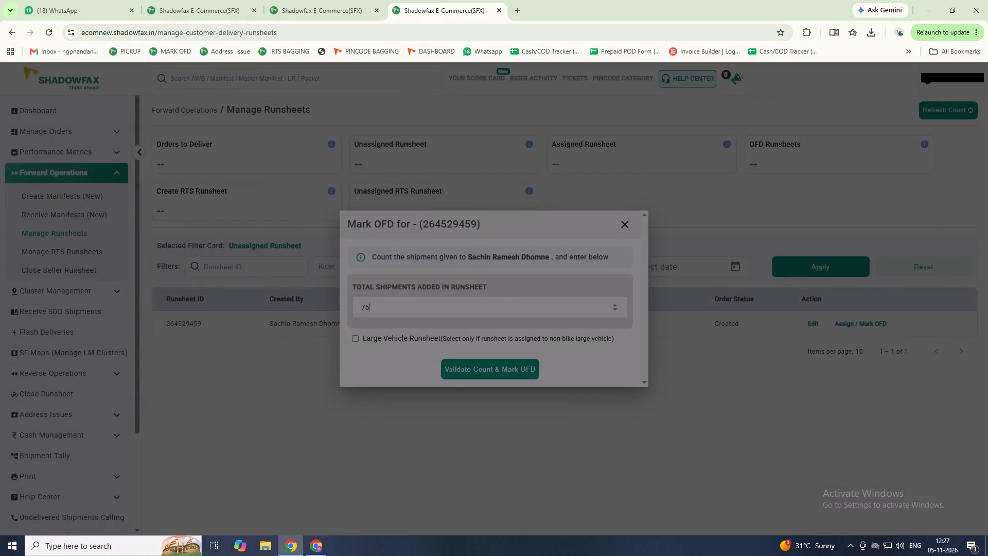
pyautogui.press('Tab')
pyautogui.press('Tab')
pyautogui.press('Return')
# Reset the pickup runsheet filters and list the orders again for all pincodes.
pyautogui.click(166, 0)
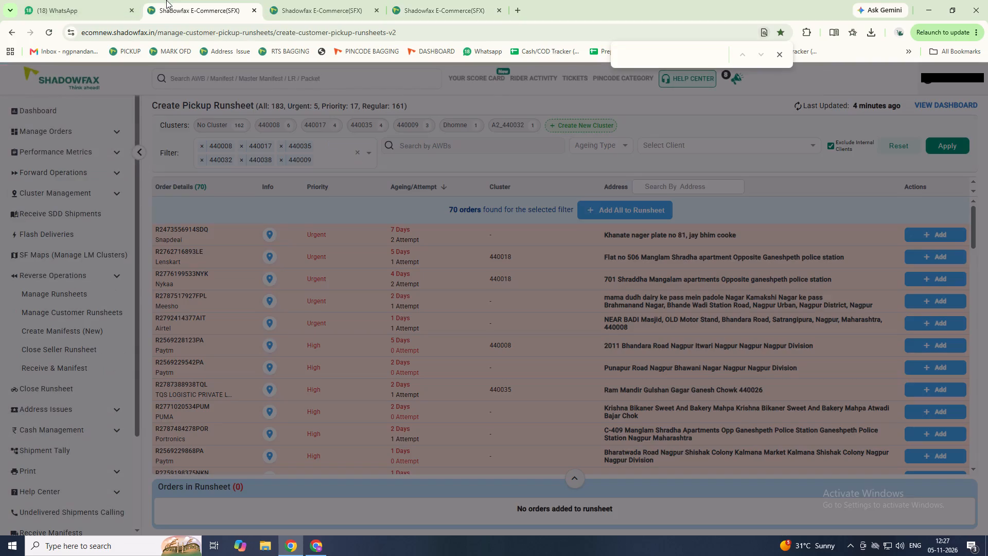
pyautogui.scroll(3, 654, 351)
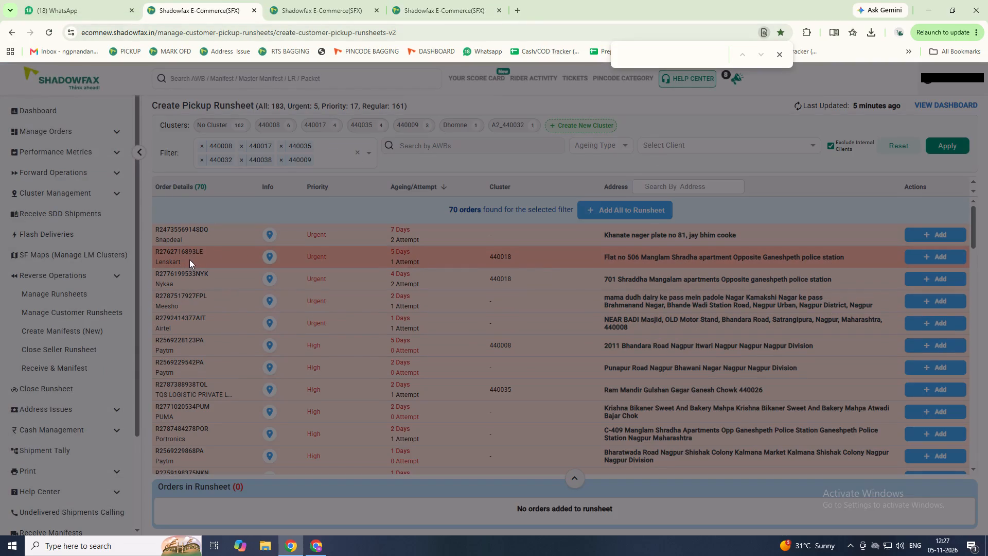
pyautogui.scroll(-4, 185, 404)
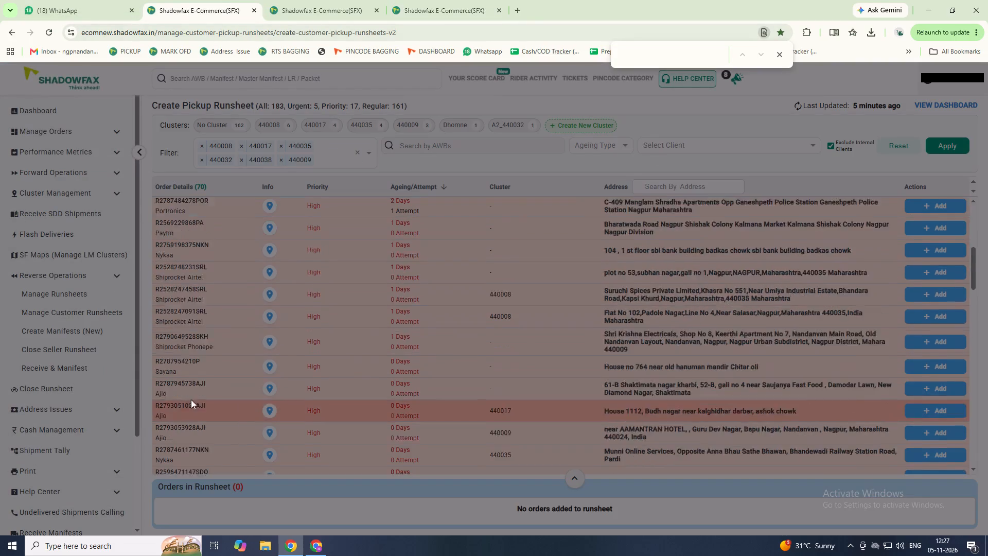
pyautogui.scroll(-20, 191, 399)
pyautogui.scroll(-11, 191, 399)
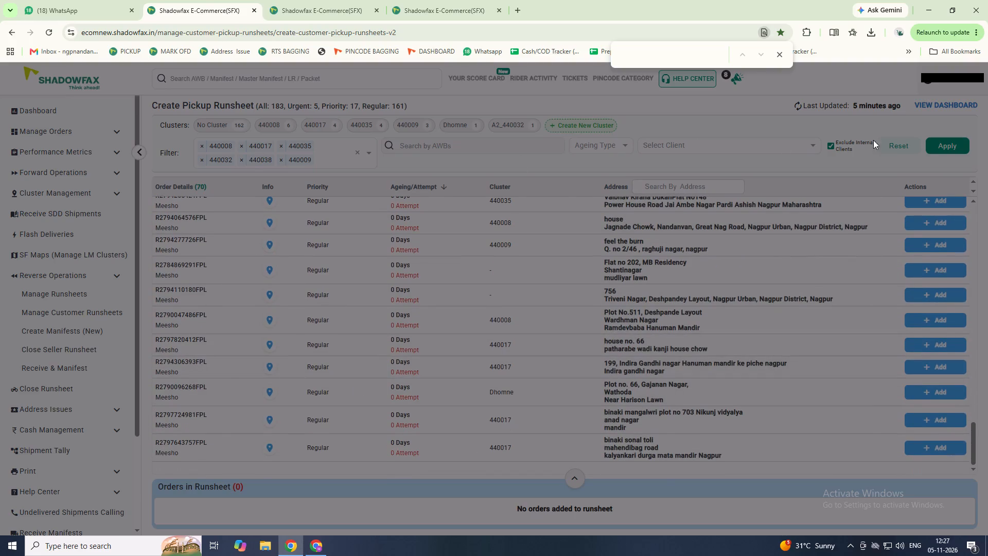
pyautogui.click(893, 138)
pyautogui.click(630, 141)
pyautogui.click(597, 229)
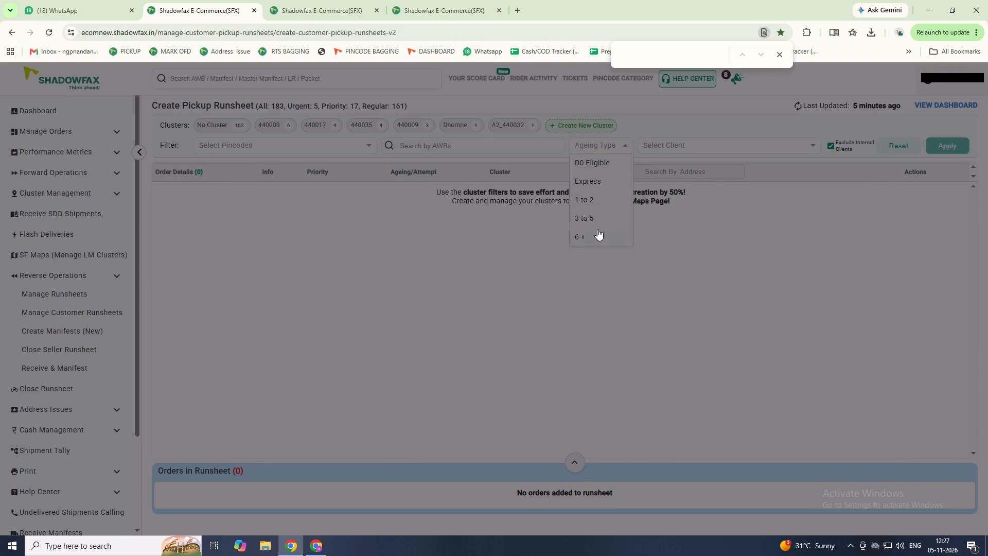
pyautogui.click(895, 146)
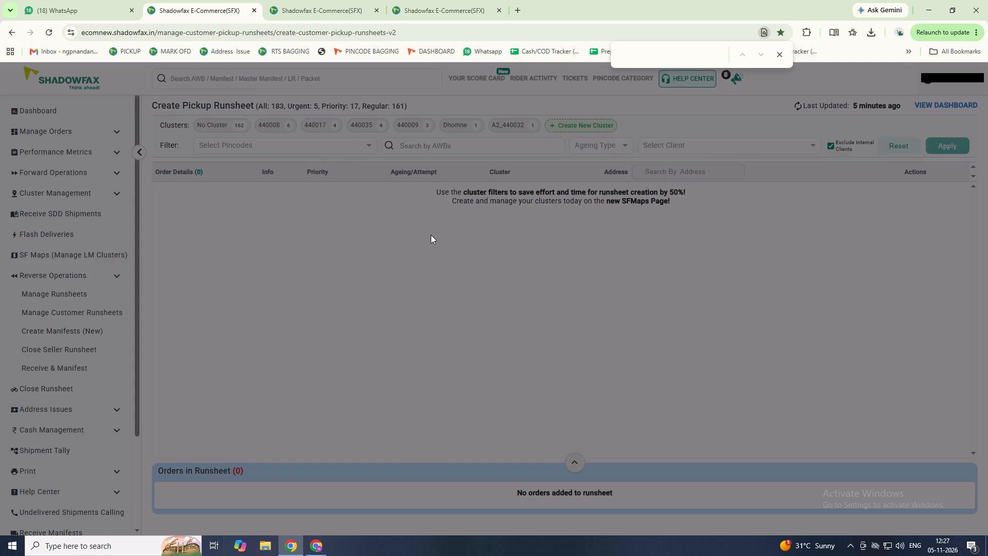
pyautogui.click(234, 149)
pyautogui.click(237, 160)
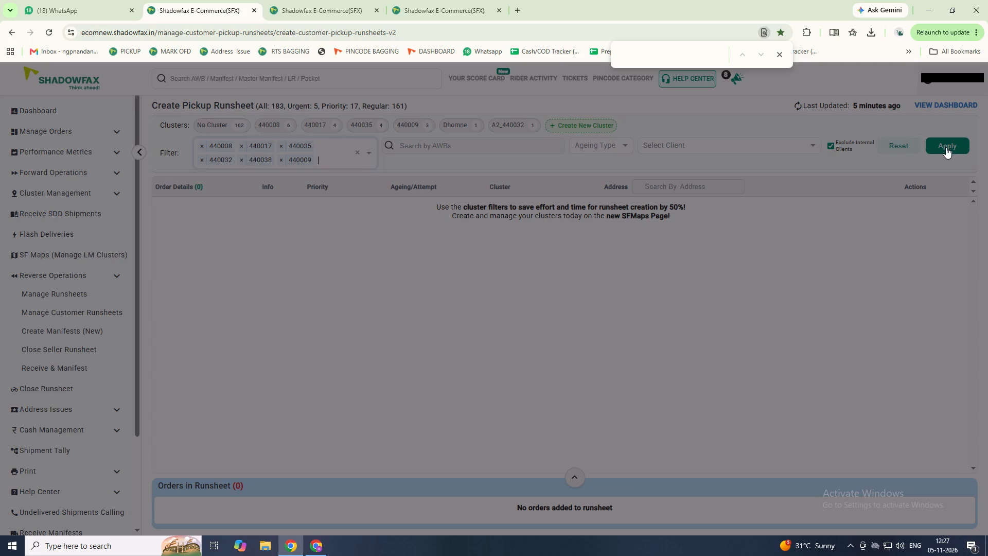
pyautogui.click(950, 154)
pyautogui.click(949, 145)
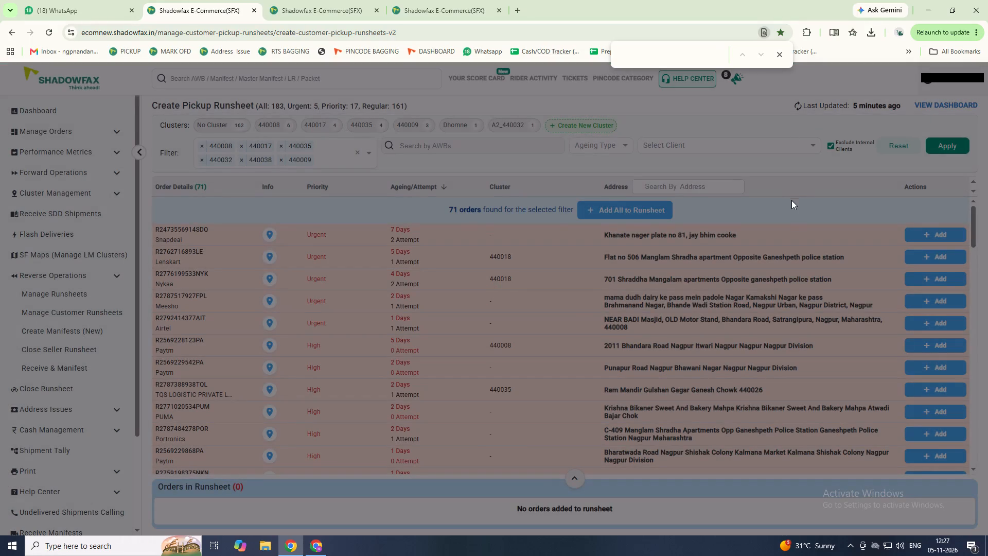
# Sort the pickup orders by ageing in ascending order.
pyautogui.scroll(2, 613, 308)
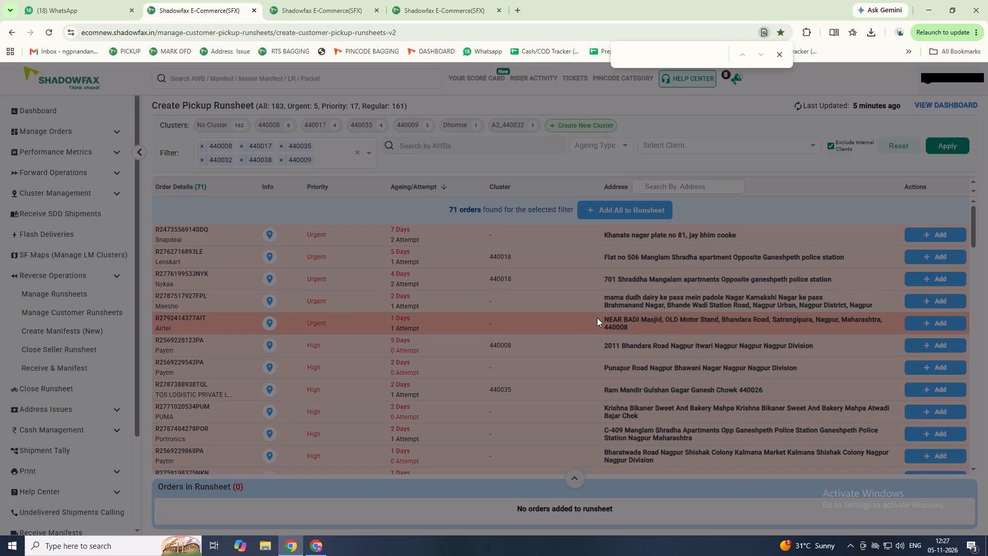
pyautogui.scroll(4, 597, 318)
pyautogui.click(434, 186)
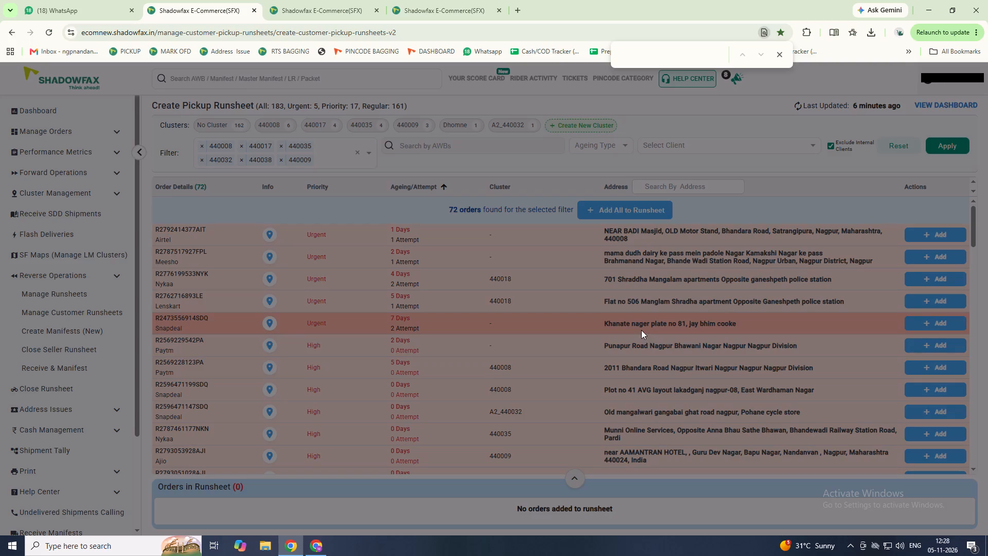
pyautogui.scroll(-17, 614, 440)
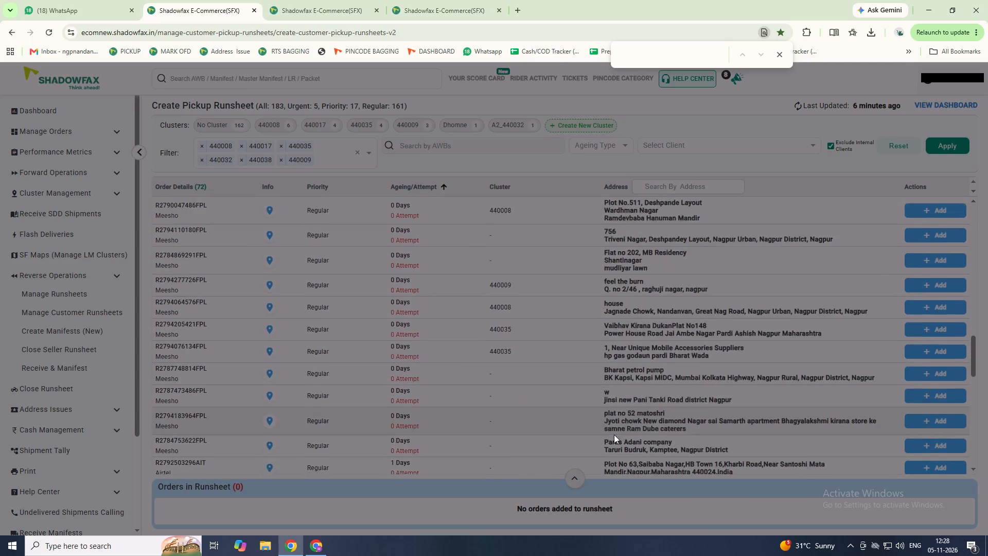
pyautogui.scroll(-15, 613, 436)
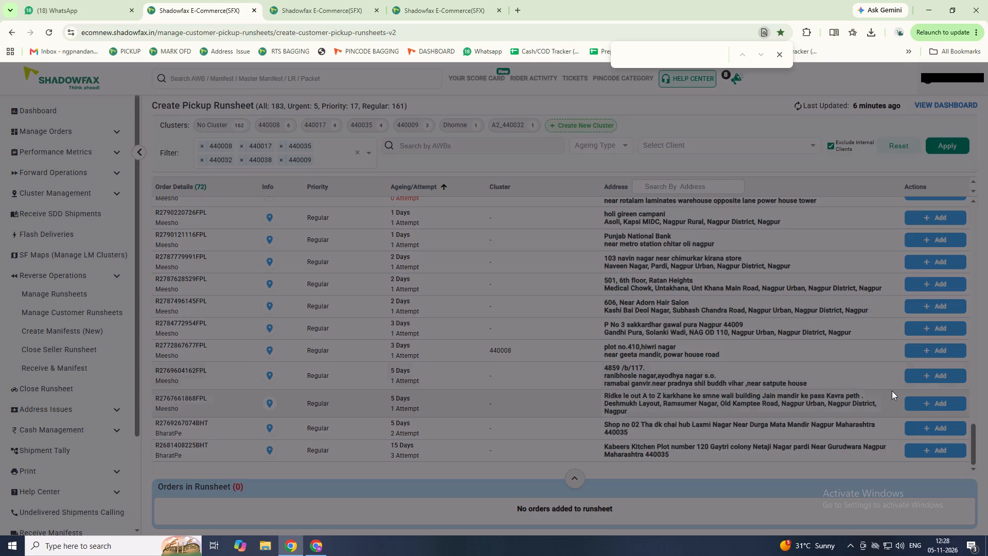
pyautogui.click(938, 377)
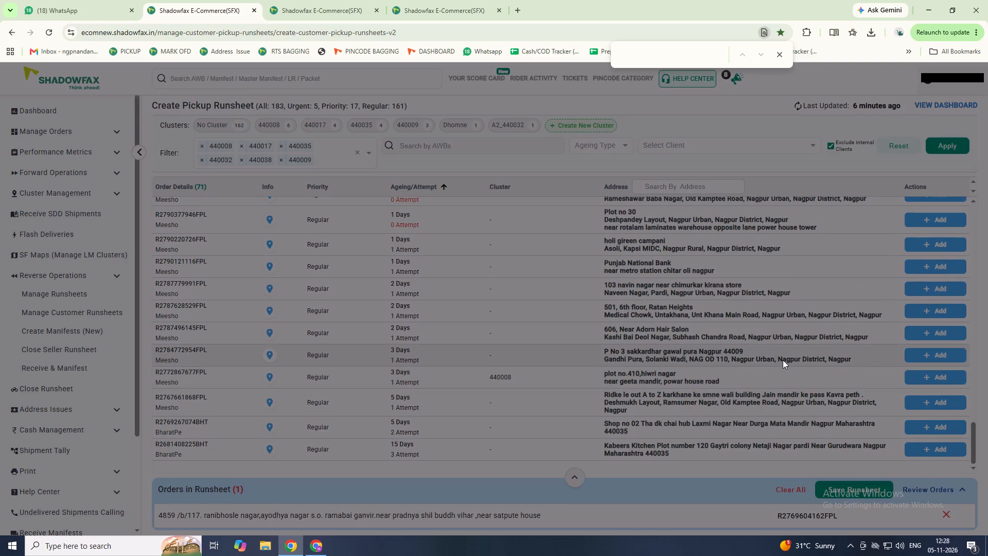
pyautogui.click(920, 355)
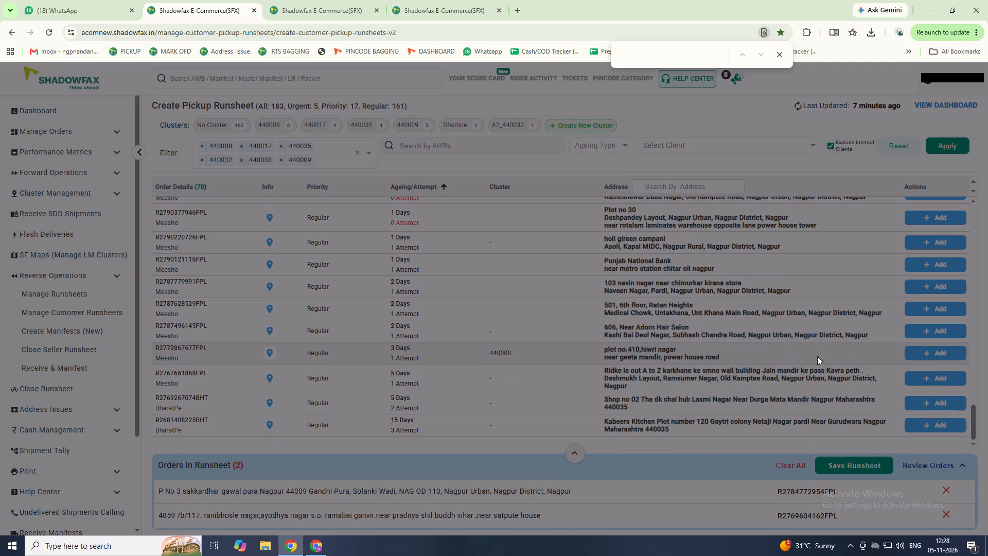
pyautogui.scroll(1, 808, 355)
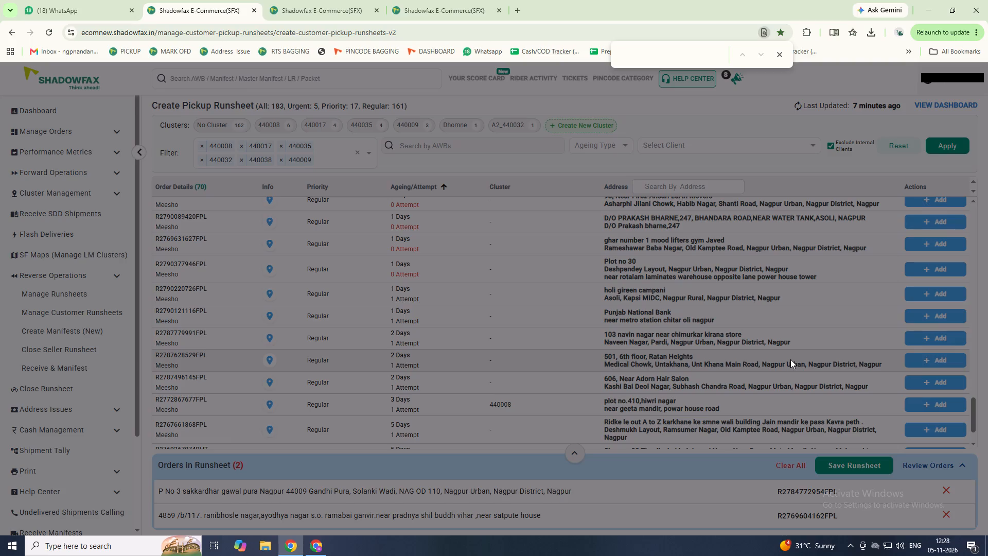
pyautogui.scroll(1, 749, 372)
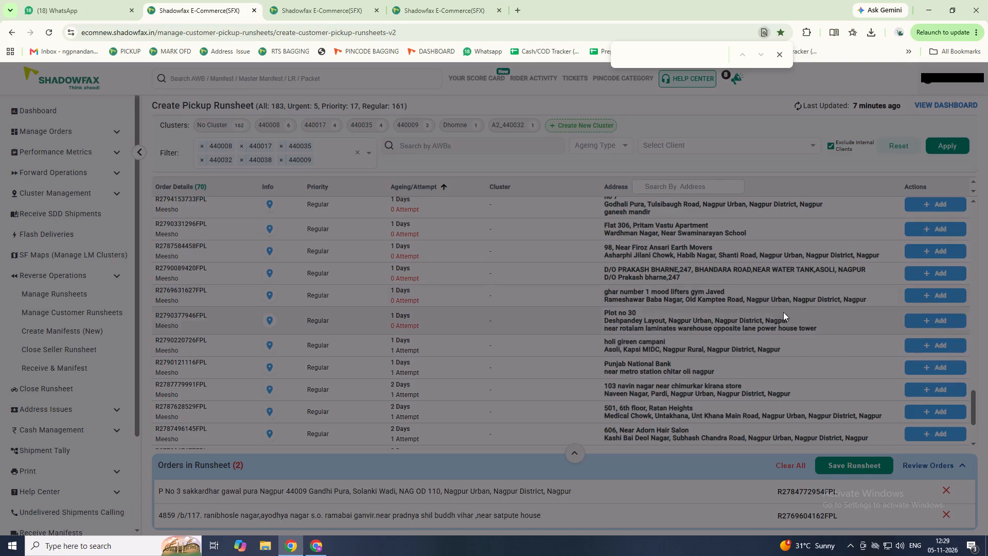
pyautogui.scroll(2, 778, 313)
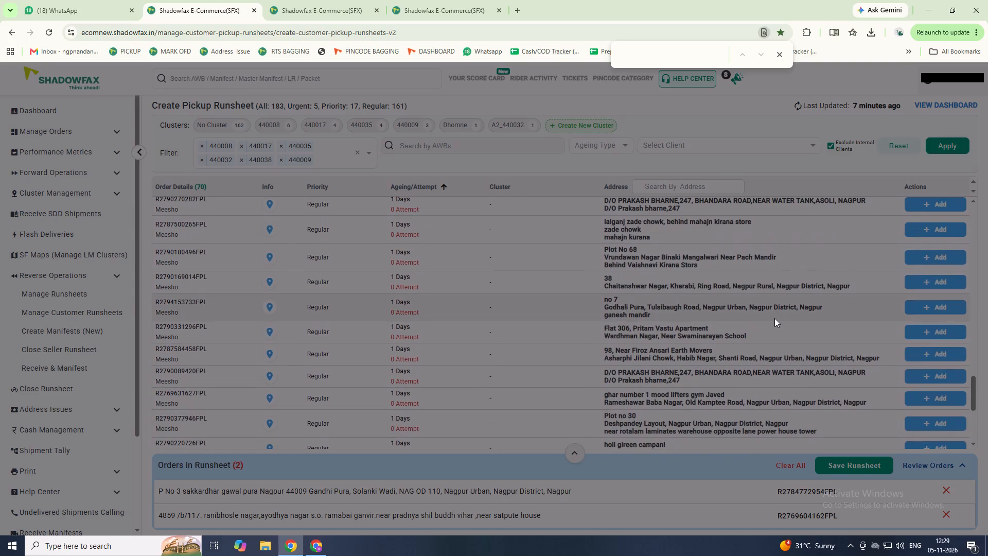
pyautogui.click(164, 277)
pyautogui.doubleClick(171, 277)
pyautogui.hotkey('ctrl', 'f')
pyautogui.hotkey('ctrl', 'x')
pyautogui.hotkey('ctrl', 'f')
pyautogui.hotkey('ctrl', 'x')
pyautogui.click(299, 0)
pyautogui.click(254, 139)
pyautogui.doubleClick(254, 143)
pyautogui.hotkey('ctrl', 'v')
pyautogui.hotkey('ctrl', 'Return')
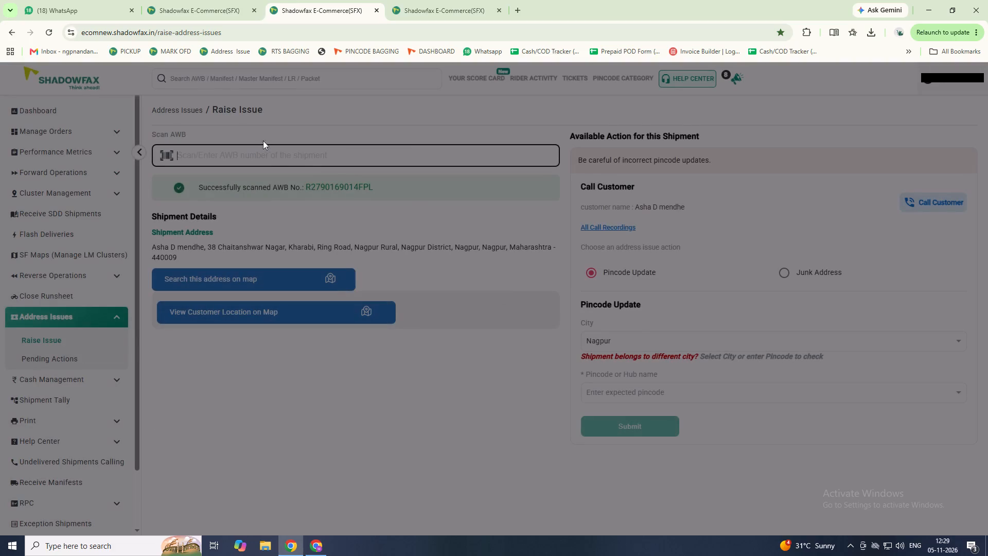
pyautogui.click(630, 388)
pyautogui.write('024')
pyautogui.press('Return')
pyautogui.press('Tab')
pyautogui.press('Return')
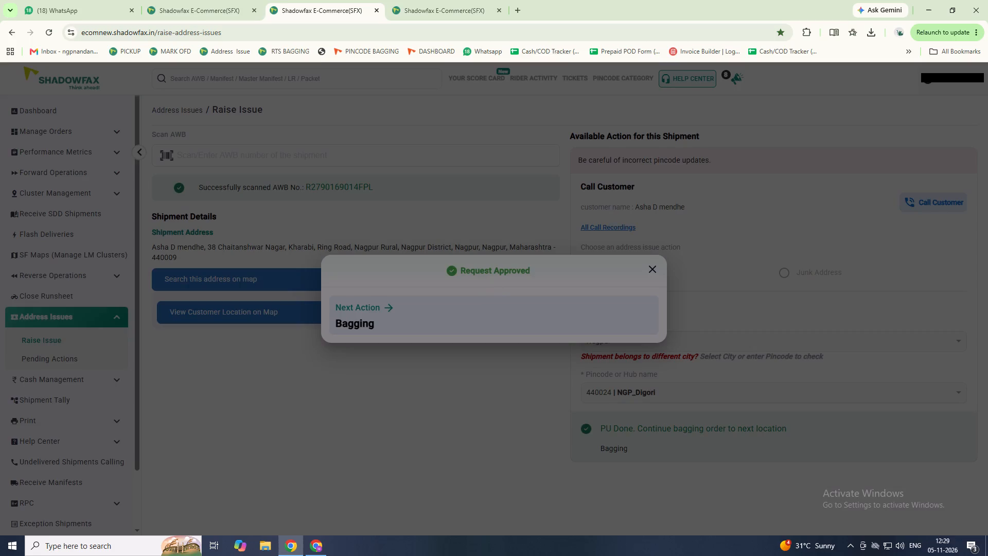
pyautogui.click(454, 457)
pyautogui.click(193, 0)
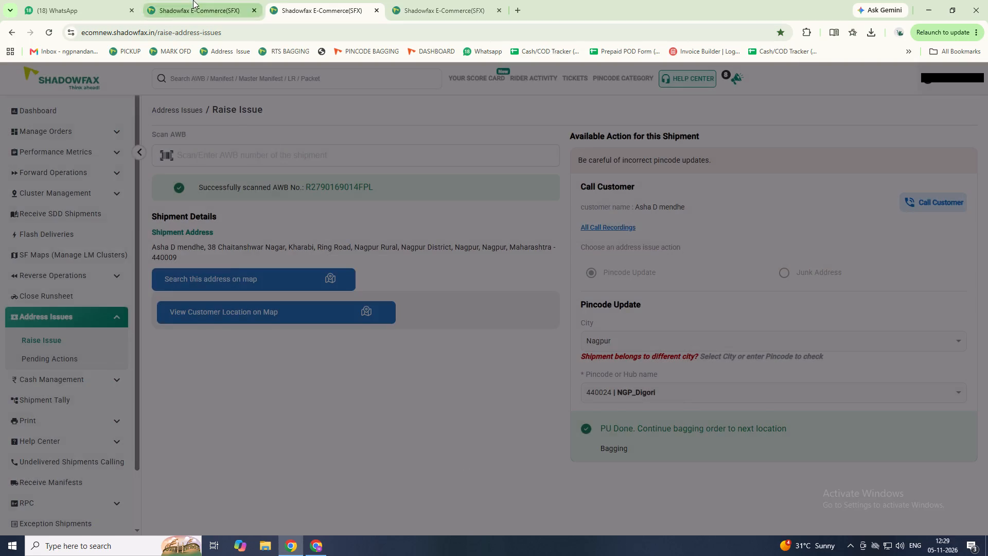
pyautogui.scroll(1, 640, 263)
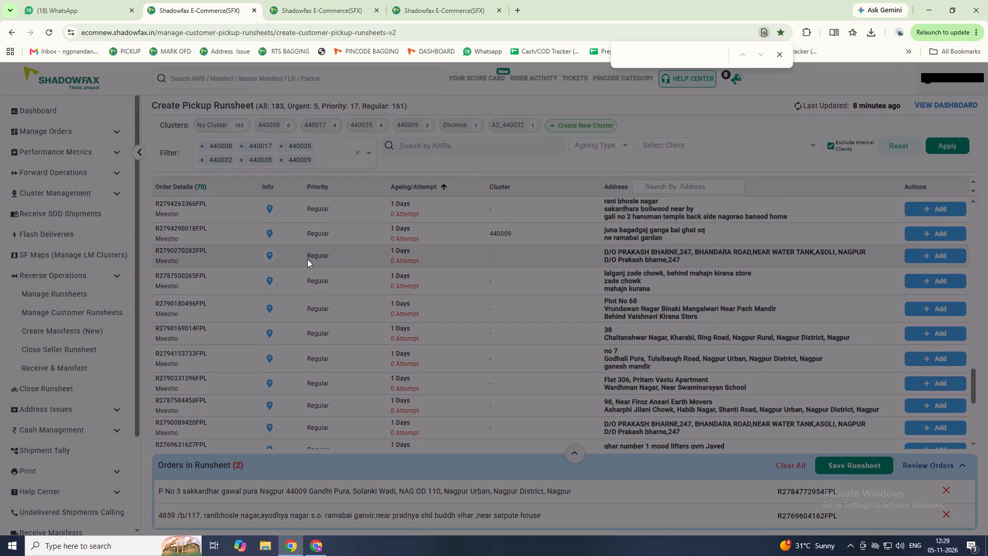
pyautogui.doubleClick(175, 257)
pyautogui.doubleClick(173, 253)
pyautogui.hotkey('ctrl', 'f')
pyautogui.hotkey('ctrl', 'x')
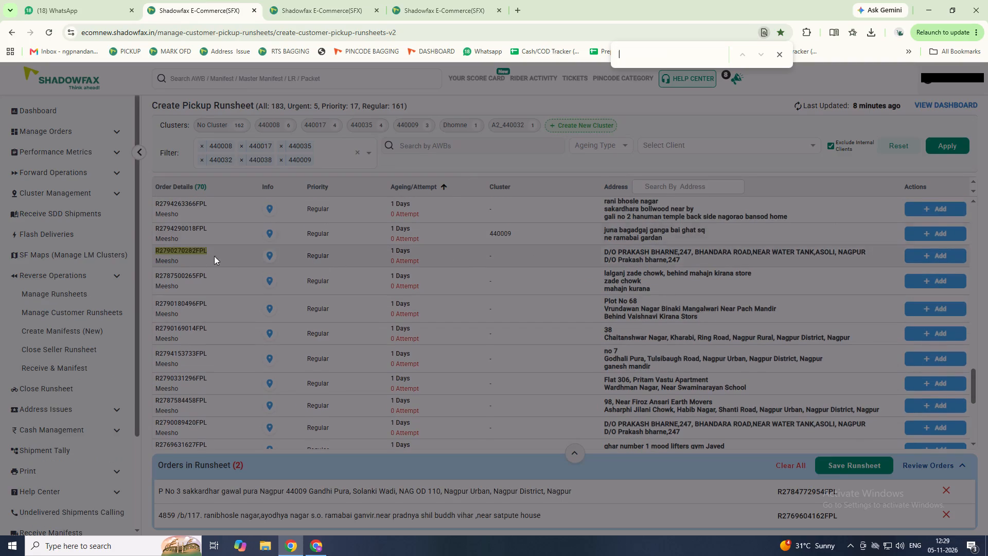
pyautogui.hotkey('ctrl', 'f')
pyautogui.hotkey('ctrl', 'x')
pyautogui.click(352, 0)
pyautogui.click(299, 138)
pyautogui.click(300, 151)
pyautogui.hotkey('ctrl', 'v')
pyautogui.hotkey('ctrl', 'Return')
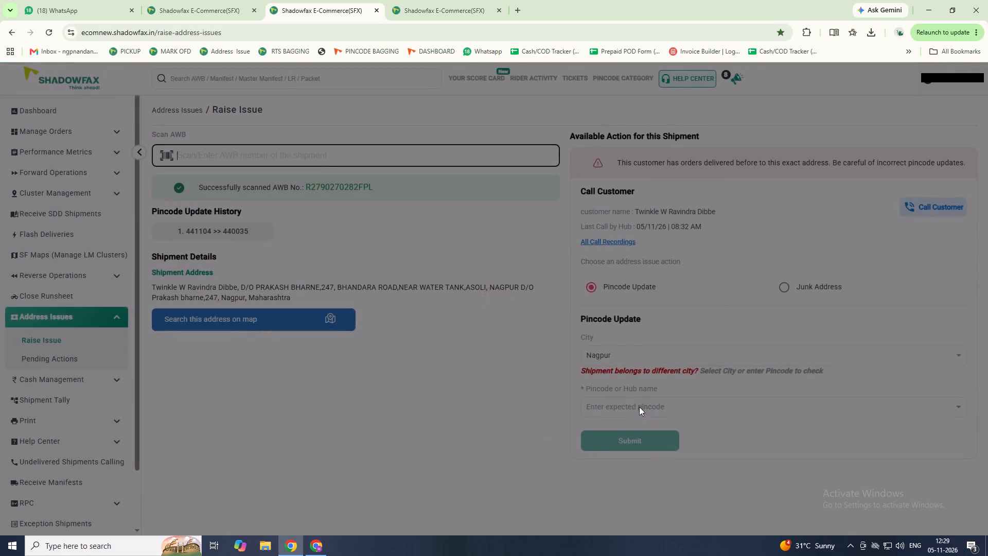
pyautogui.click(639, 407)
pyautogui.write('104')
pyautogui.press('Return')
pyautogui.press('Tab')
pyautogui.press('Return')
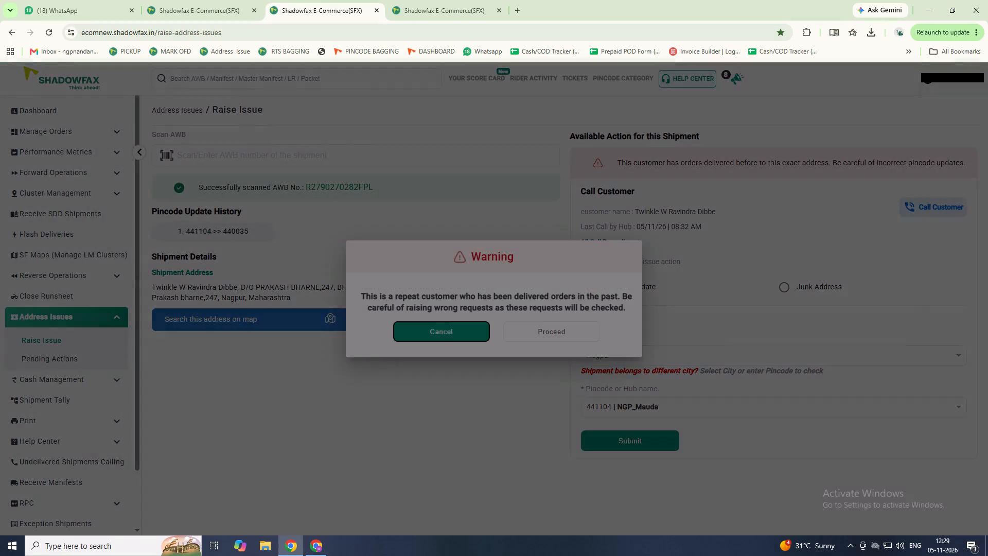
pyautogui.press('Tab')
pyautogui.press('Return')
pyautogui.click(216, 0)
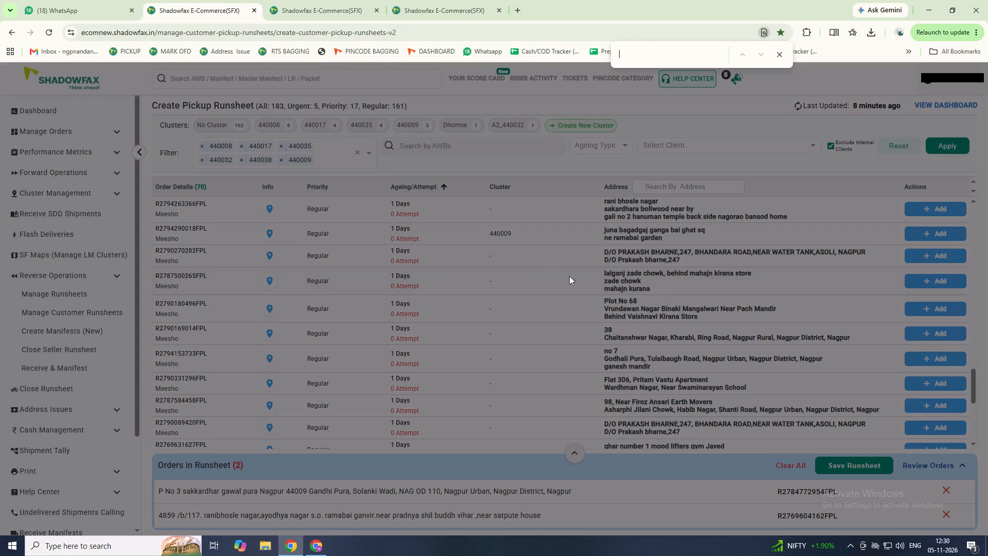
pyautogui.scroll(1, 545, 263)
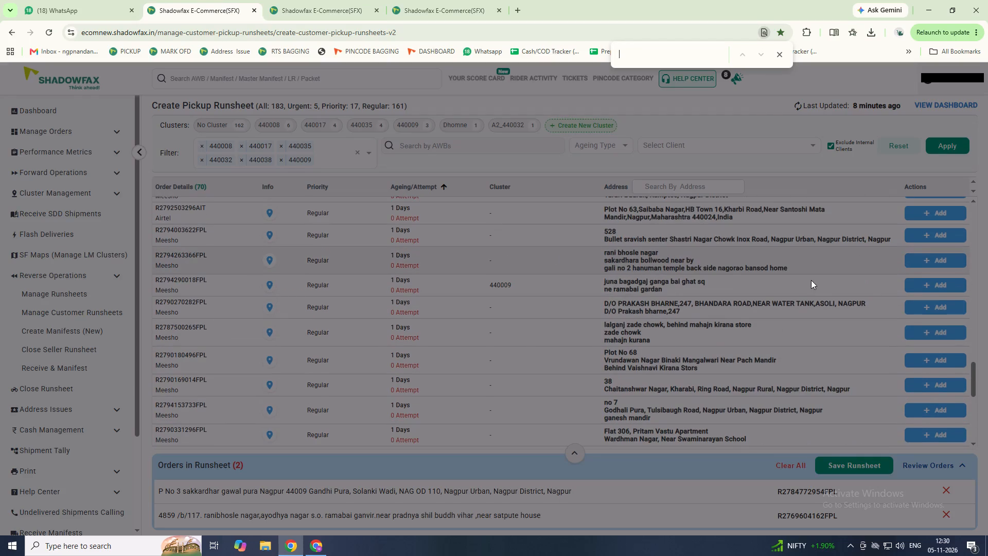
pyautogui.click(940, 263)
pyautogui.scroll(1, 802, 277)
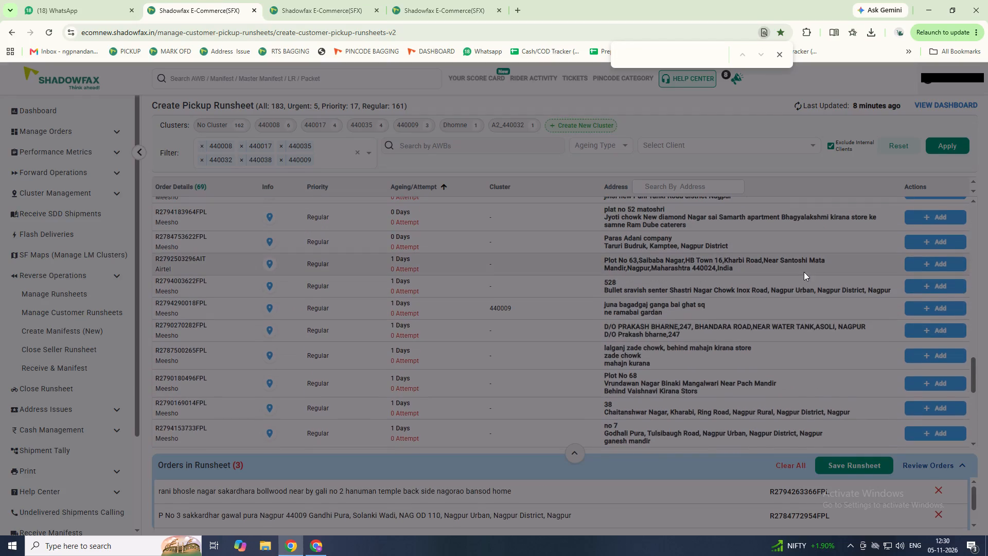
pyautogui.scroll(1, 622, 245)
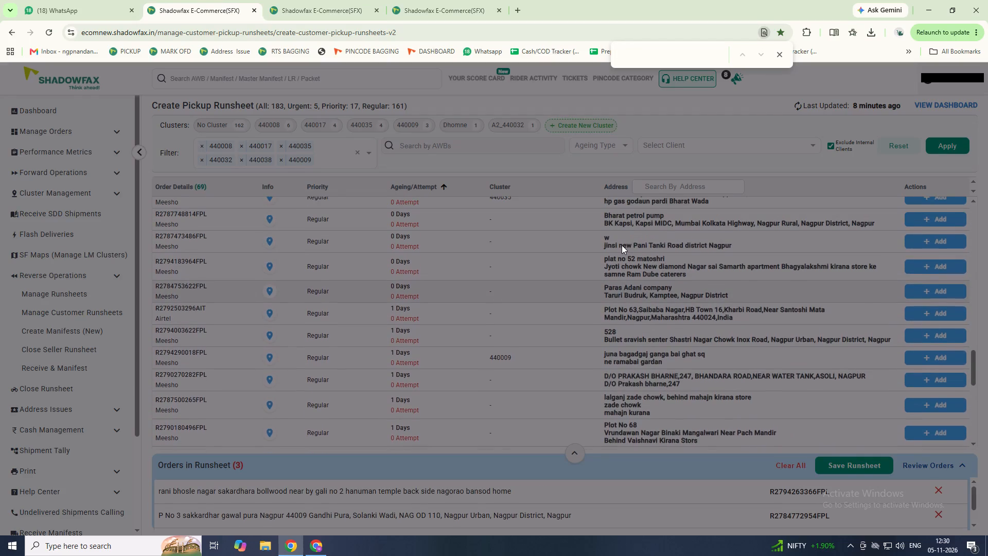
pyautogui.doubleClick(191, 265)
pyautogui.hotkey('ctrl', 'f')
pyautogui.hotkey('ctrl', 'x')
pyautogui.hotkey('ctrl', 'f')
pyautogui.hotkey('ctrl', 'x')
pyautogui.click(279, 0)
pyautogui.moveTo(255, 132); pyautogui.dragTo(254, 142)
pyautogui.click(253, 147)
pyautogui.hotkey('ctrl', 'v')
pyautogui.hotkey('ctrl', 'Return')
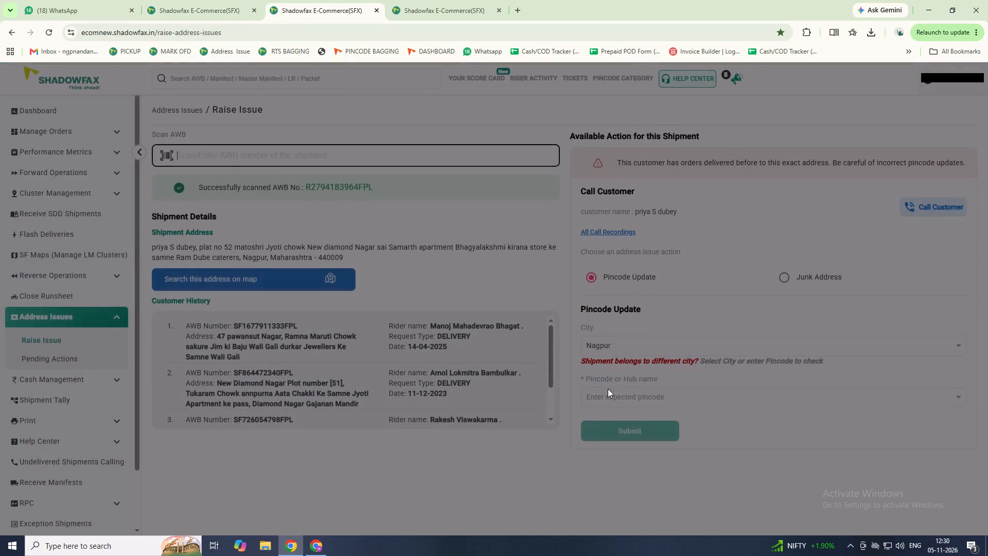
pyautogui.click(623, 394)
pyautogui.write('024')
pyautogui.press('Return')
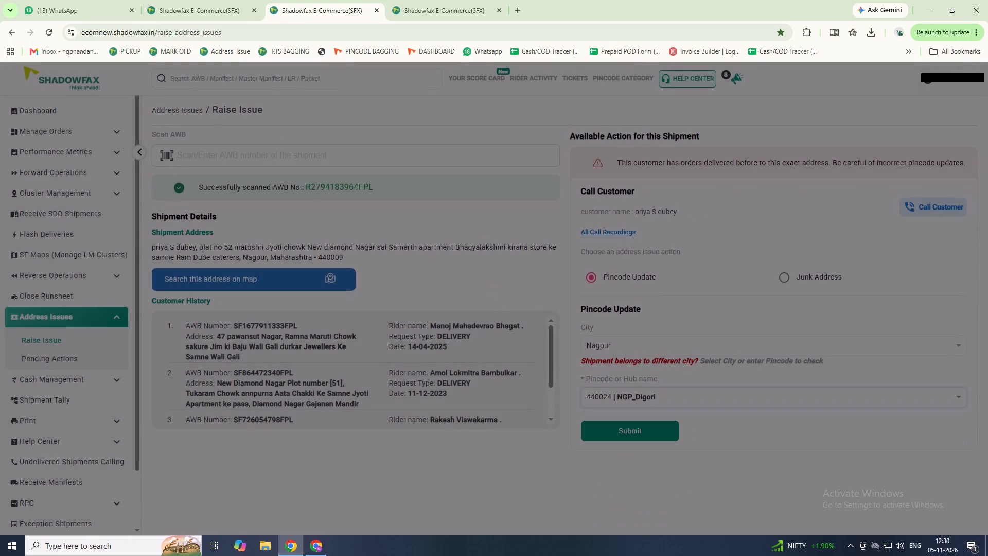
pyautogui.press('Tab')
pyautogui.press('Return')
pyautogui.press('Tab')
pyautogui.press('Return')
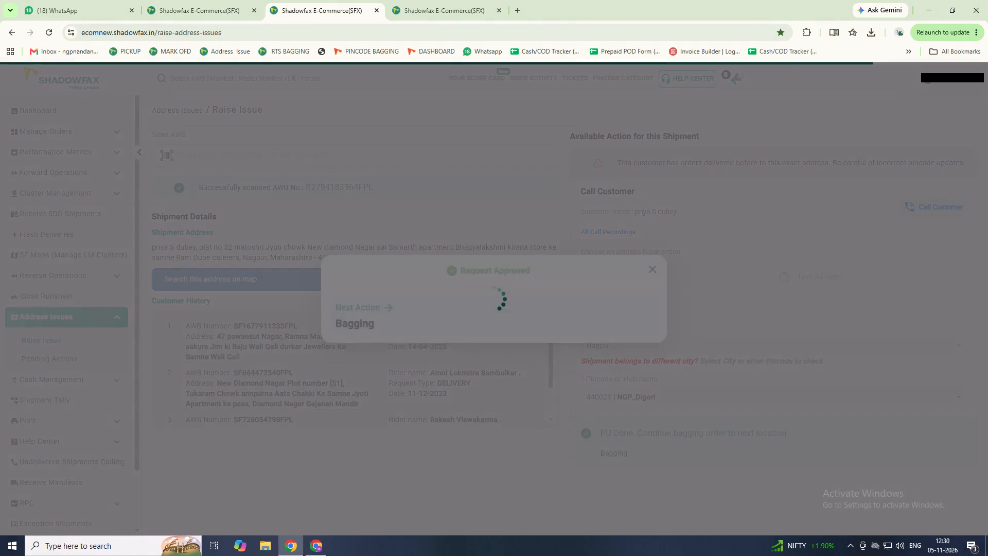
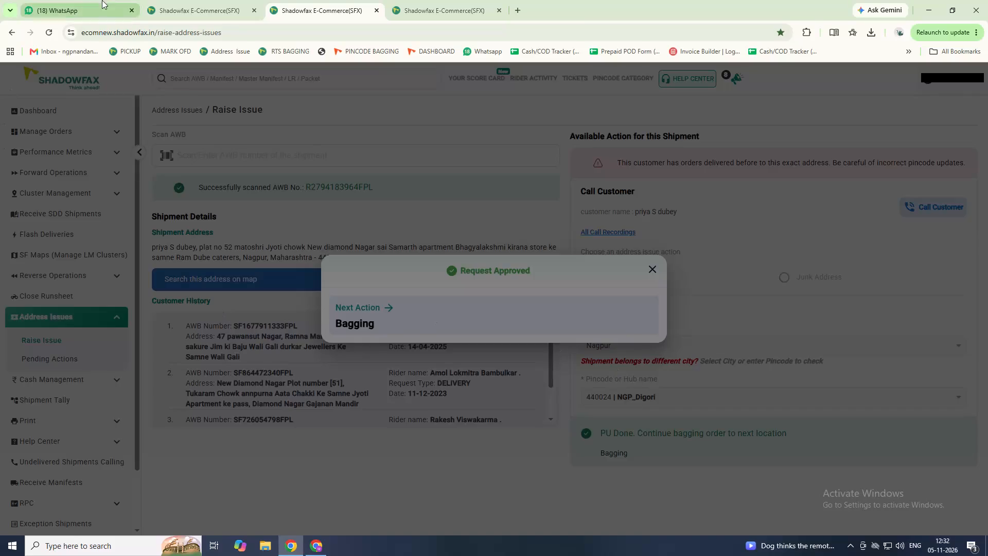
pyautogui.click(172, 1)
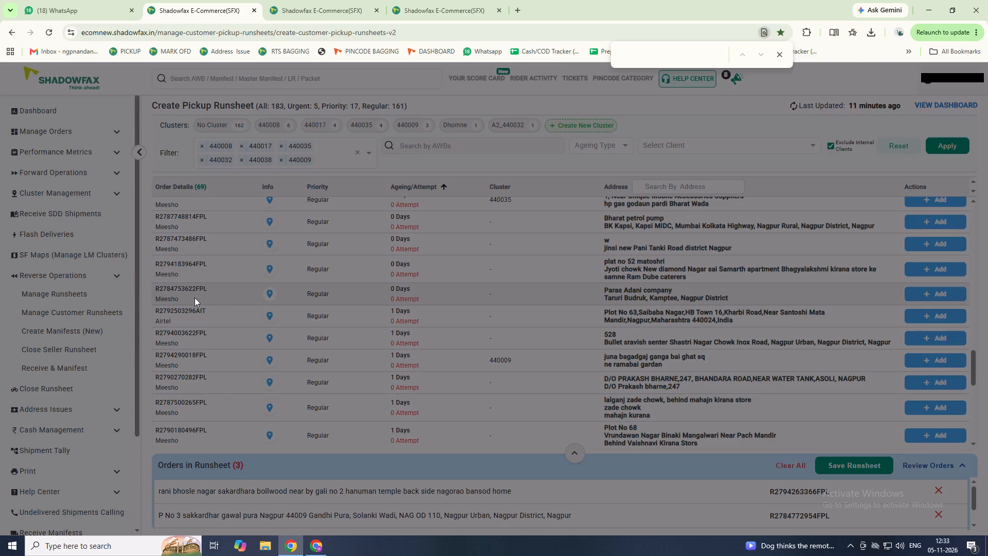
pyautogui.click(170, 245)
pyautogui.doubleClick(170, 240)
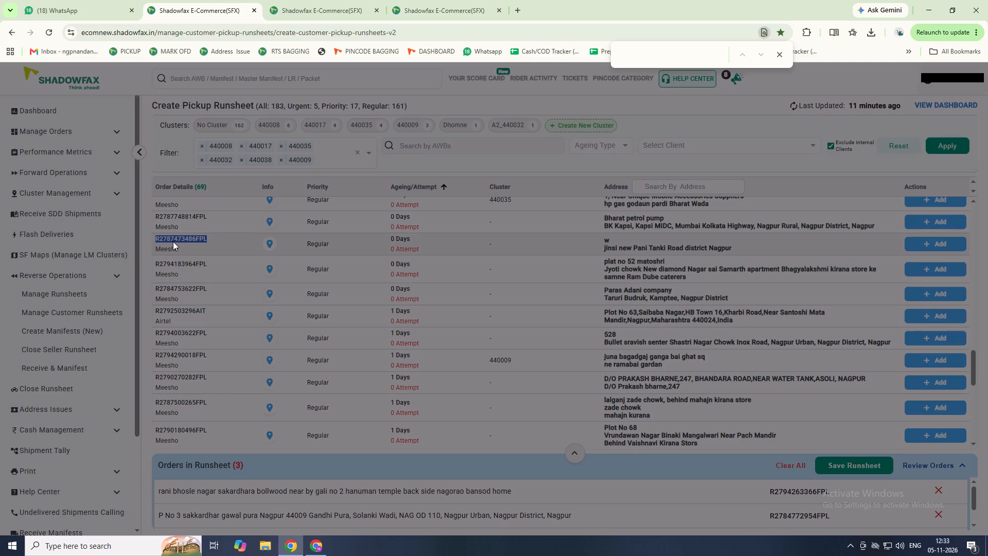
pyautogui.hotkey('ctrl', 'f')
pyautogui.hotkey('ctrl', 'x')
pyautogui.hotkey('ctrl', 'f')
pyautogui.hotkey('ctrl', 'x')
pyautogui.click(323, 0)
pyautogui.doubleClick(312, 143)
pyautogui.hotkey('ctrl', 'v')
pyautogui.hotkey('ctrl', 'Return')
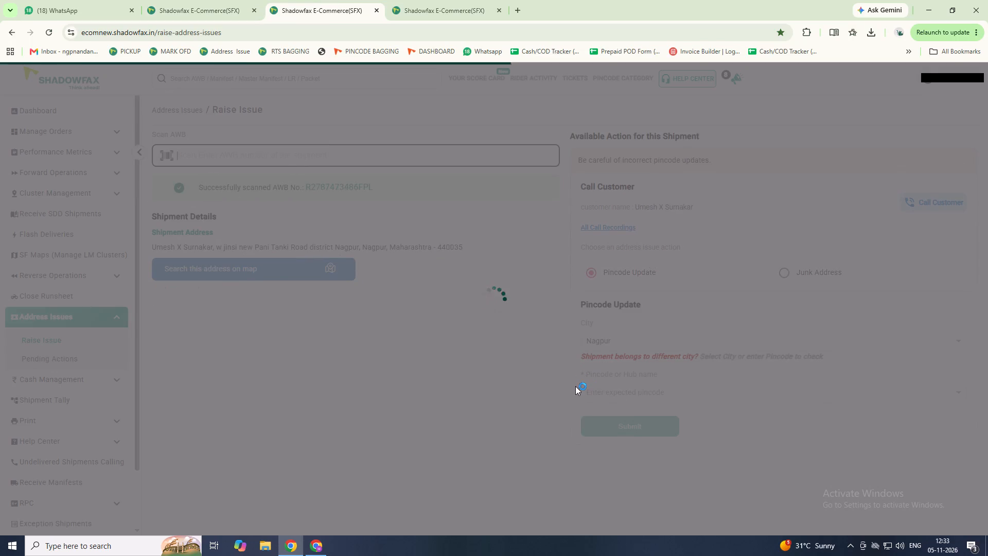
pyautogui.click(641, 389)
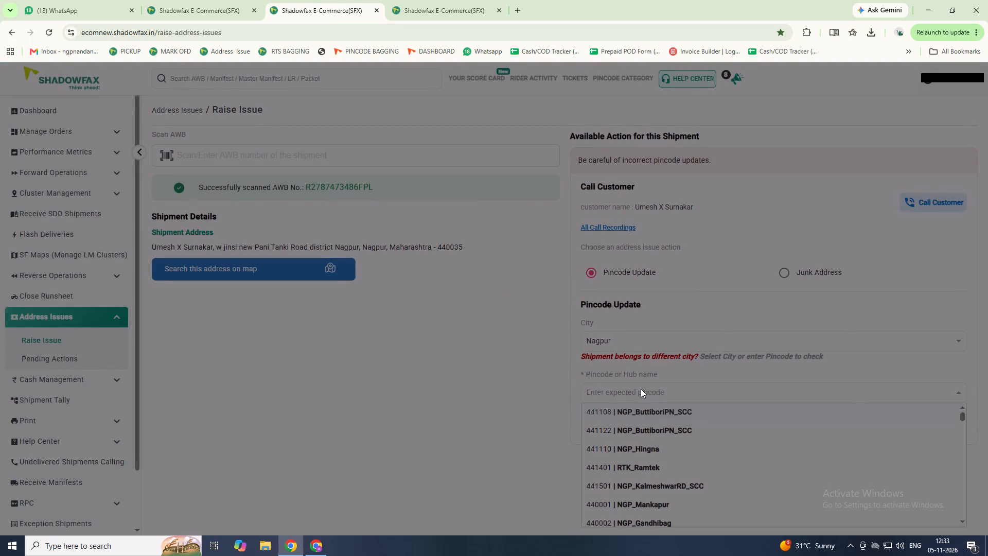
pyautogui.write('04')
pyautogui.press('Return')
pyautogui.write('104')
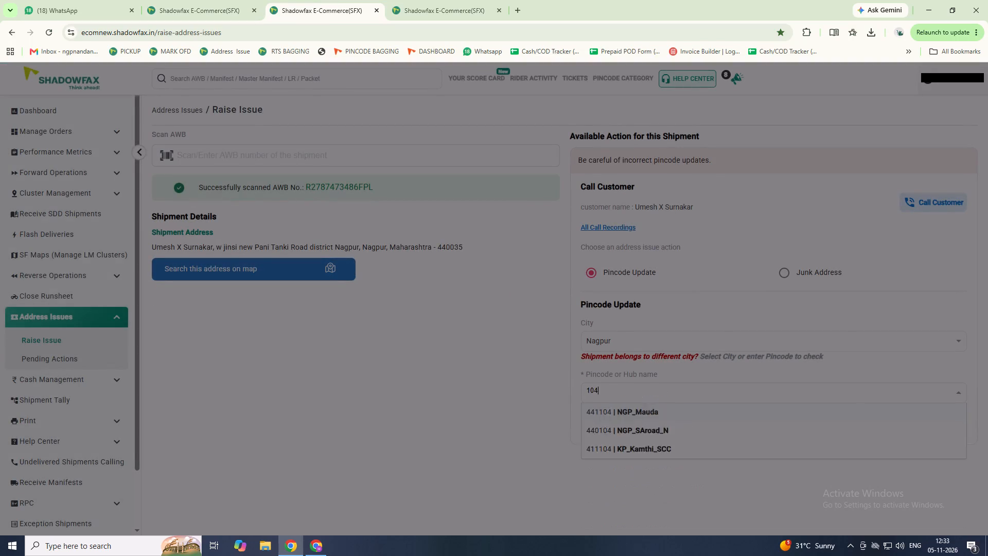
pyautogui.press('Return')
pyautogui.press('Tab')
pyautogui.press('Return')
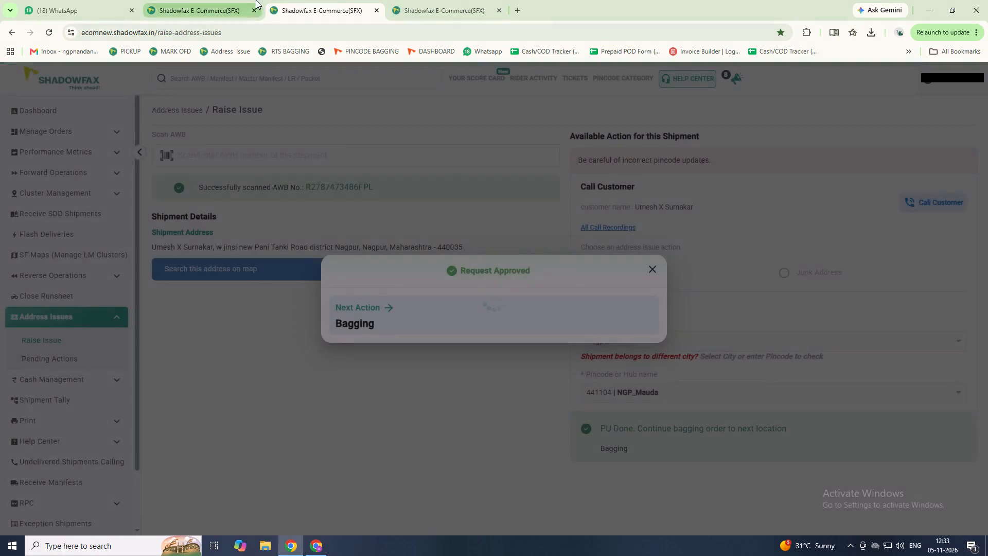
pyautogui.click(248, 0)
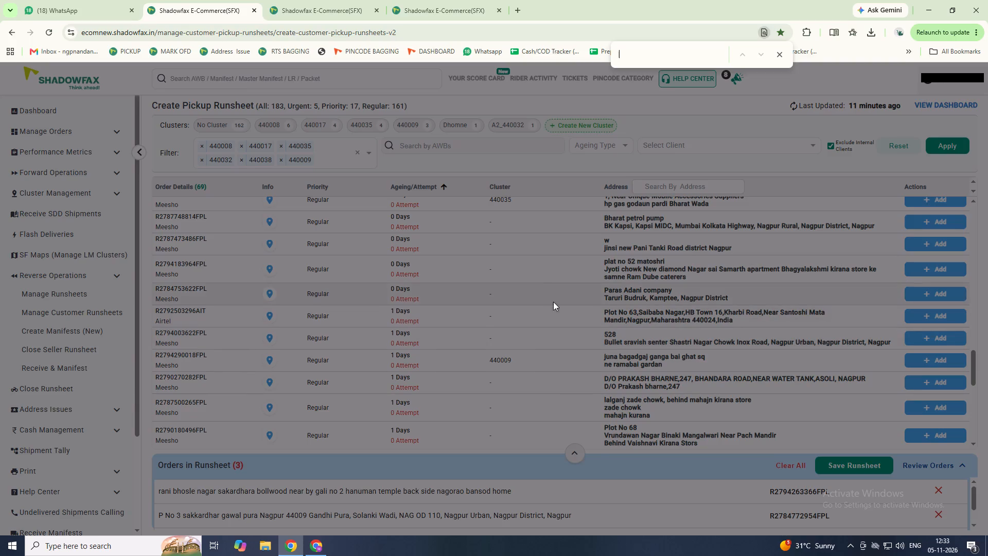
pyautogui.scroll(1, 544, 434)
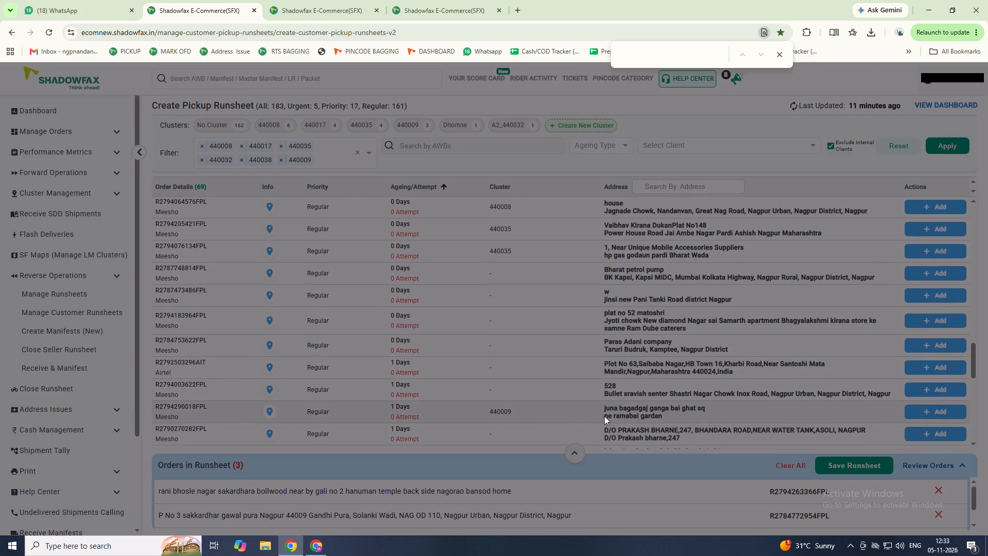
pyautogui.scroll(1, 665, 323)
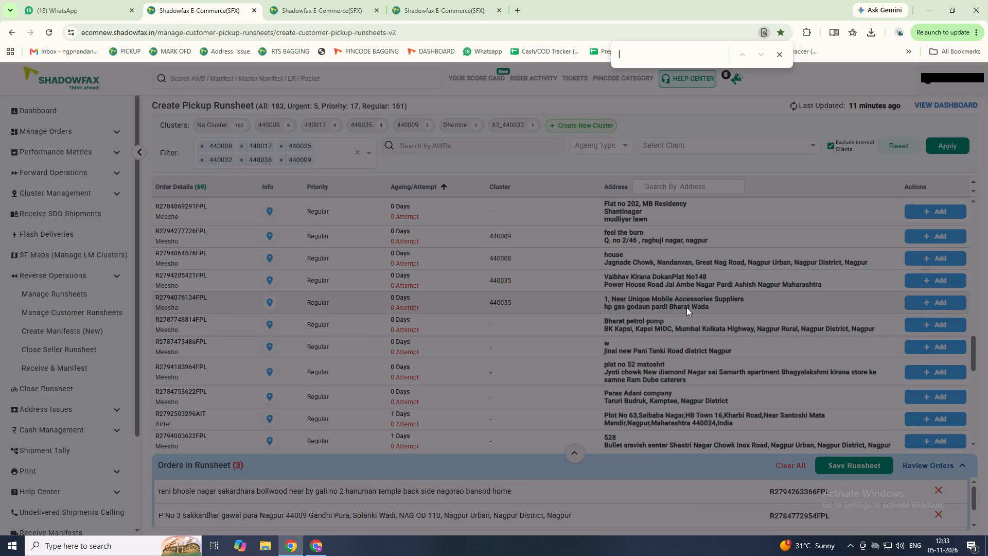
pyautogui.scroll(1, 686, 307)
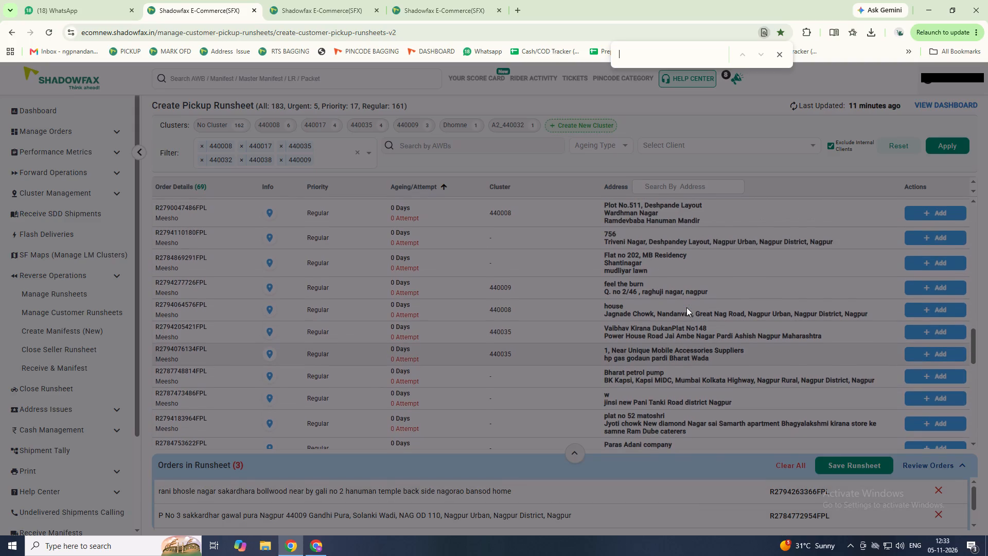
pyautogui.click(926, 287)
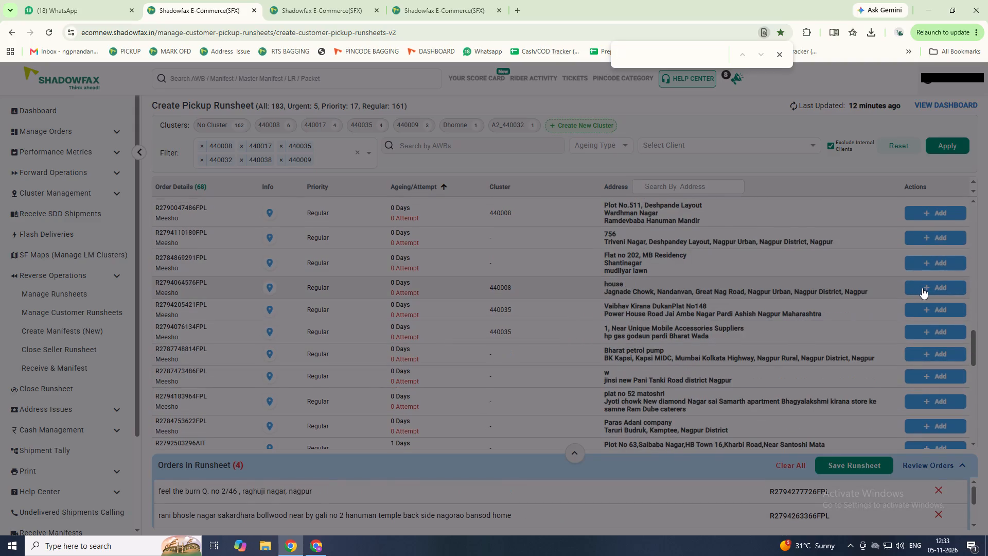
# Review the addresses of the remaining regular and high-priority pickup orders for others that belong in this runsheet.
pyautogui.scroll(1, 920, 288)
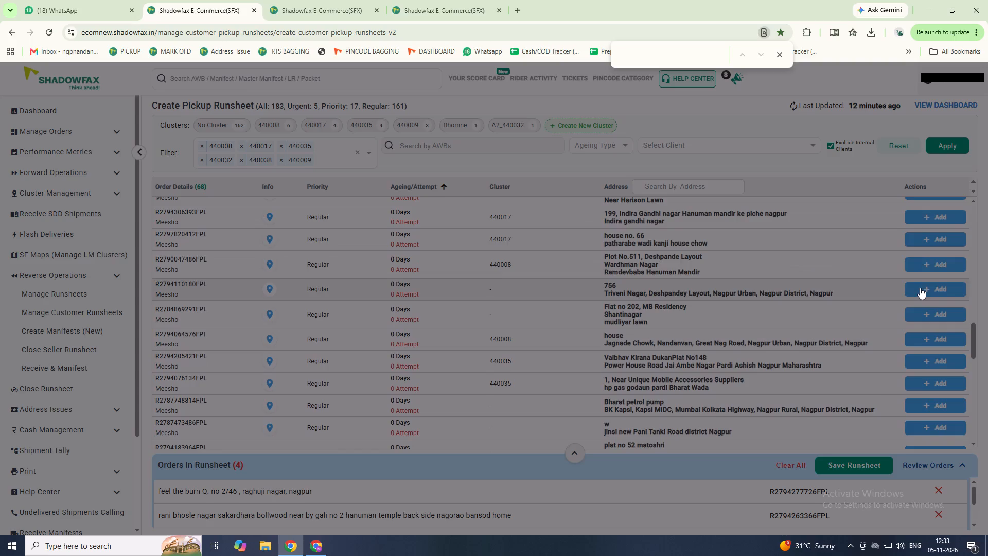
pyautogui.scroll(2, 848, 299)
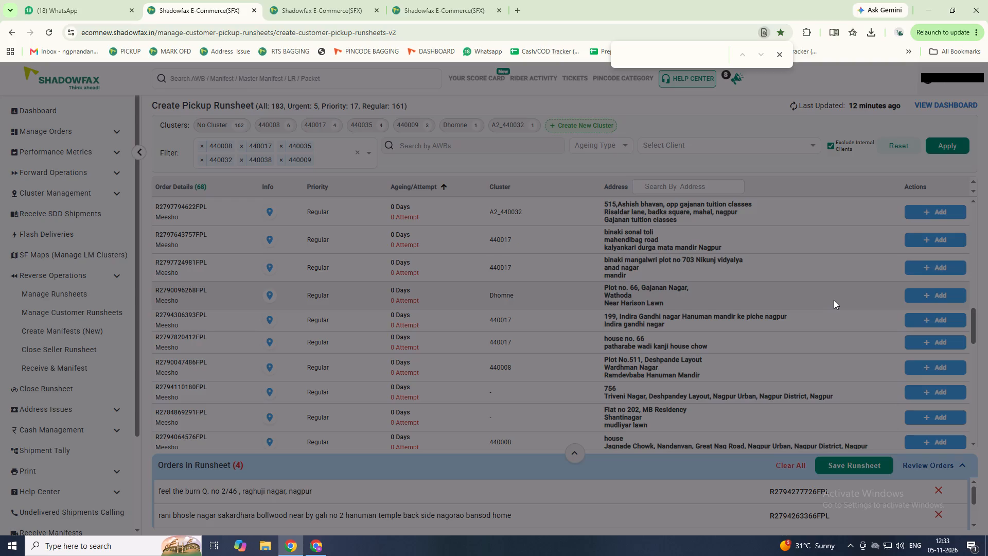
pyautogui.scroll(1, 757, 314)
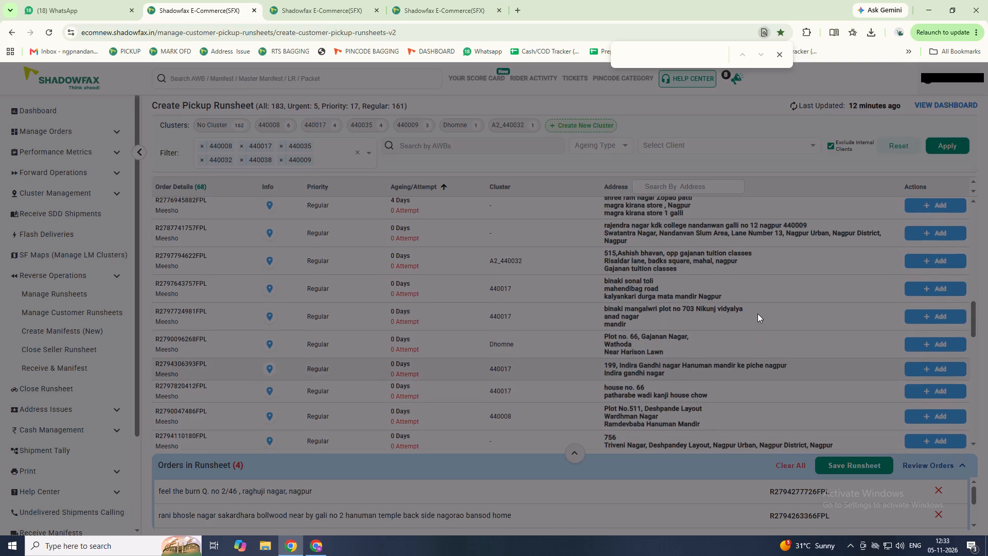
pyautogui.scroll(1, 757, 314)
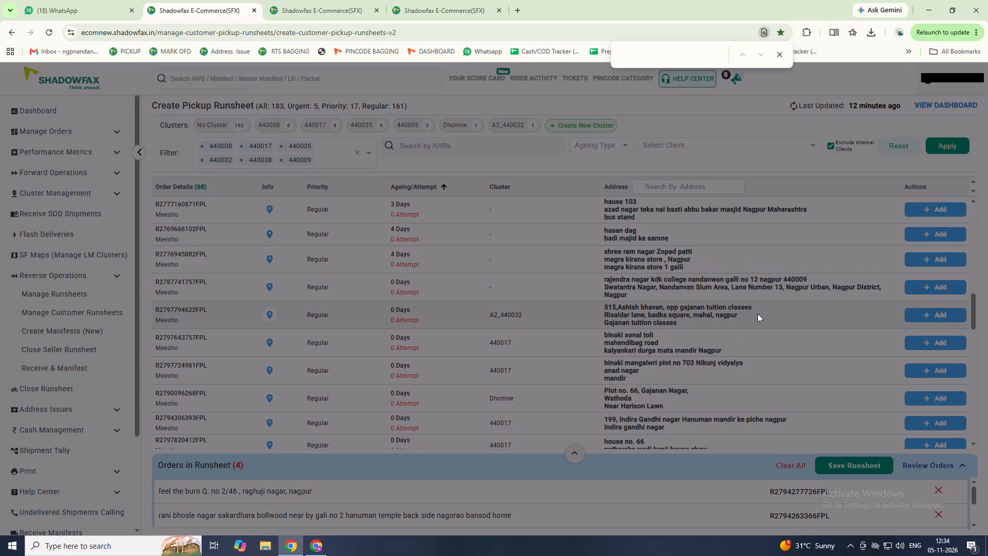
pyautogui.scroll(2, 756, 316)
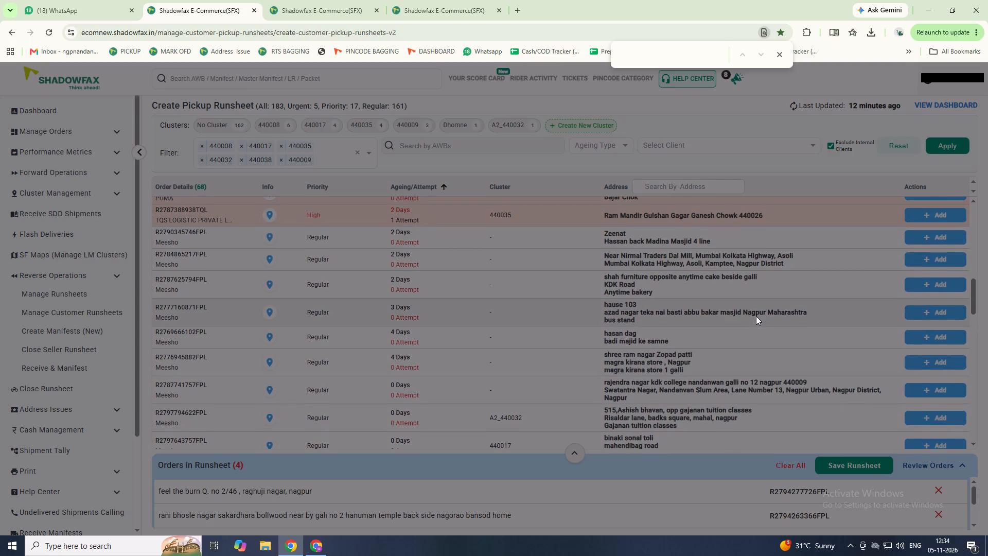
pyautogui.scroll(2, 756, 317)
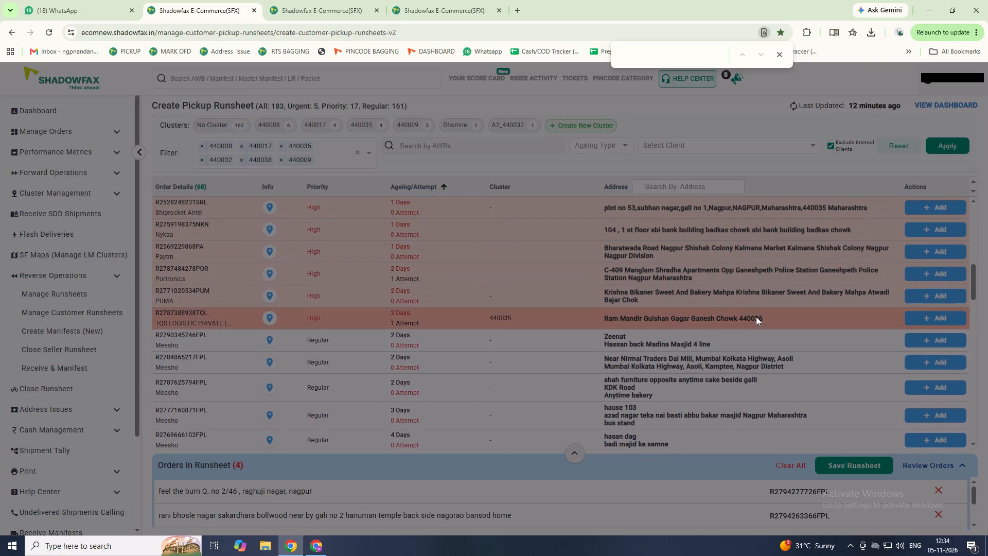
pyautogui.scroll(1, 756, 317)
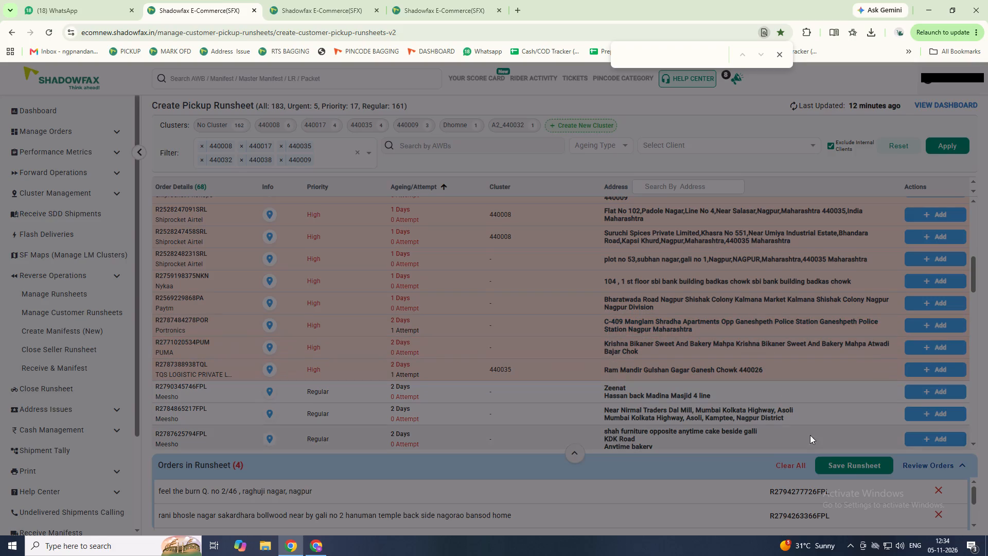
# Save the pickup runsheet without including any of the suggested urgent same-route AWBs.
pyautogui.click(838, 464)
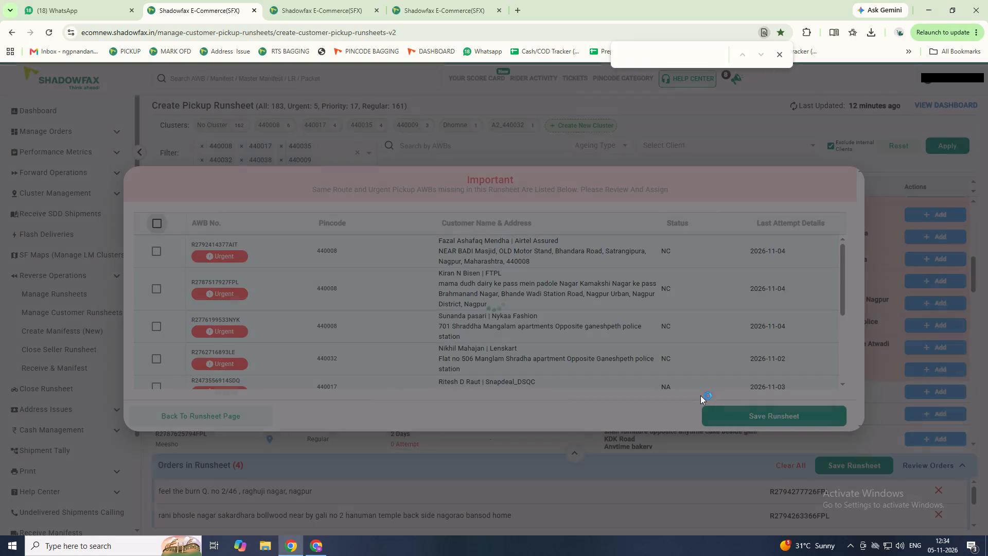
pyautogui.click(716, 405)
pyautogui.click(724, 407)
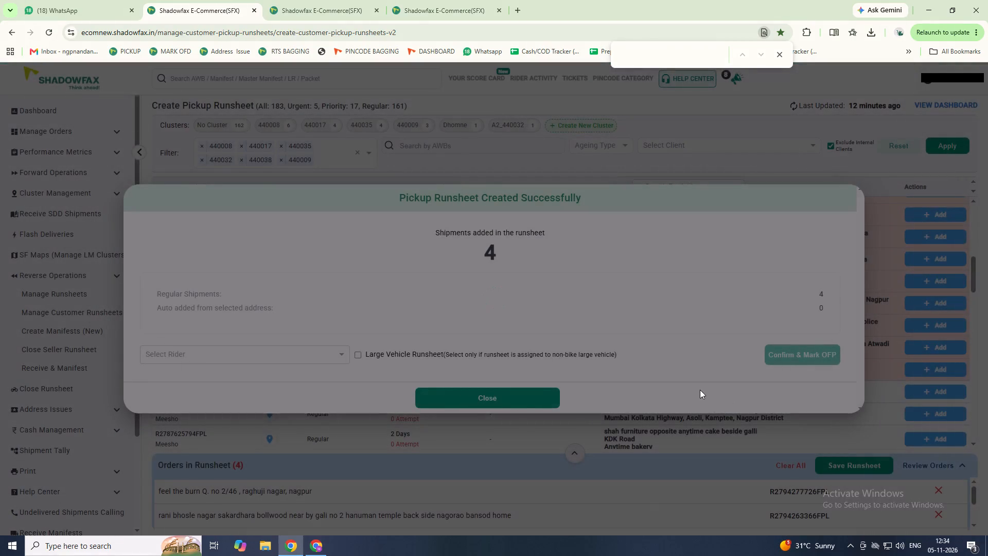
# Assign the new pickup runsheet to rider Yogesh, mark it OFP and close the runsheet summary.
pyautogui.doubleClick(255, 358)
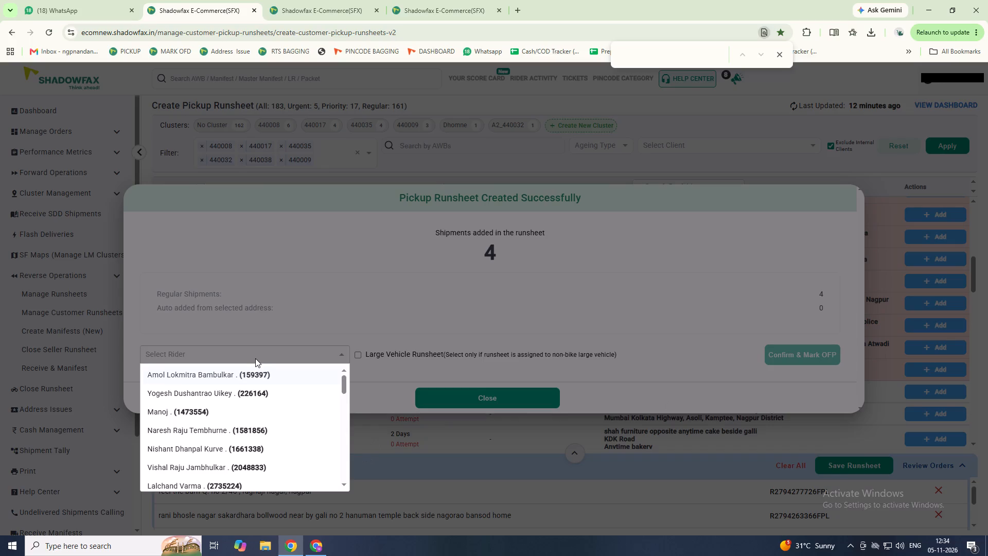
pyautogui.click(253, 388)
pyautogui.moveTo(743, 367); pyautogui.dragTo(748, 367)
pyautogui.click(773, 360)
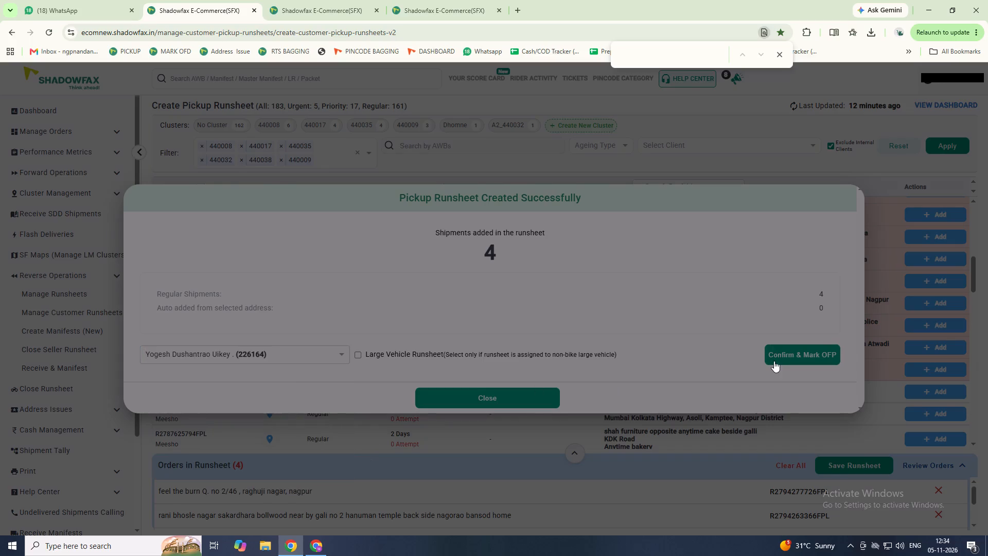
pyautogui.click(466, 397)
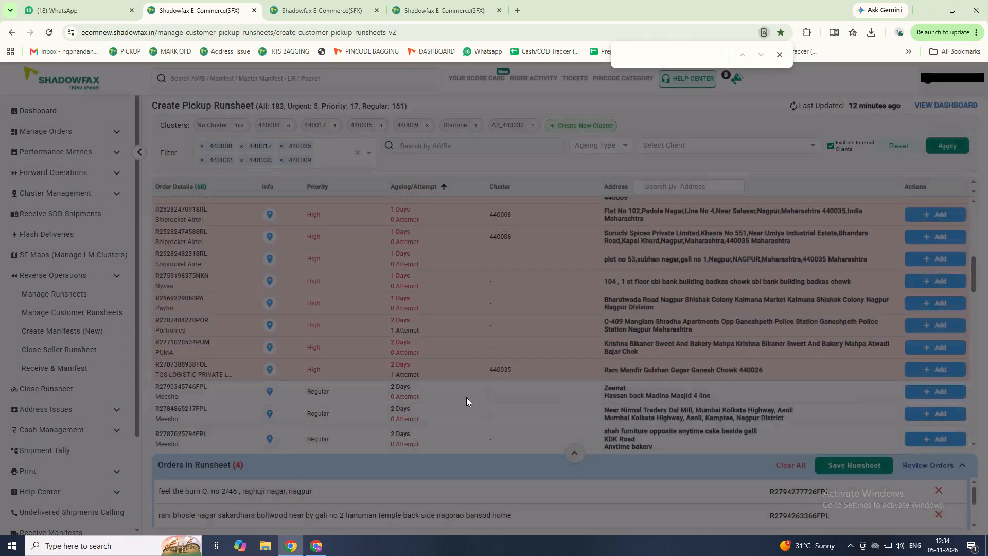
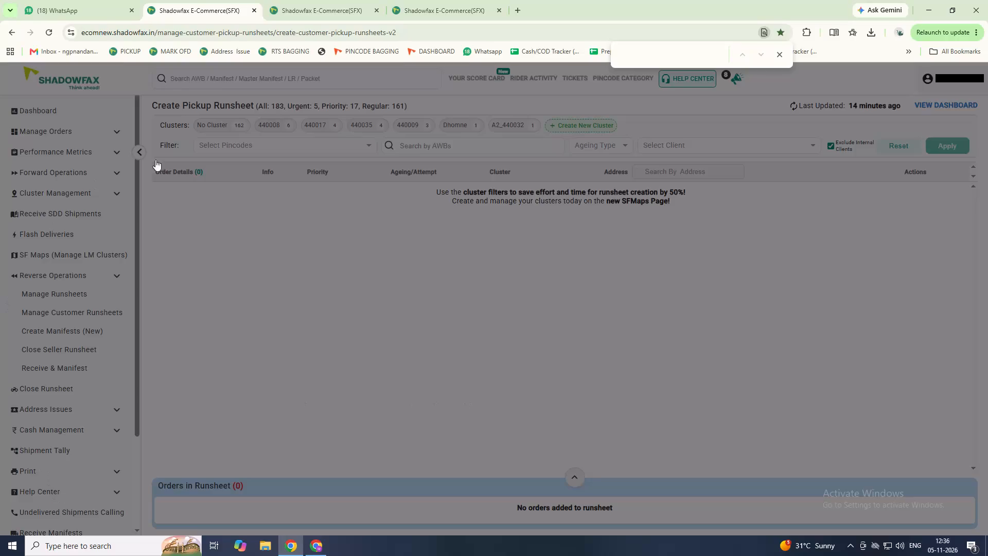
# List the pickup orders for all pincodes (440008, 440017, 440035, 440032, 440038, 440009) and sort them by ageing in ascending order.
pyautogui.click(337, 146)
pyautogui.click(333, 162)
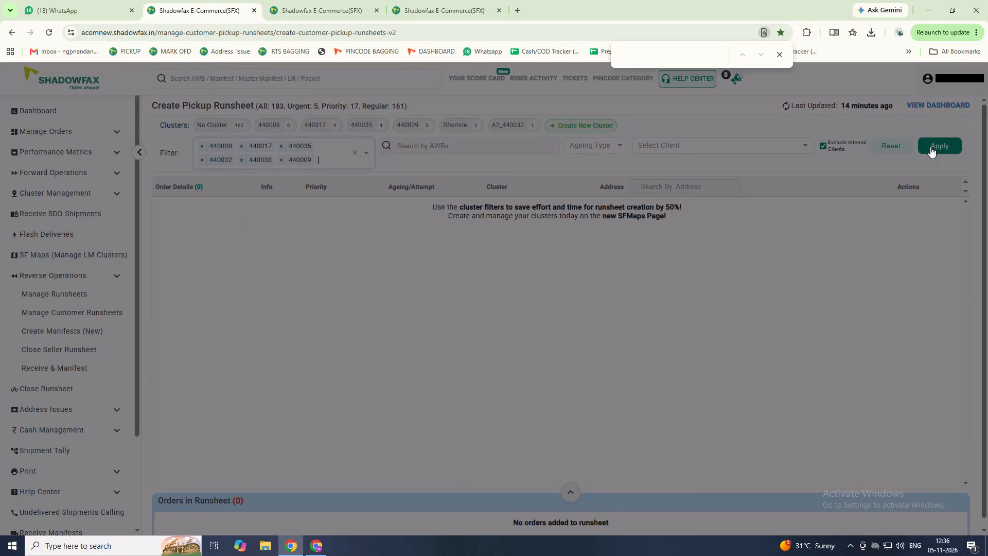
pyautogui.click(937, 146)
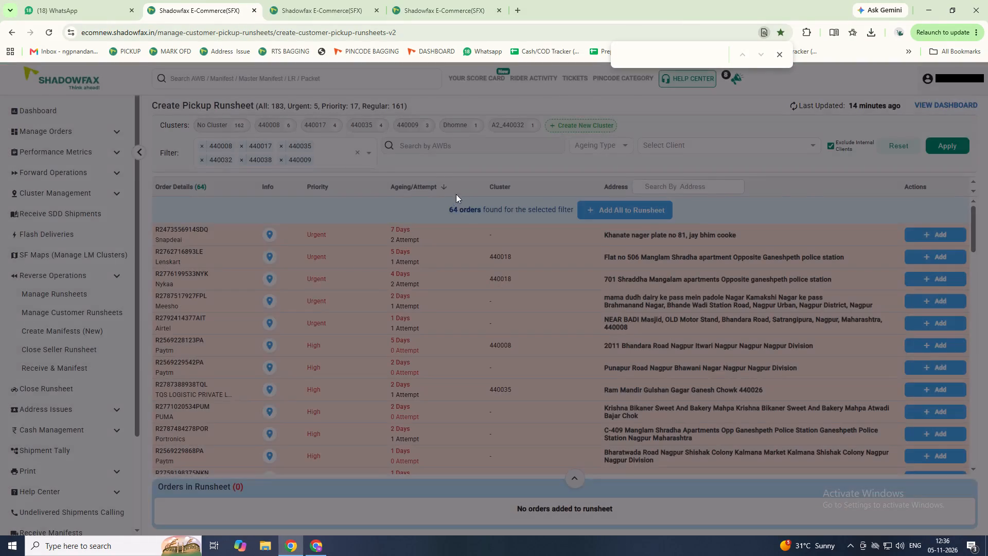
pyautogui.click(438, 187)
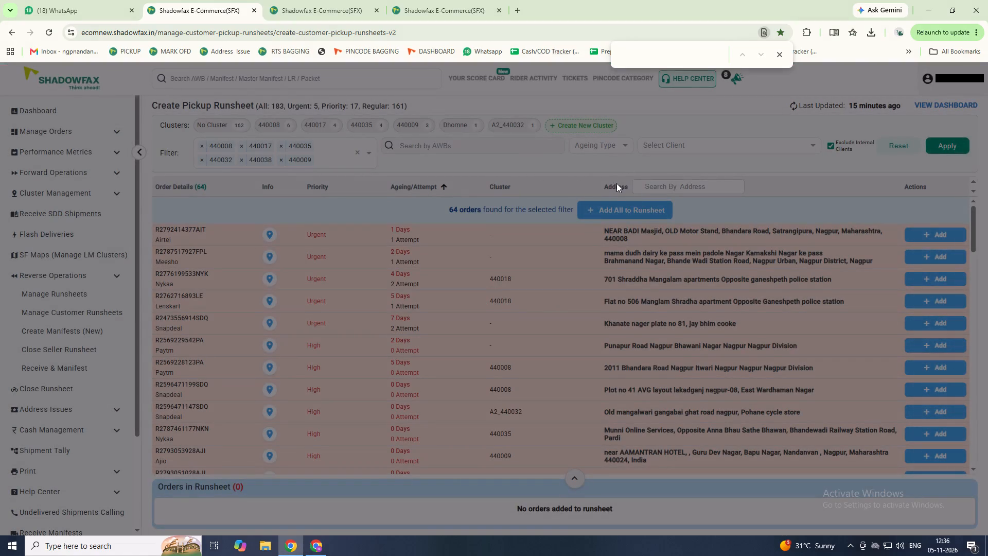
pyautogui.moveTo(648, 193); pyautogui.dragTo(592, 272, button='right')
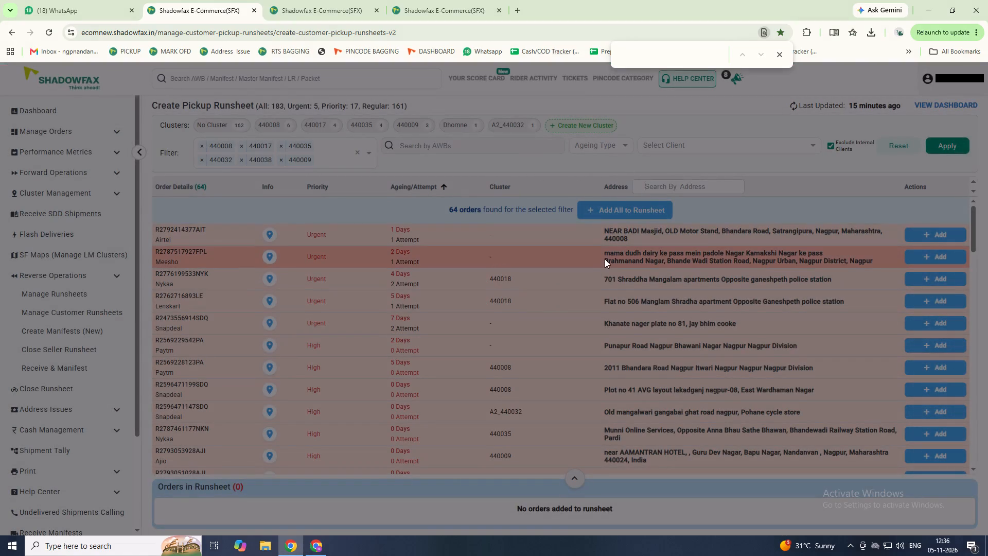
pyautogui.click(603, 259)
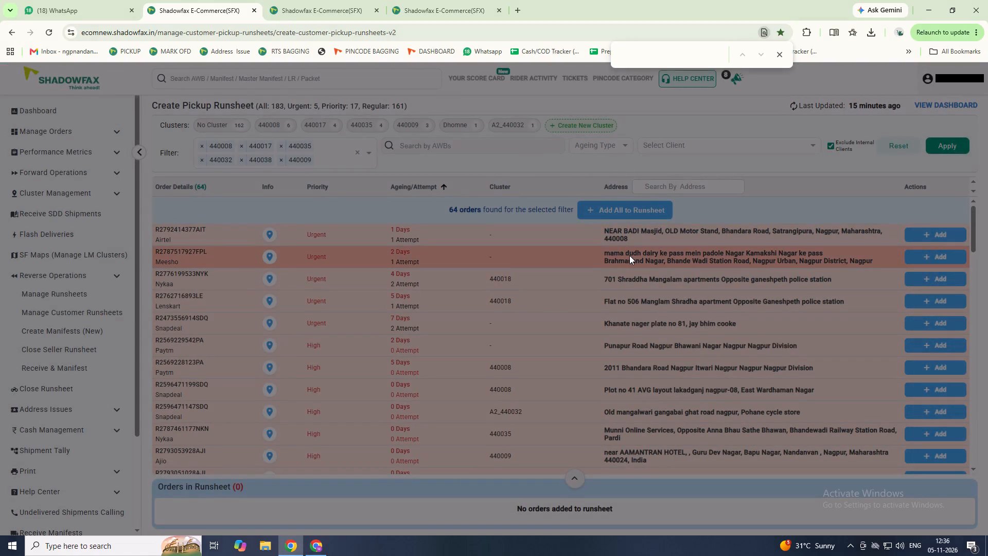